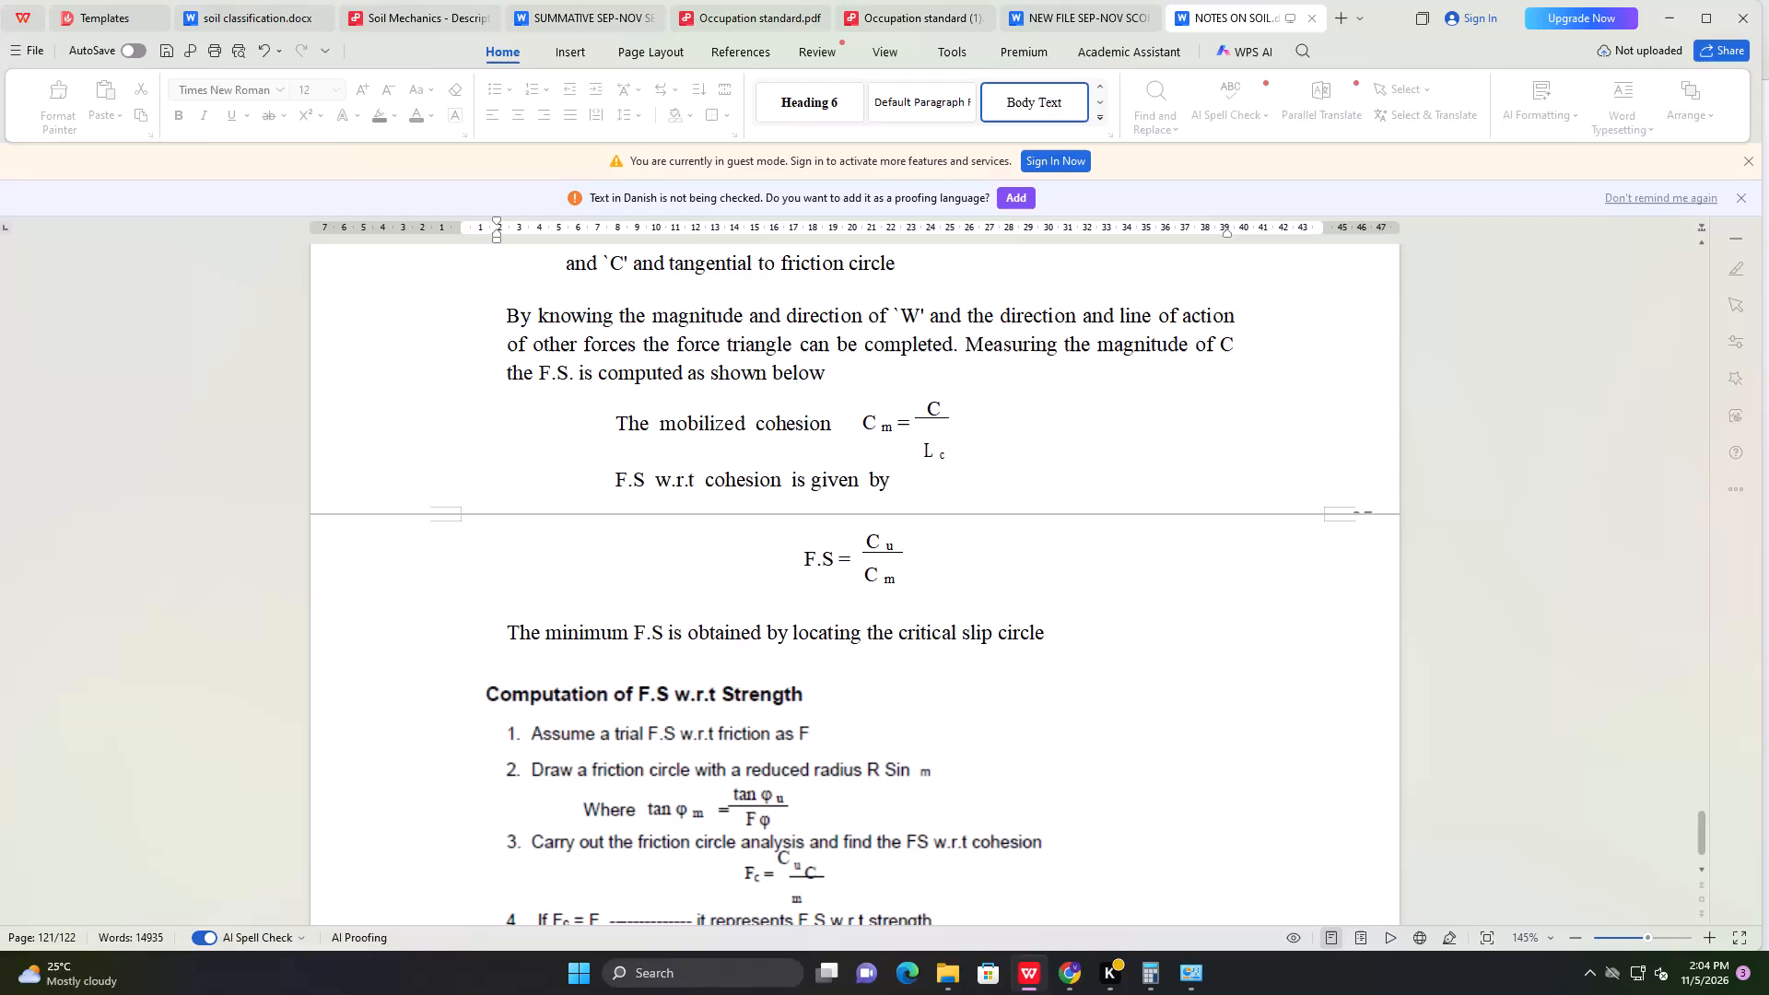
Switch to the soil classification document and look back through its pages for the AASHTO M 145 soil classification table.
scroll(809, 516, "up", 4)
left_click(226, 4)
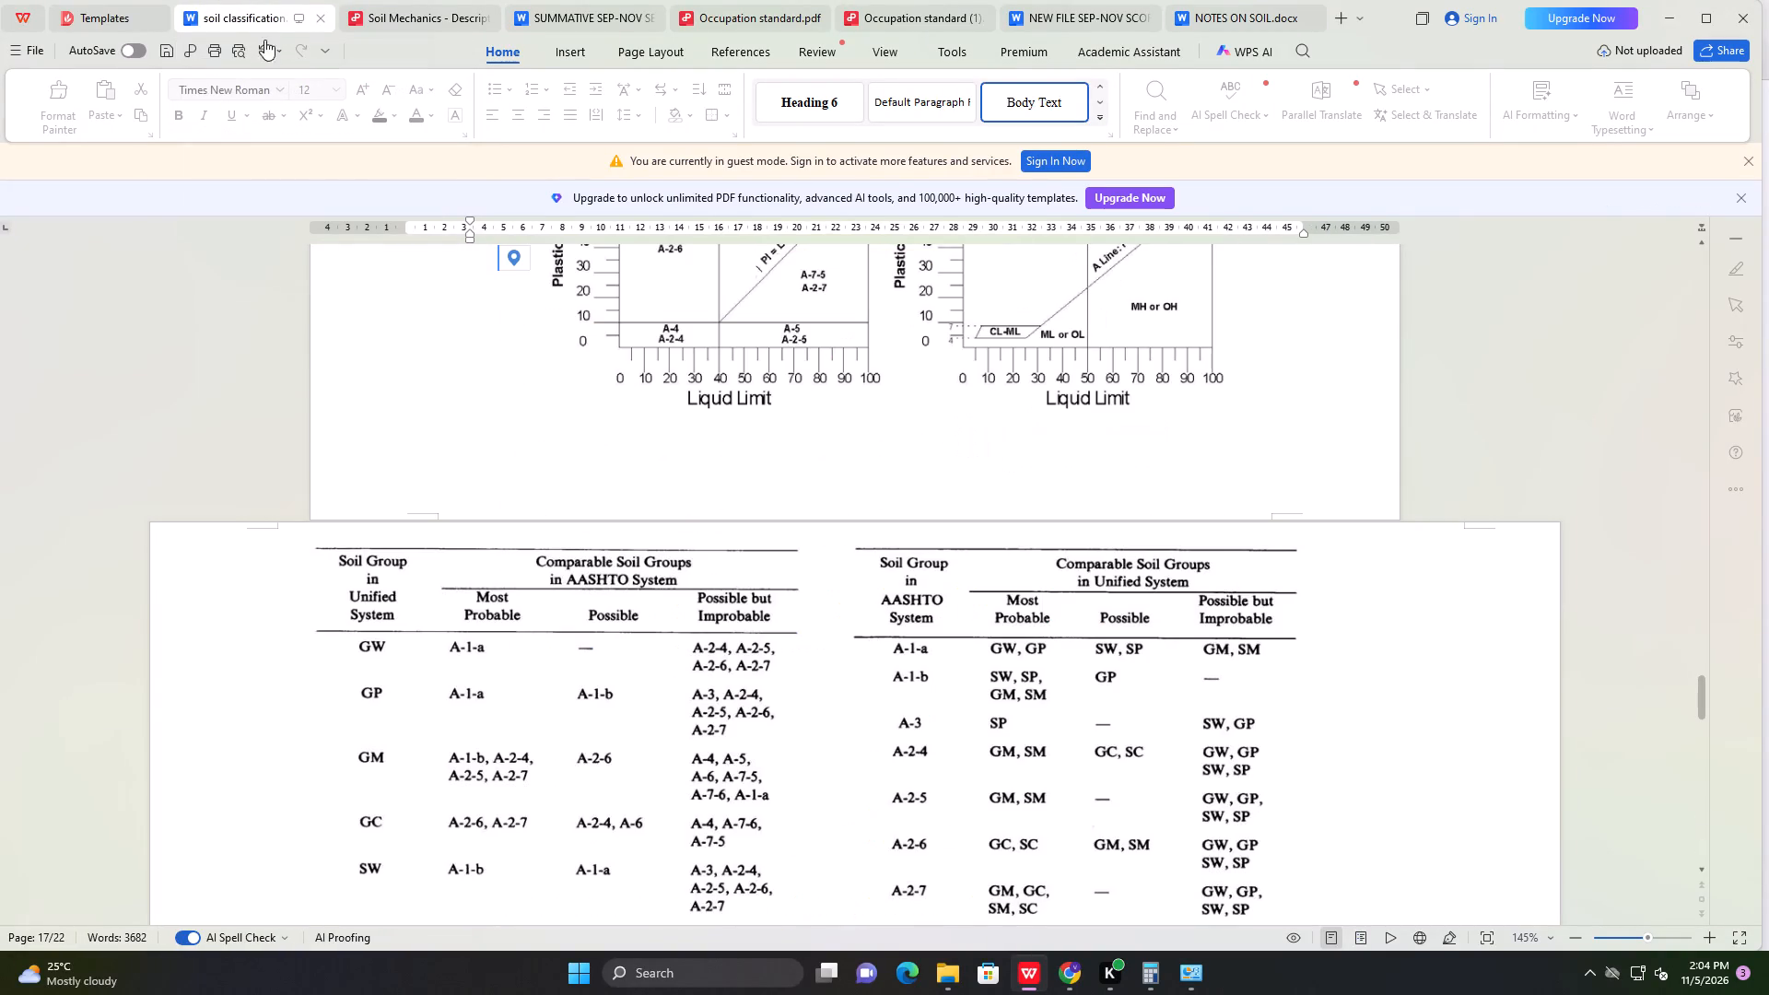
scroll(829, 645, "up", 12)
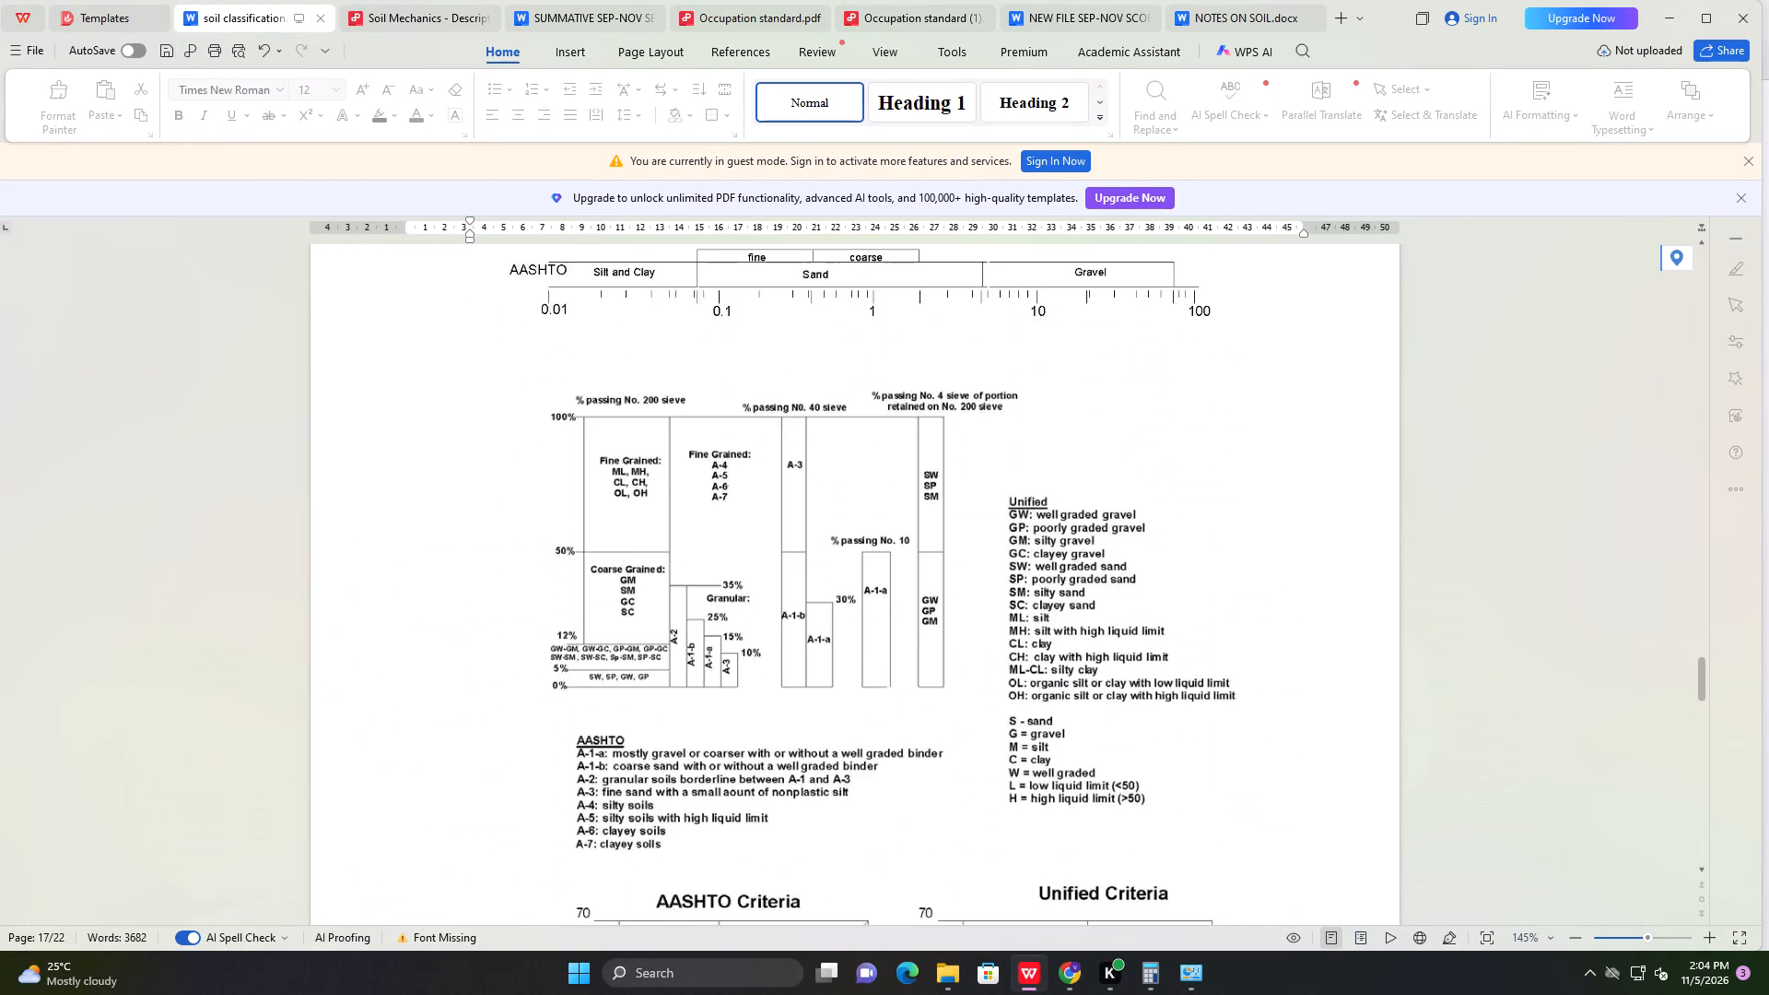
scroll(829, 644, "up", 20)
scroll(829, 644, "up", 11)
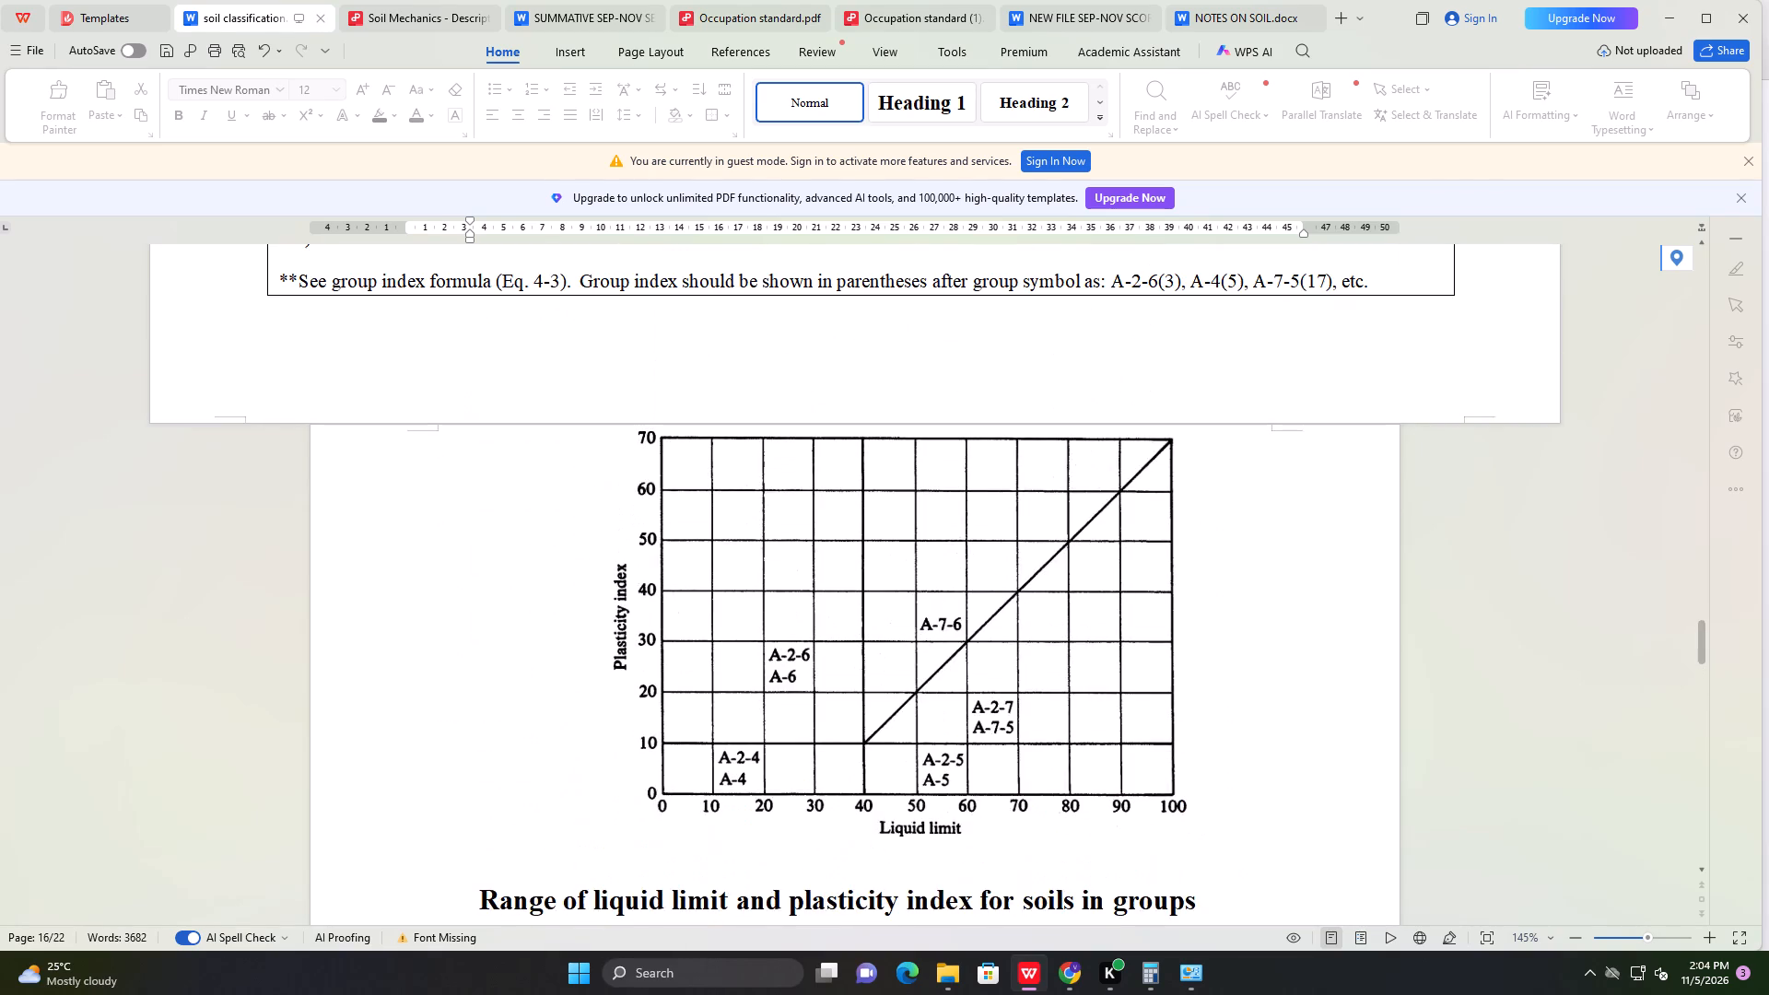
scroll(836, 618, "up", 17)
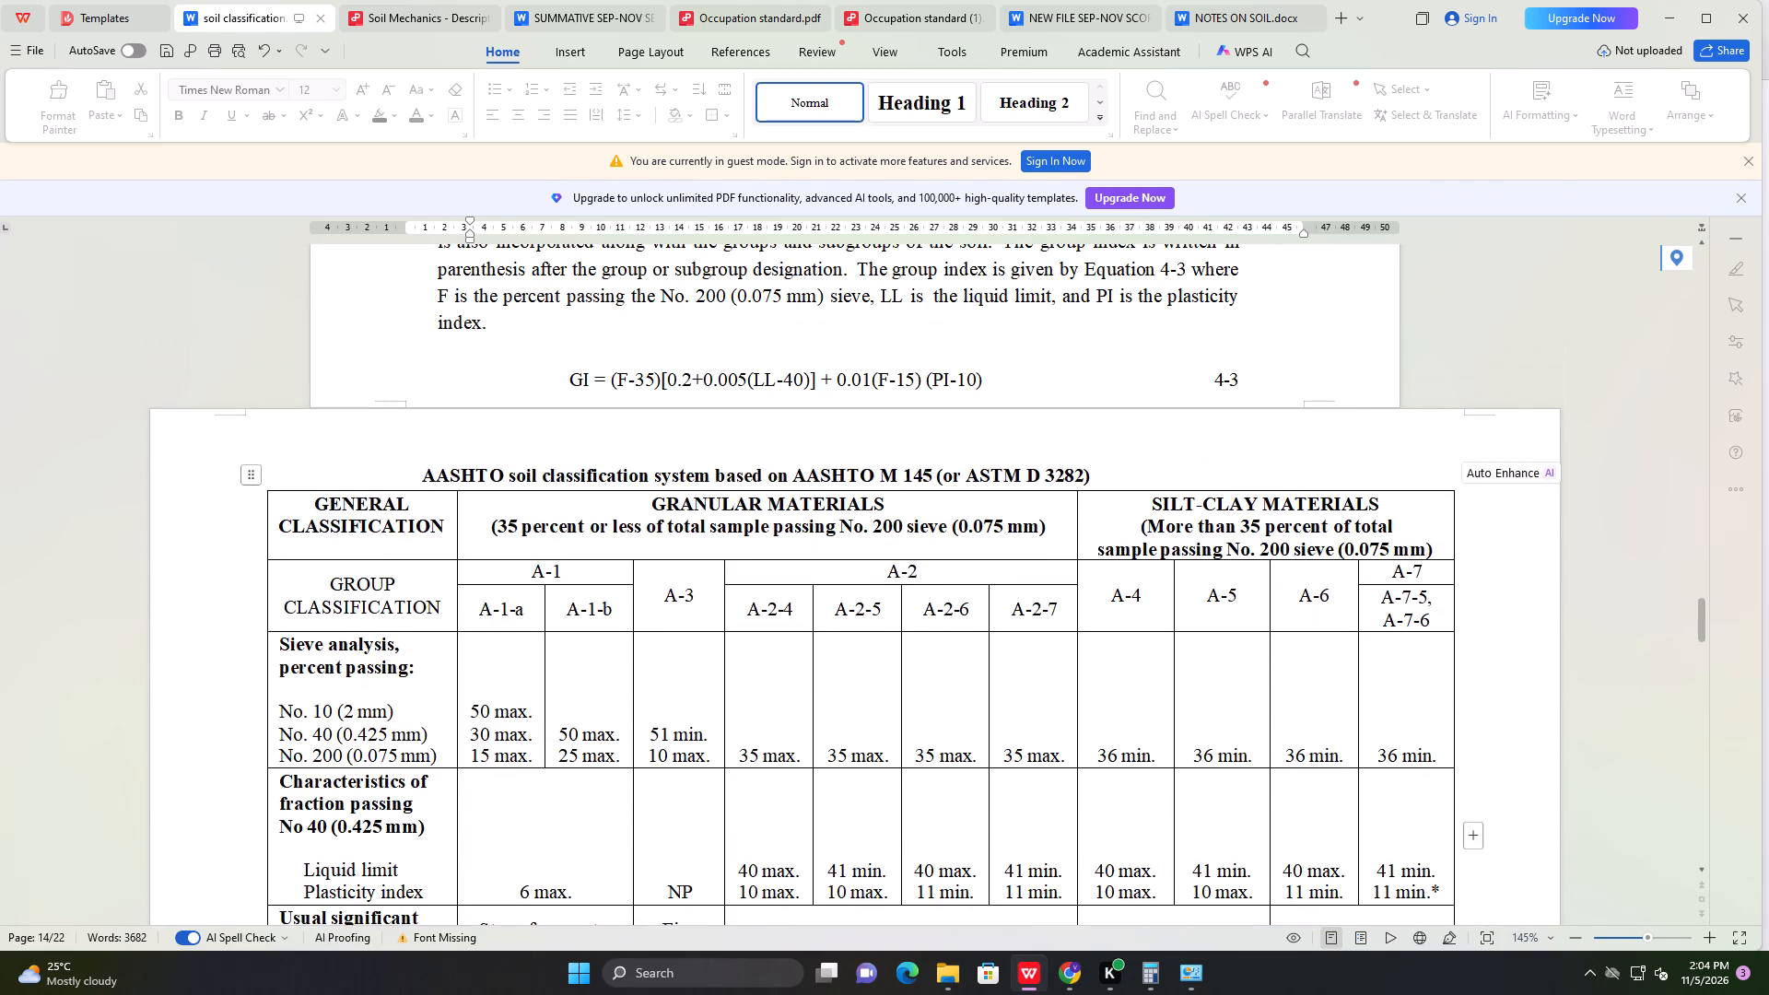
scroll(622, 475, "down", 3)
Copy the whole AASHTO soil classification table together with its title line, through the group index note at its end.
left_click(628, 472)
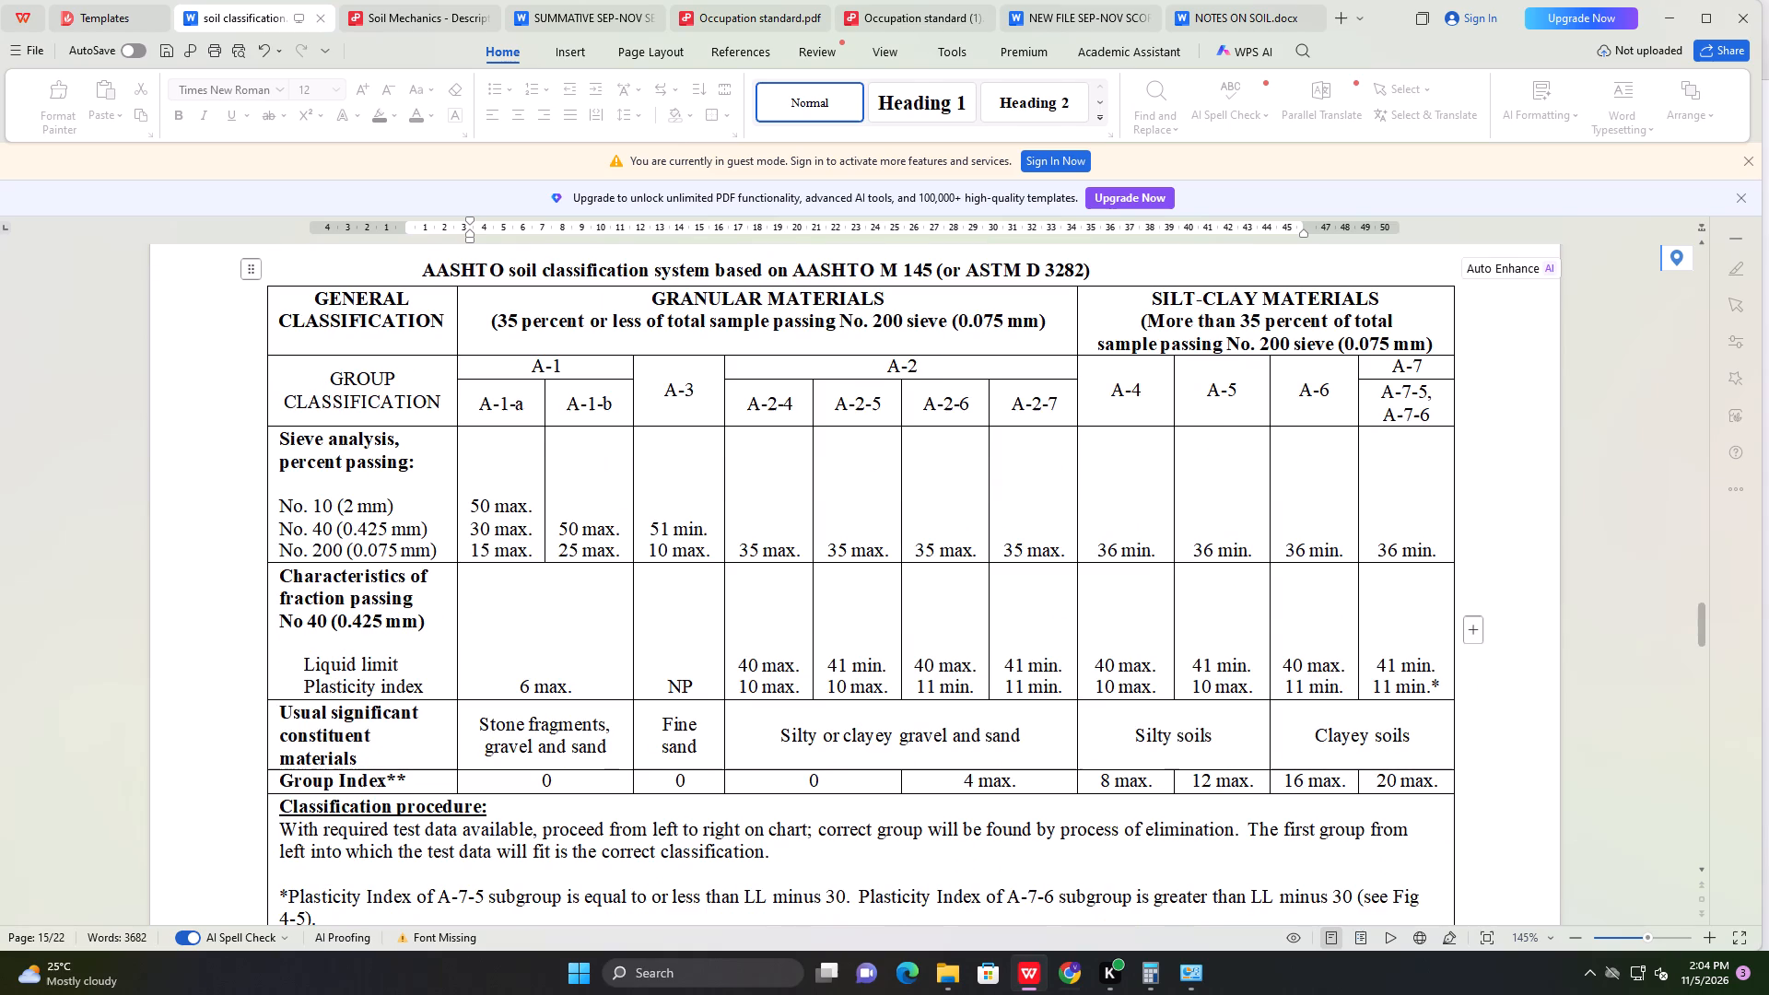
scroll(628, 478, "up", 2)
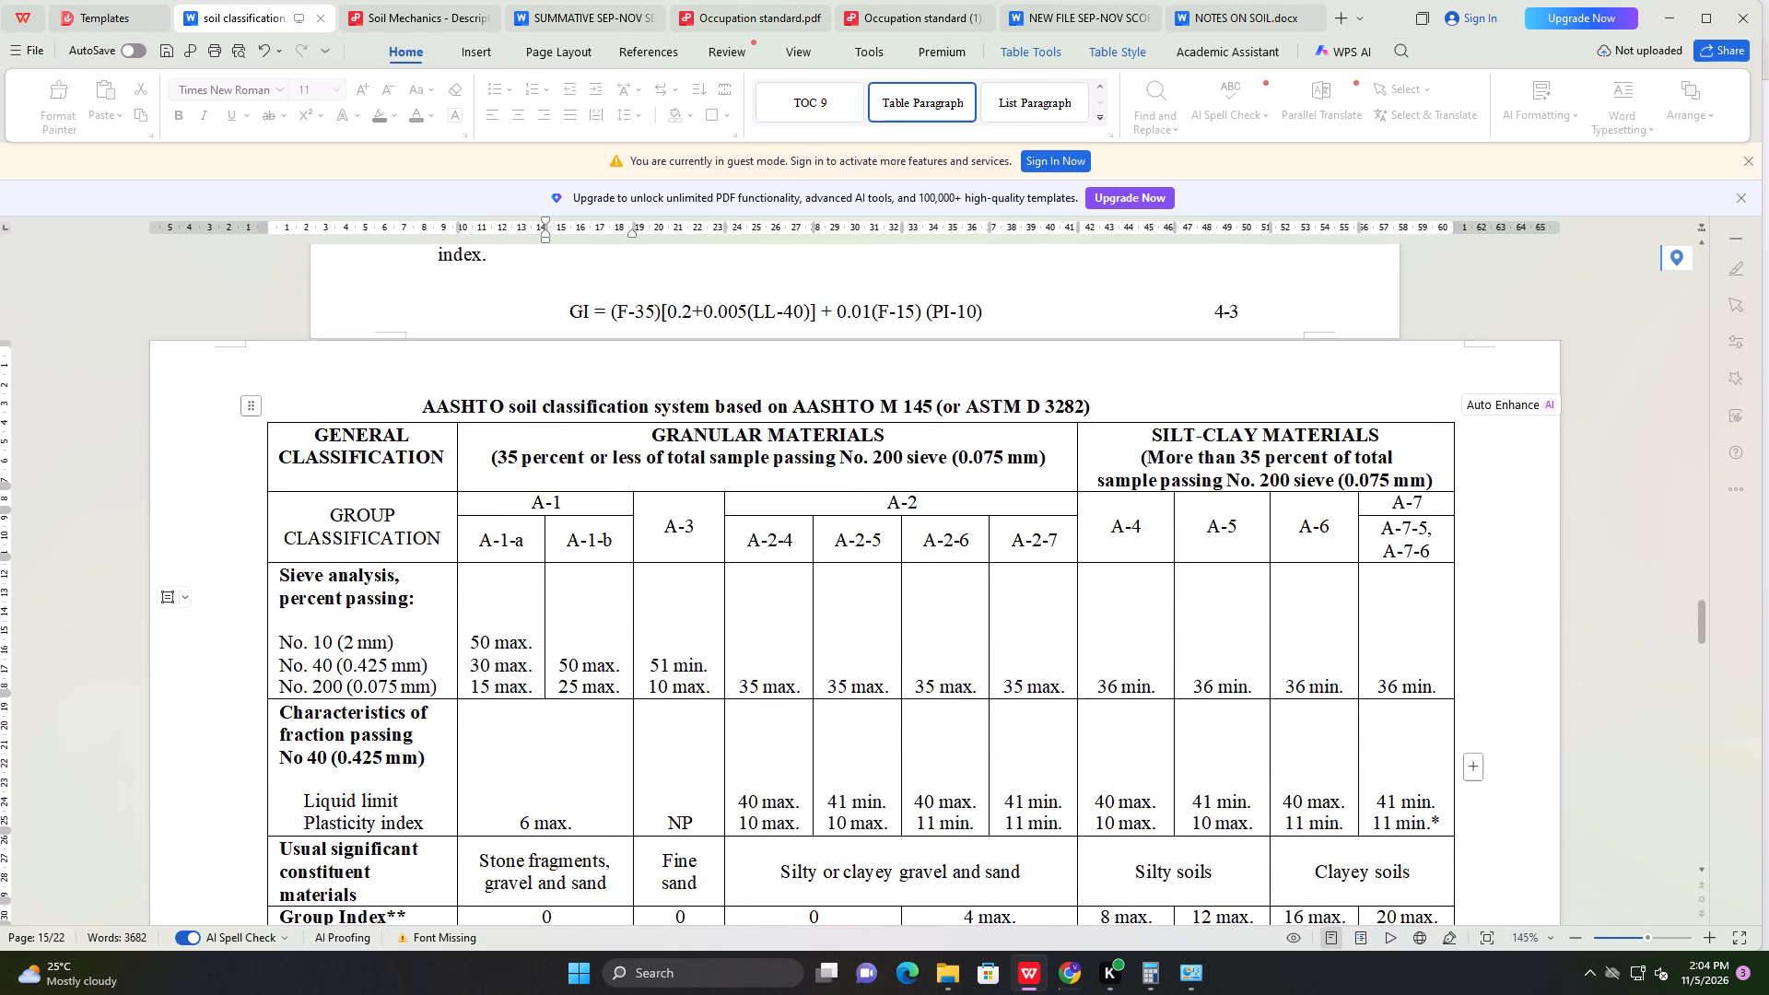
left_click(230, 406)
scroll(331, 415, "down", 8)
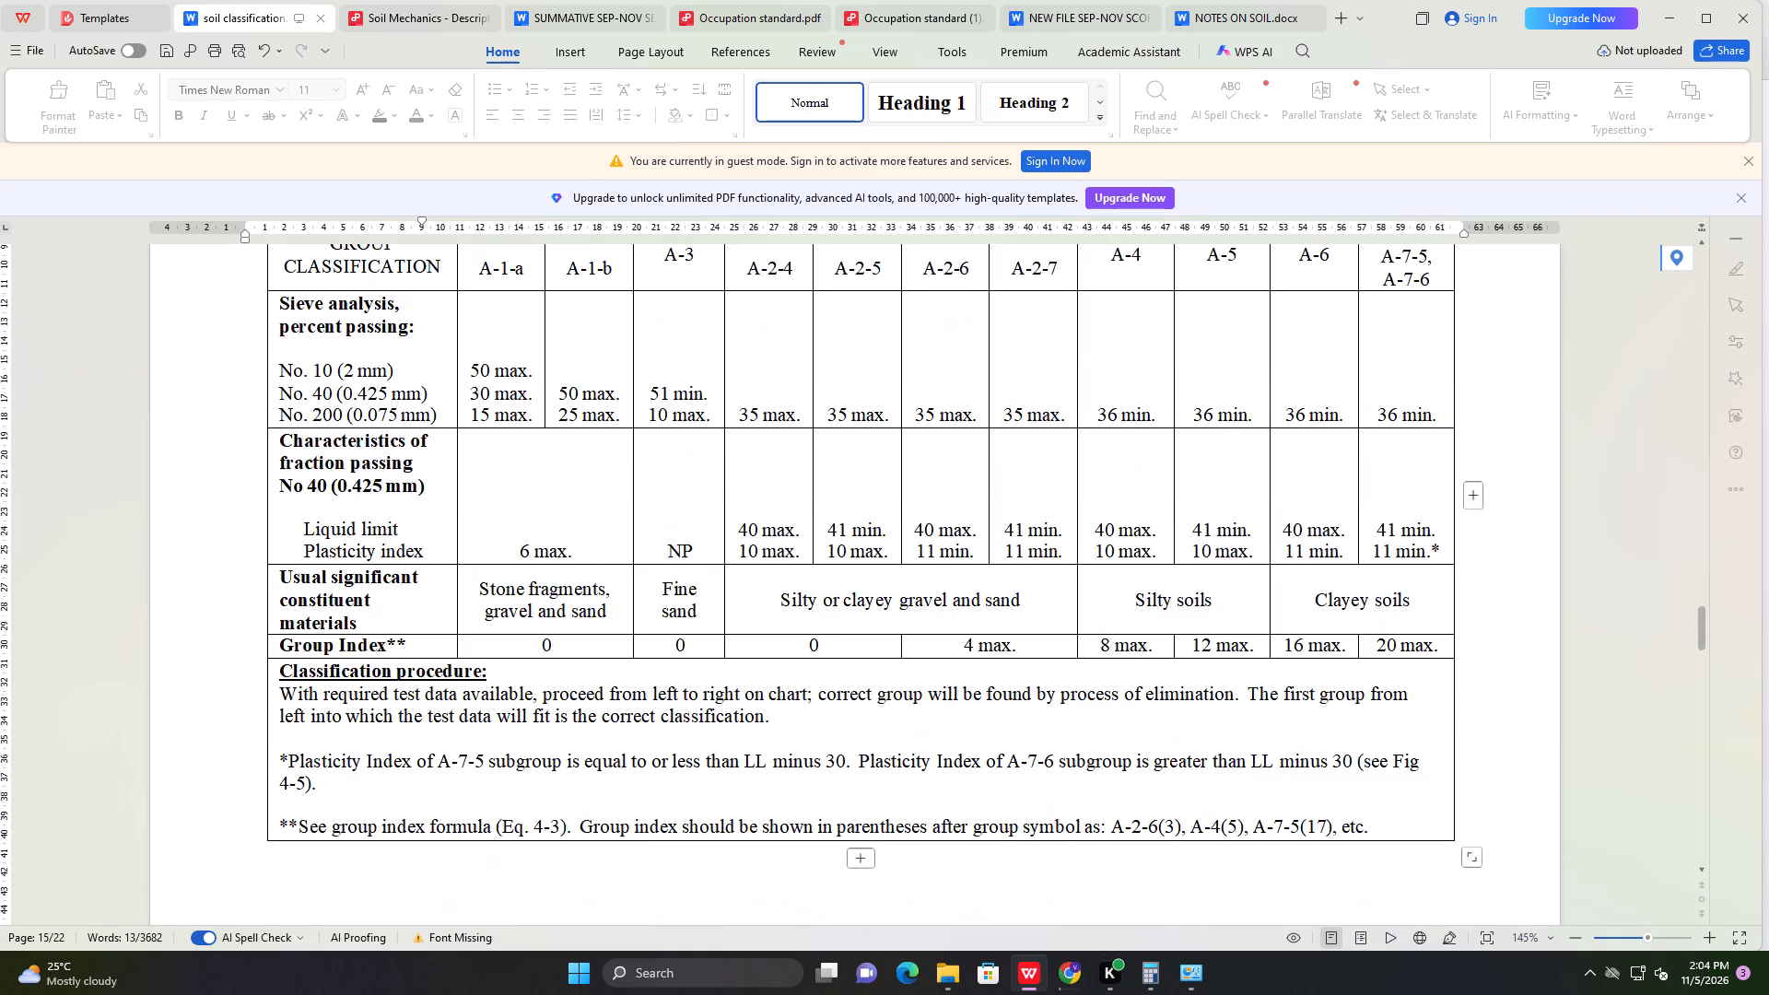
scroll(428, 430, "down", 2)
scroll(468, 458, "up", 3)
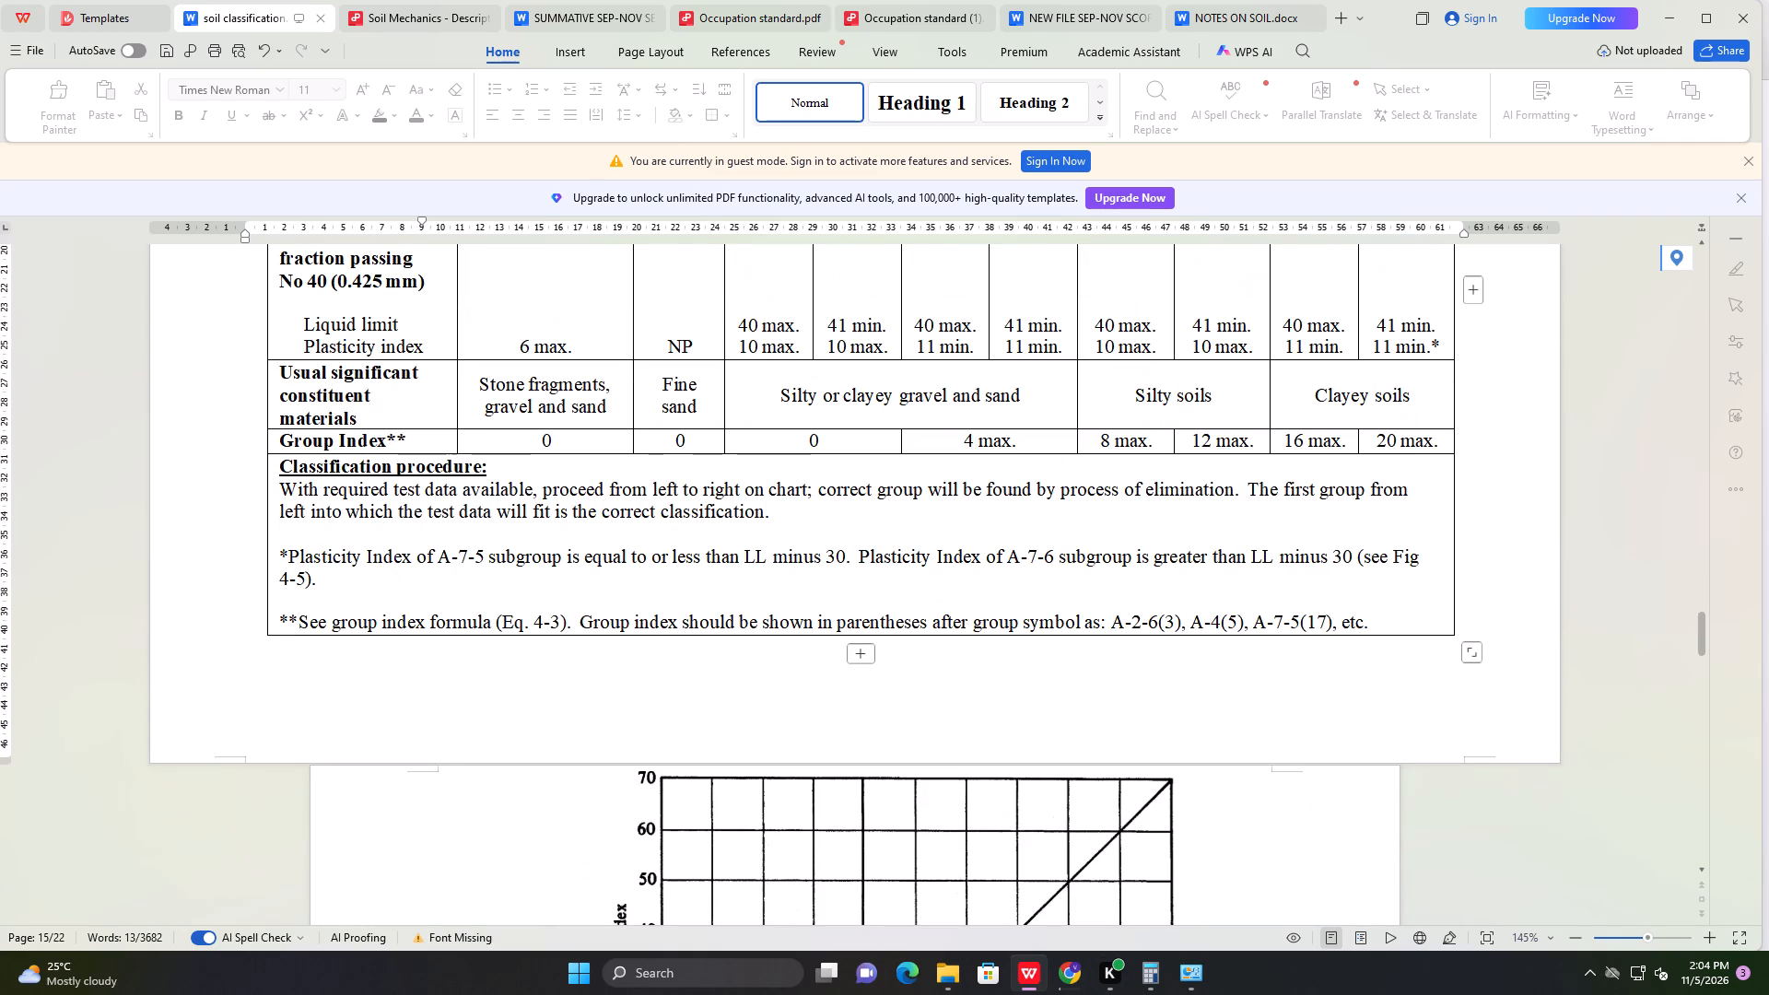
left_click_drag(1453, 674, 1086, 205)
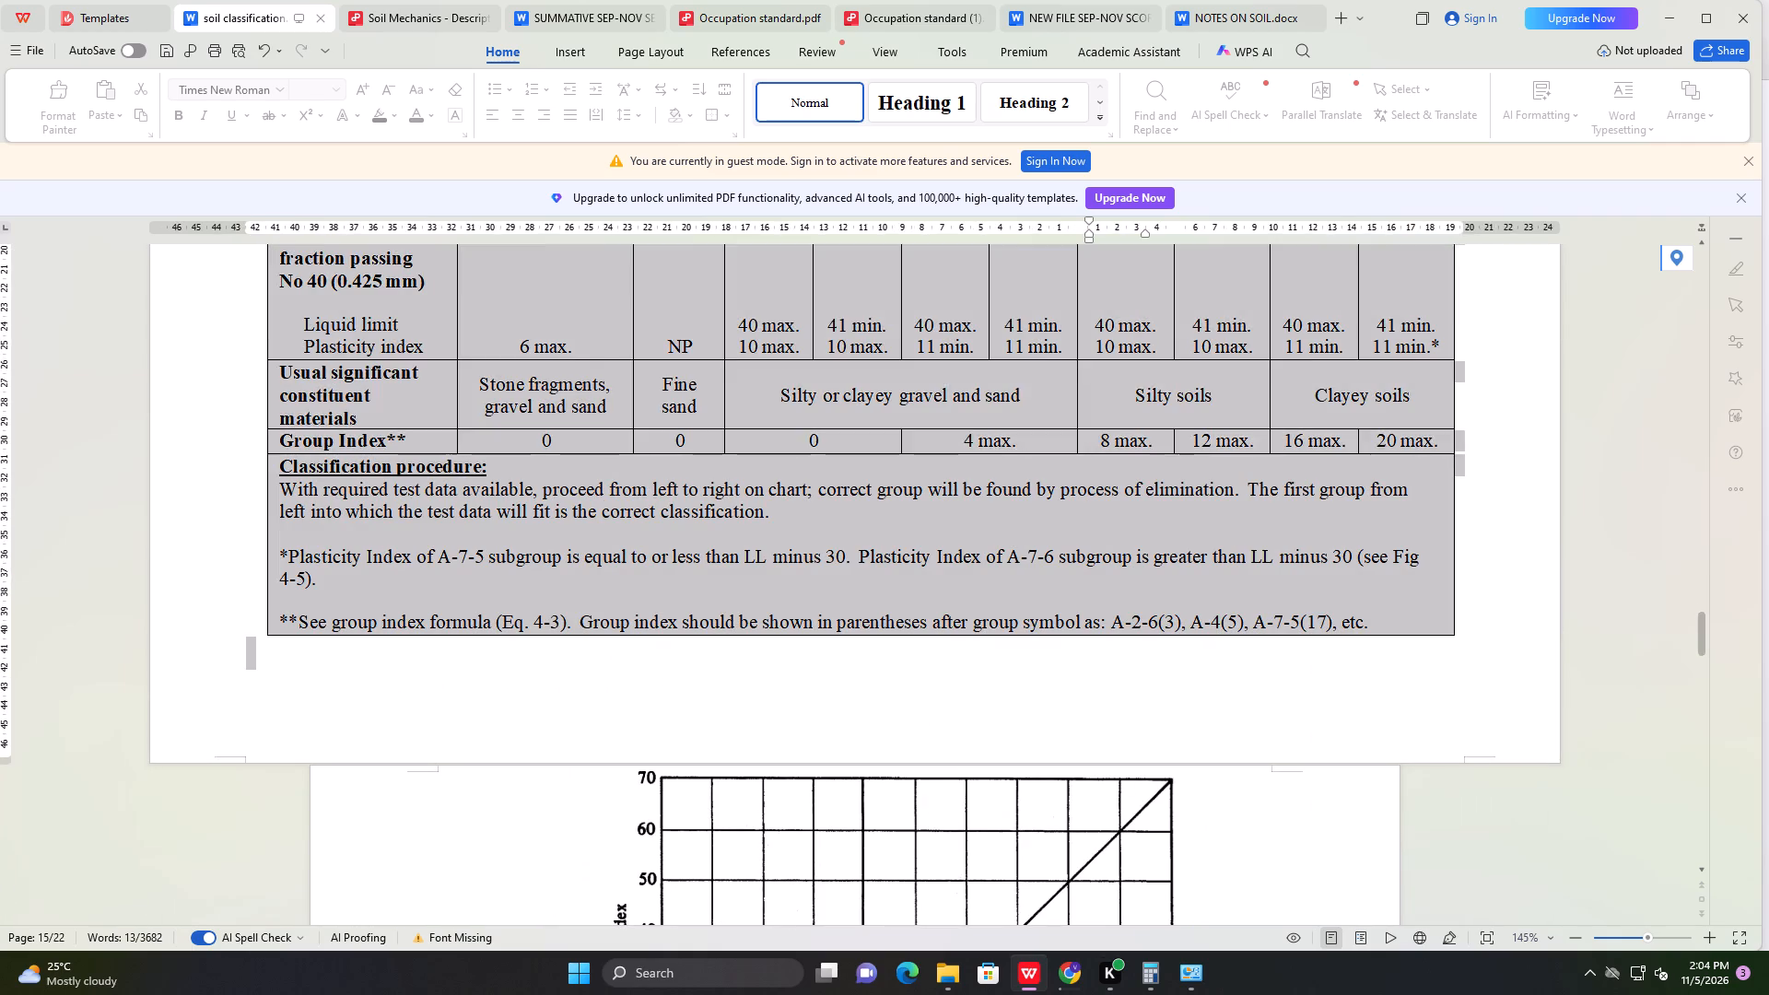
left_click_drag(1086, 205, 832, 708)
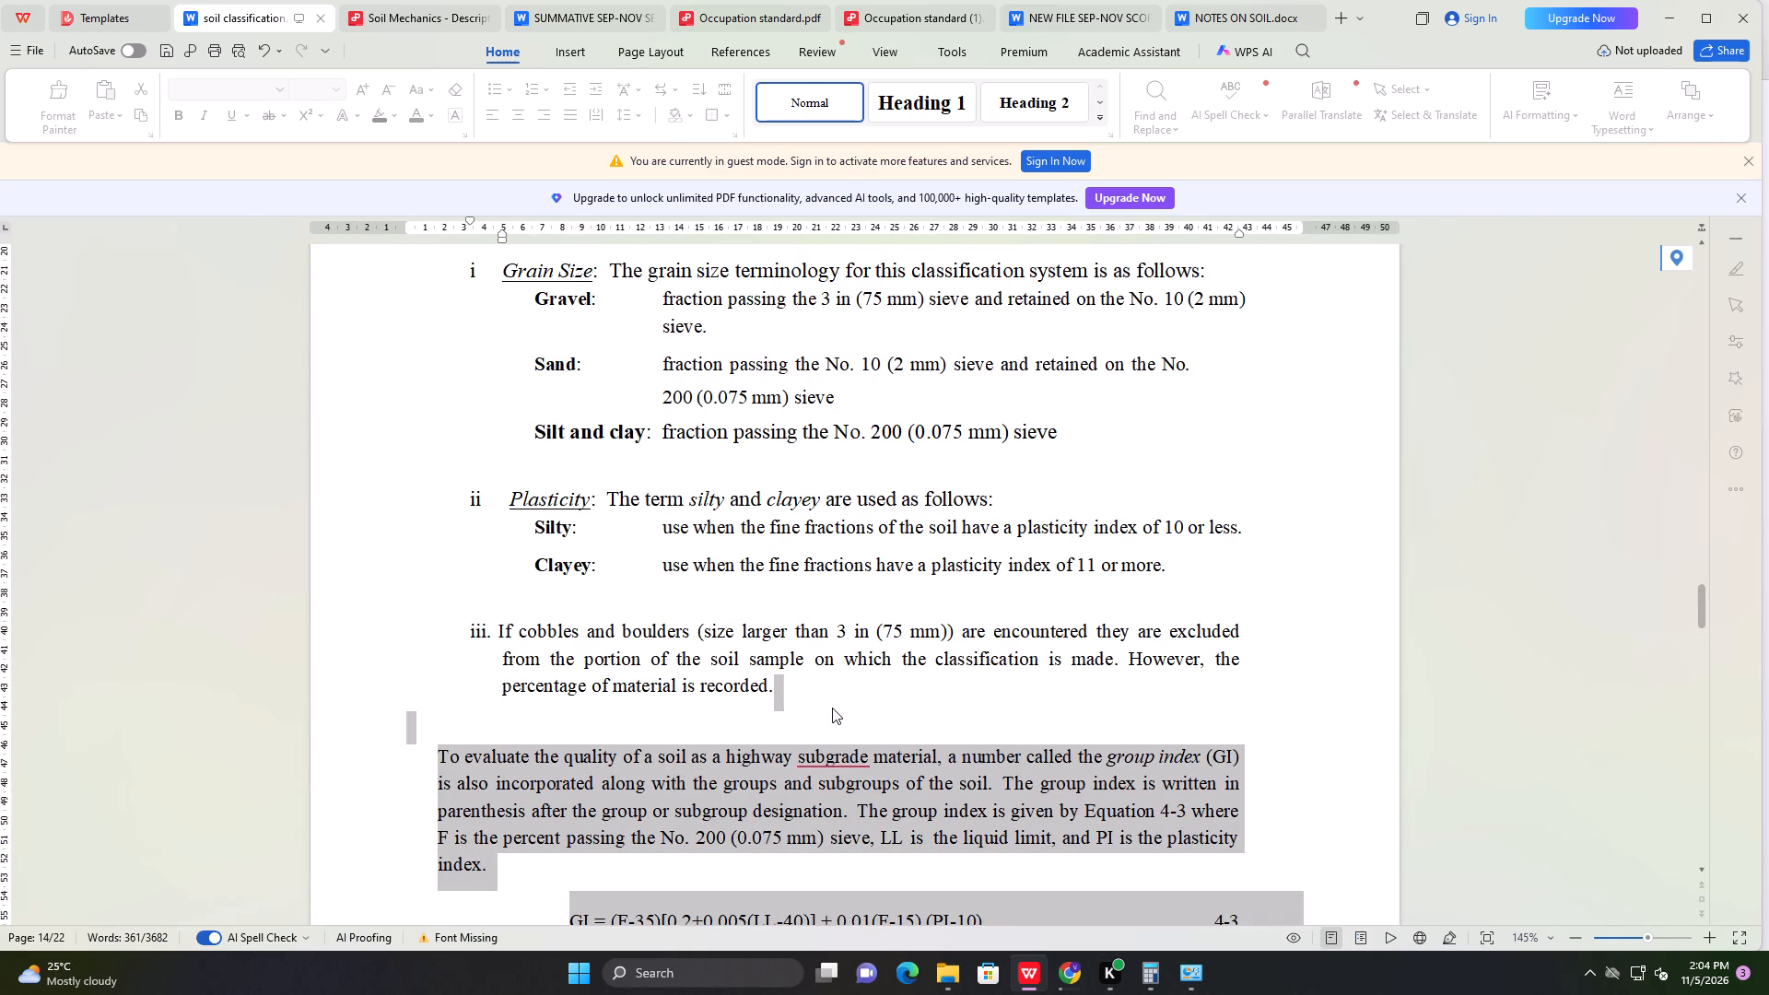
left_click_drag(832, 708, 759, 806)
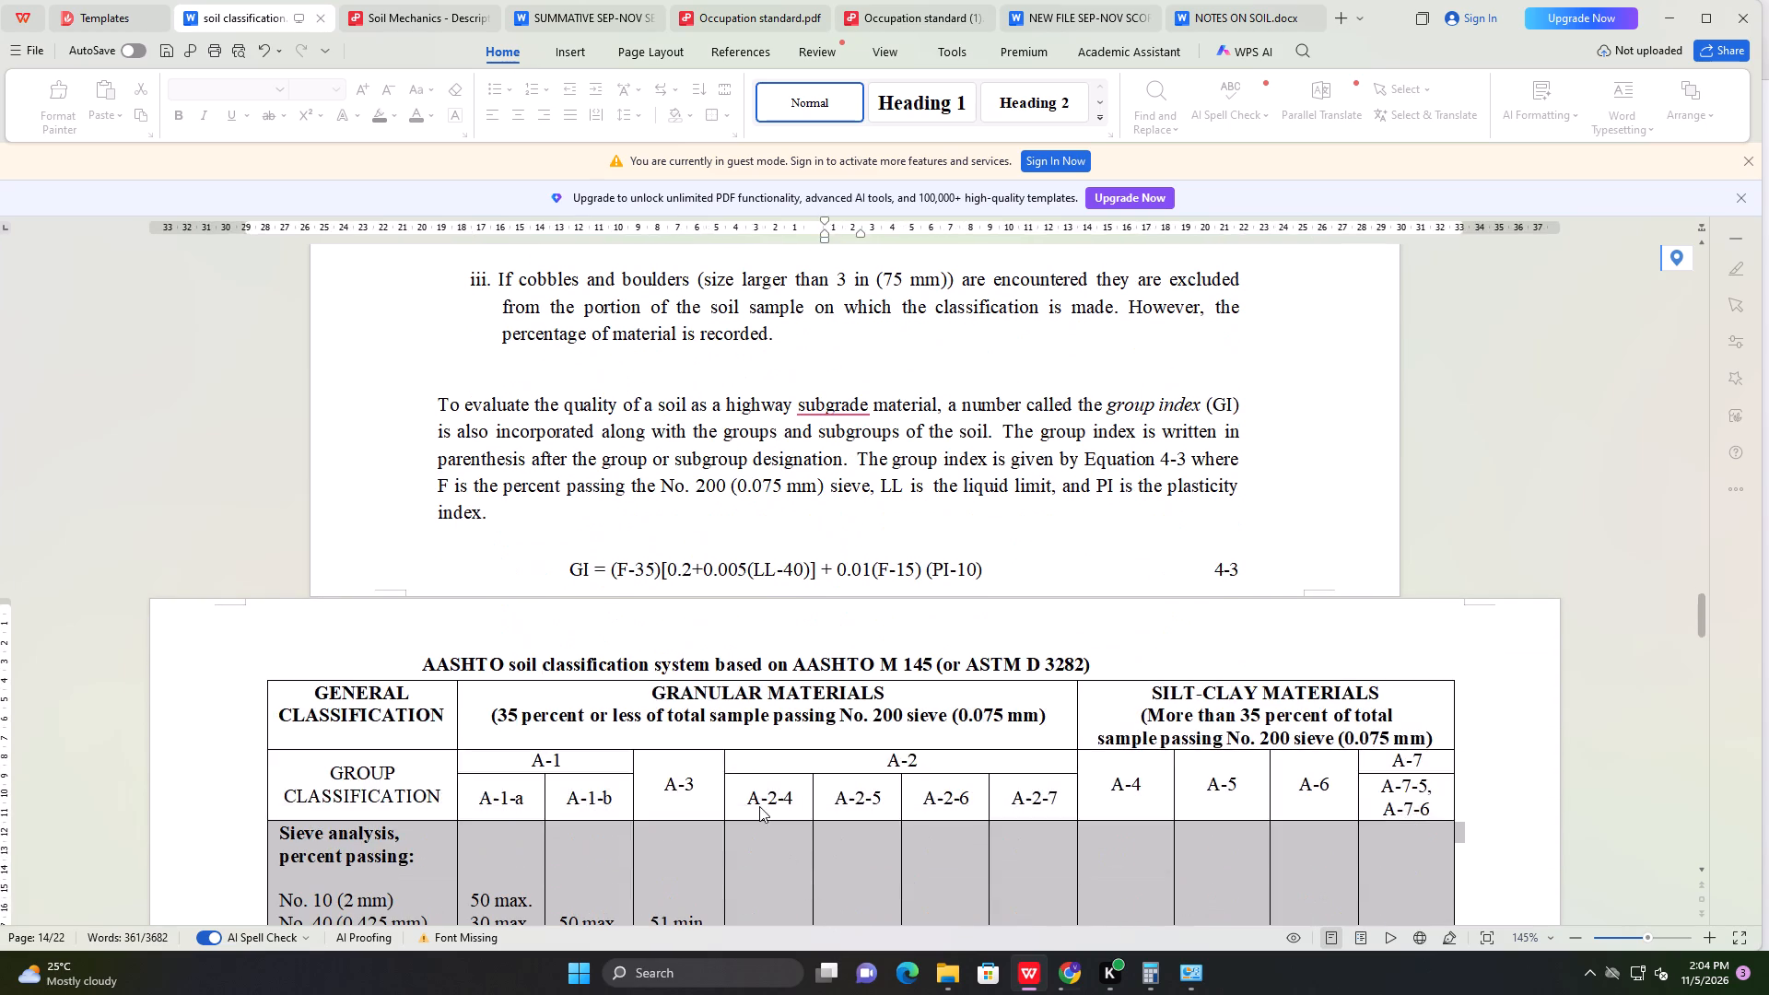
left_click_drag(759, 806, 460, 616)
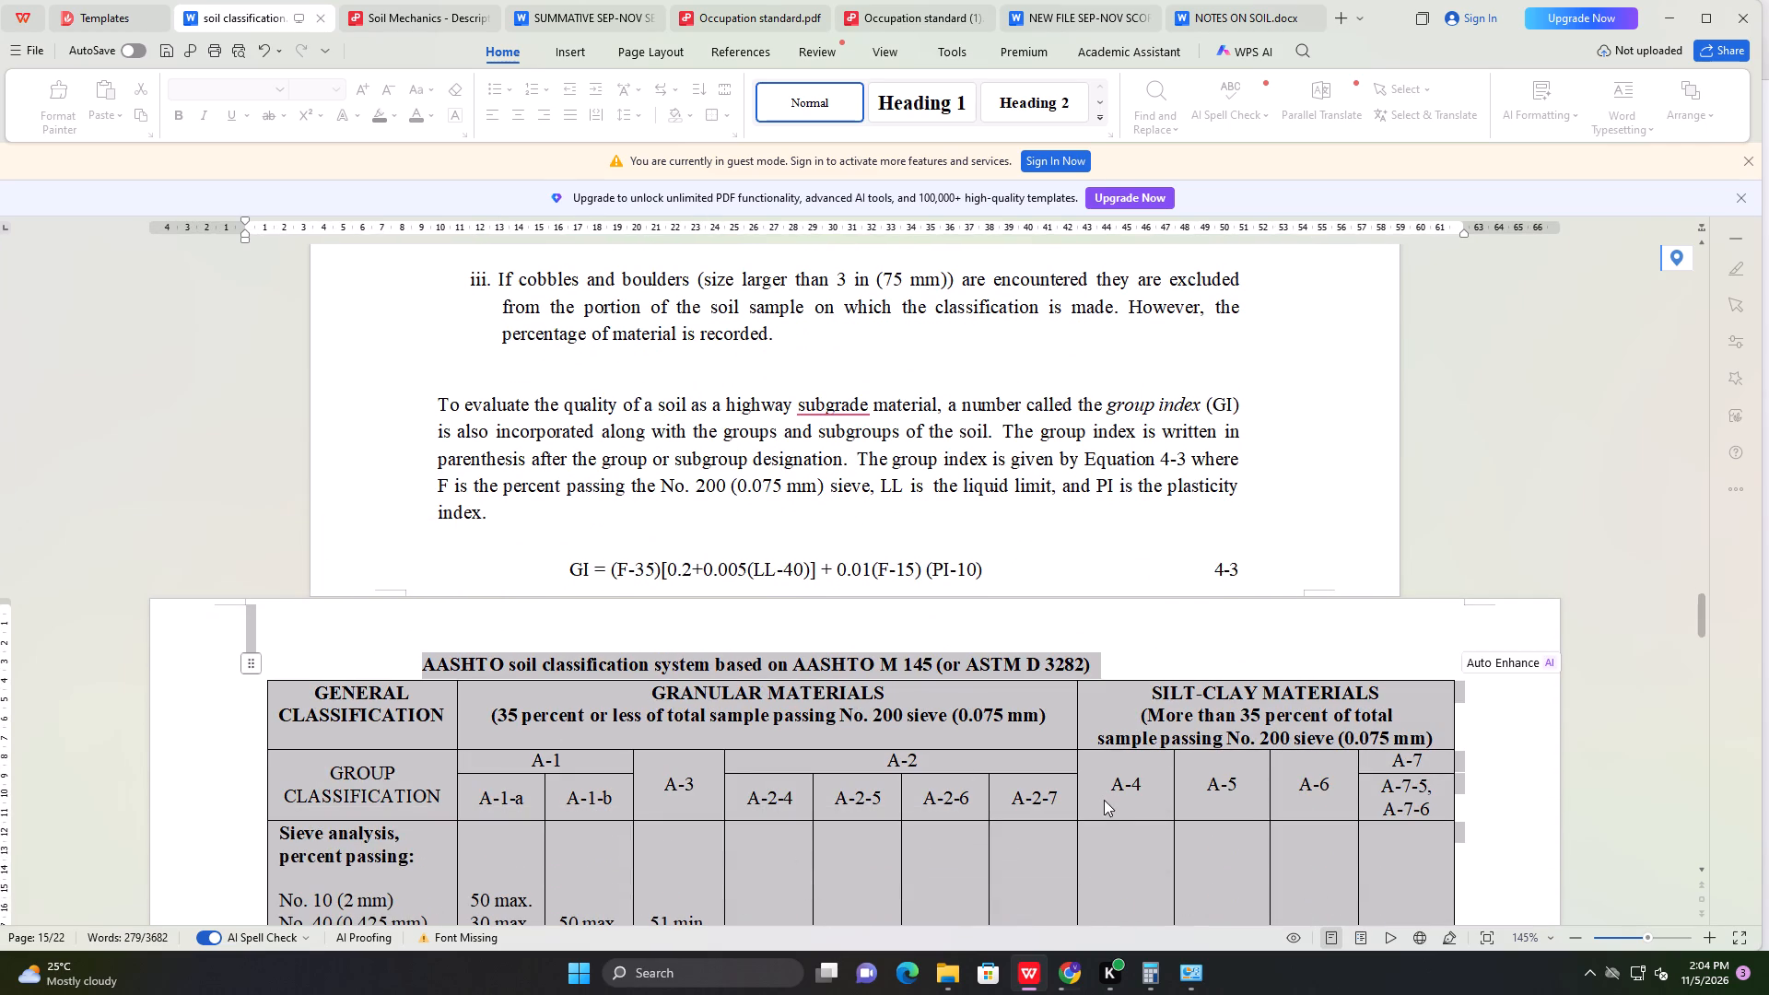
key("ctrl+c")
scroll(1134, 865, "down", 4)
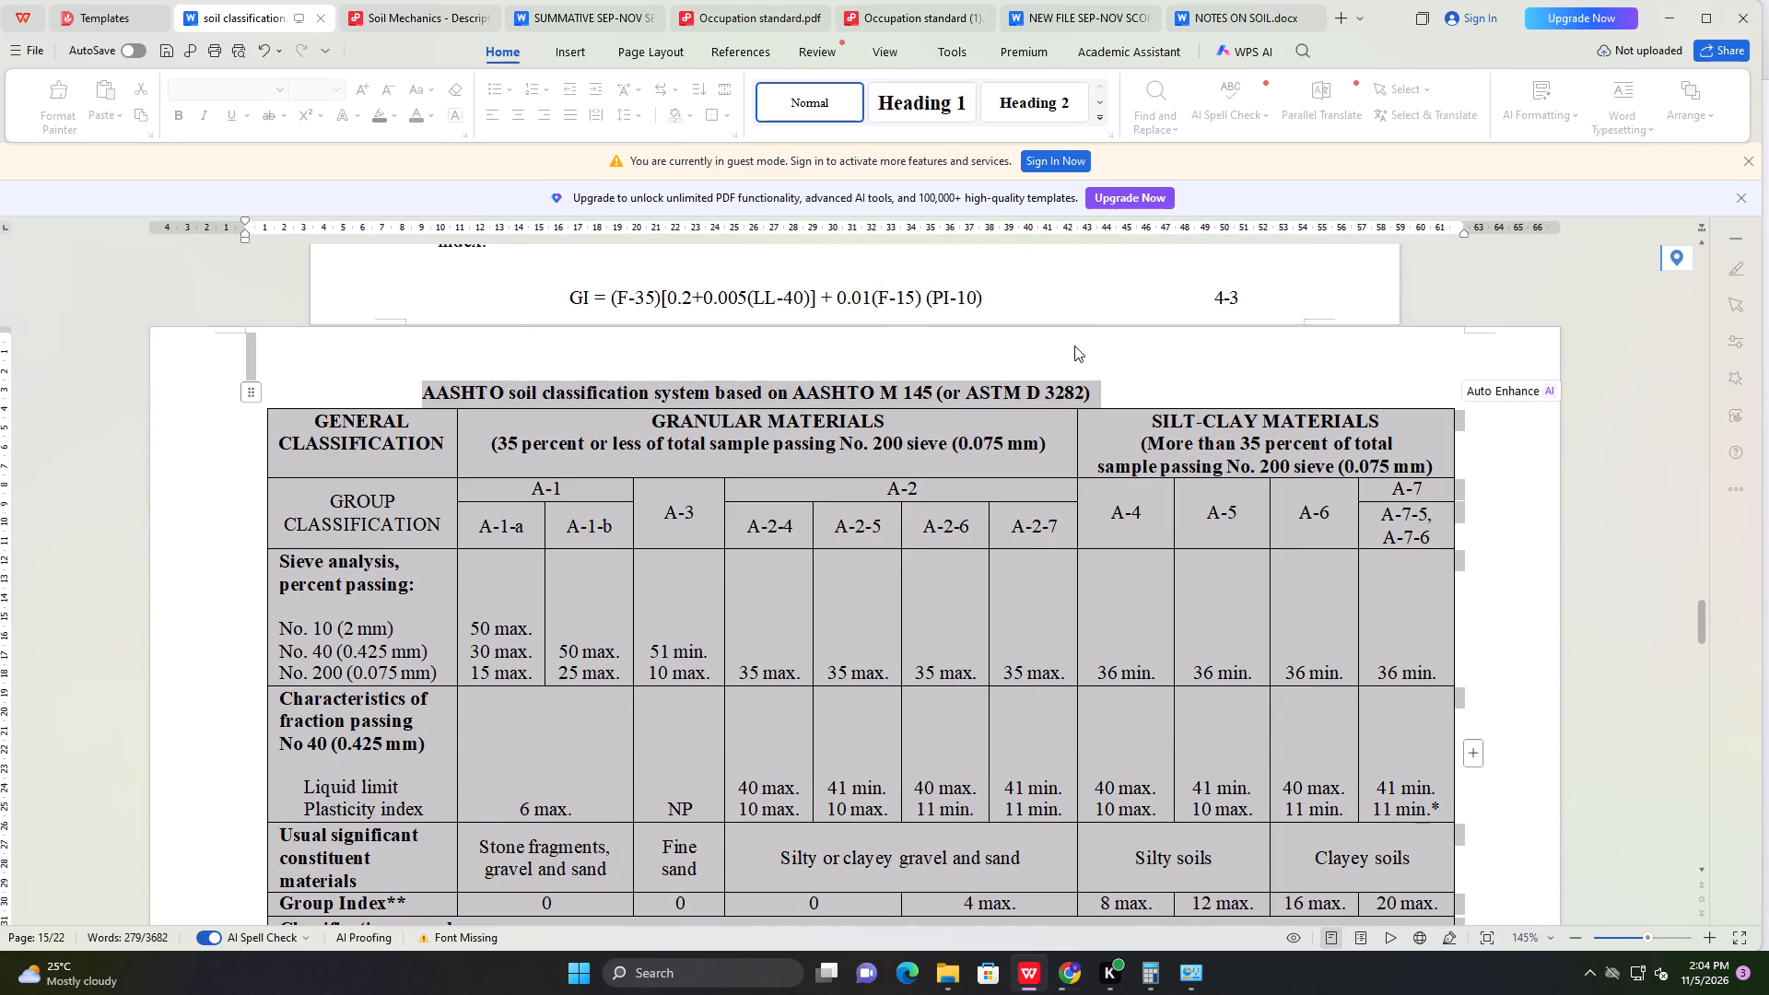
Switch to the NOTES ON SOIL document and look backwards through its slope stability pages, from the friction circle method to the slice components table.
left_click(1211, 9)
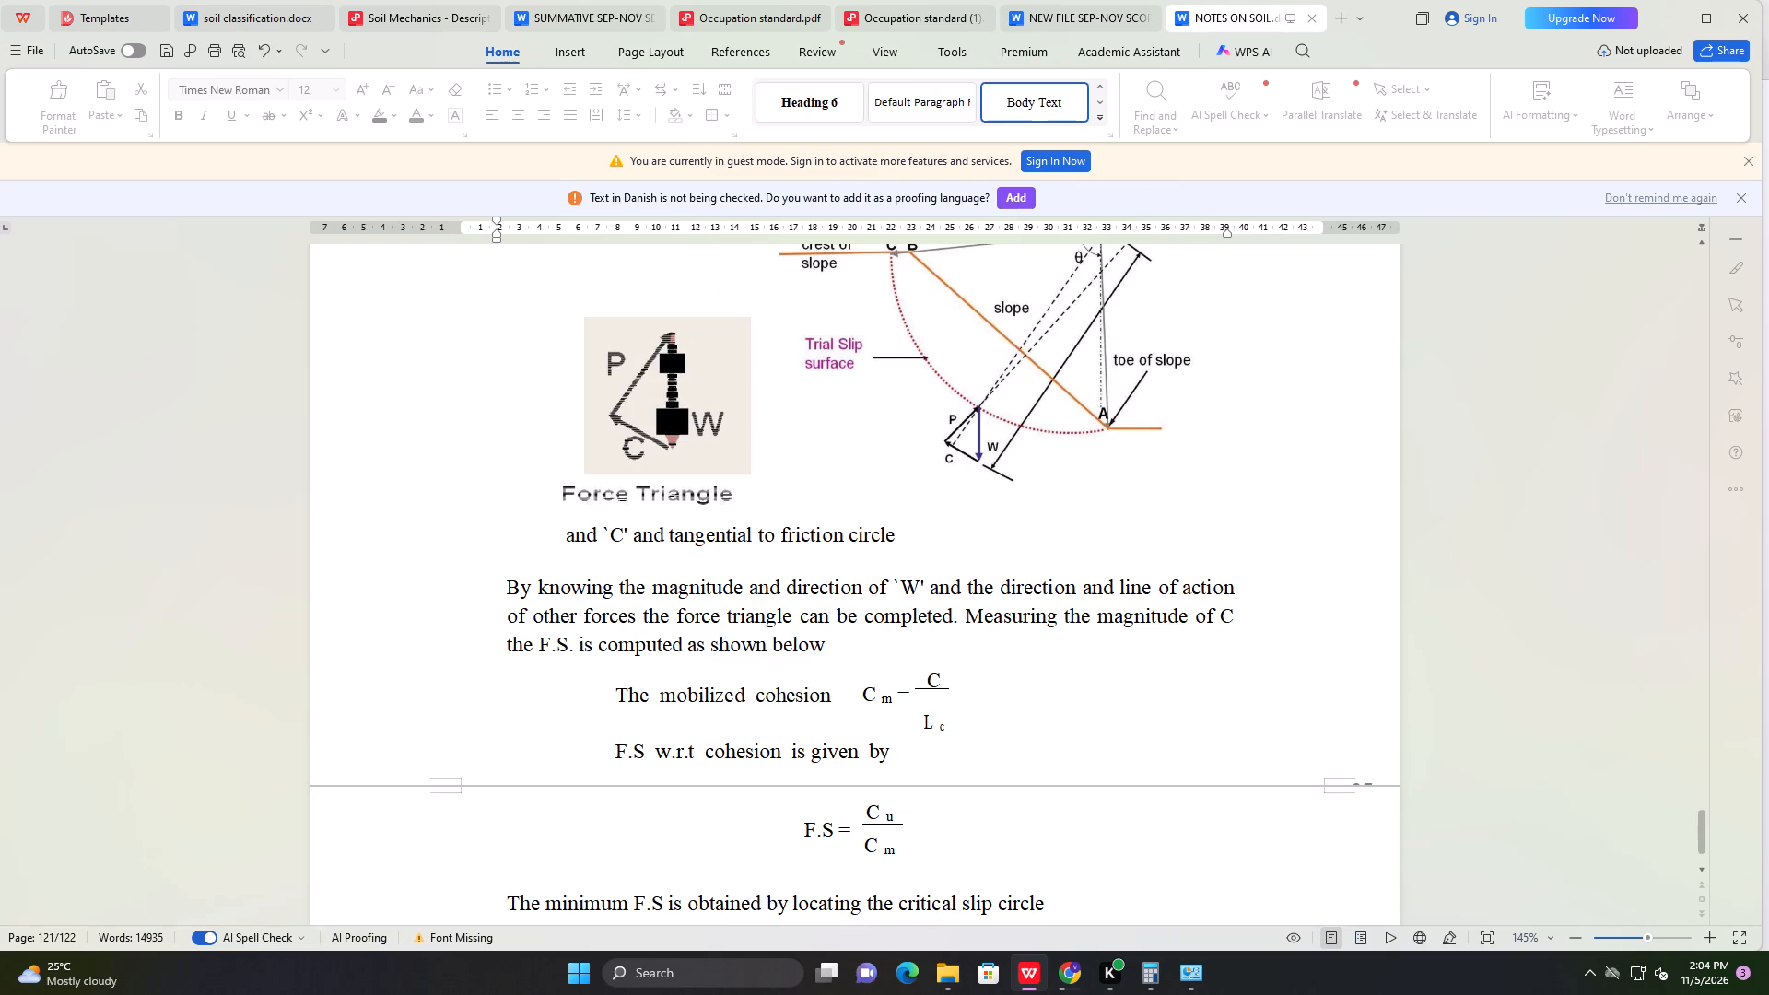
scroll(955, 594, "up", 20)
scroll(955, 594, "up", 3)
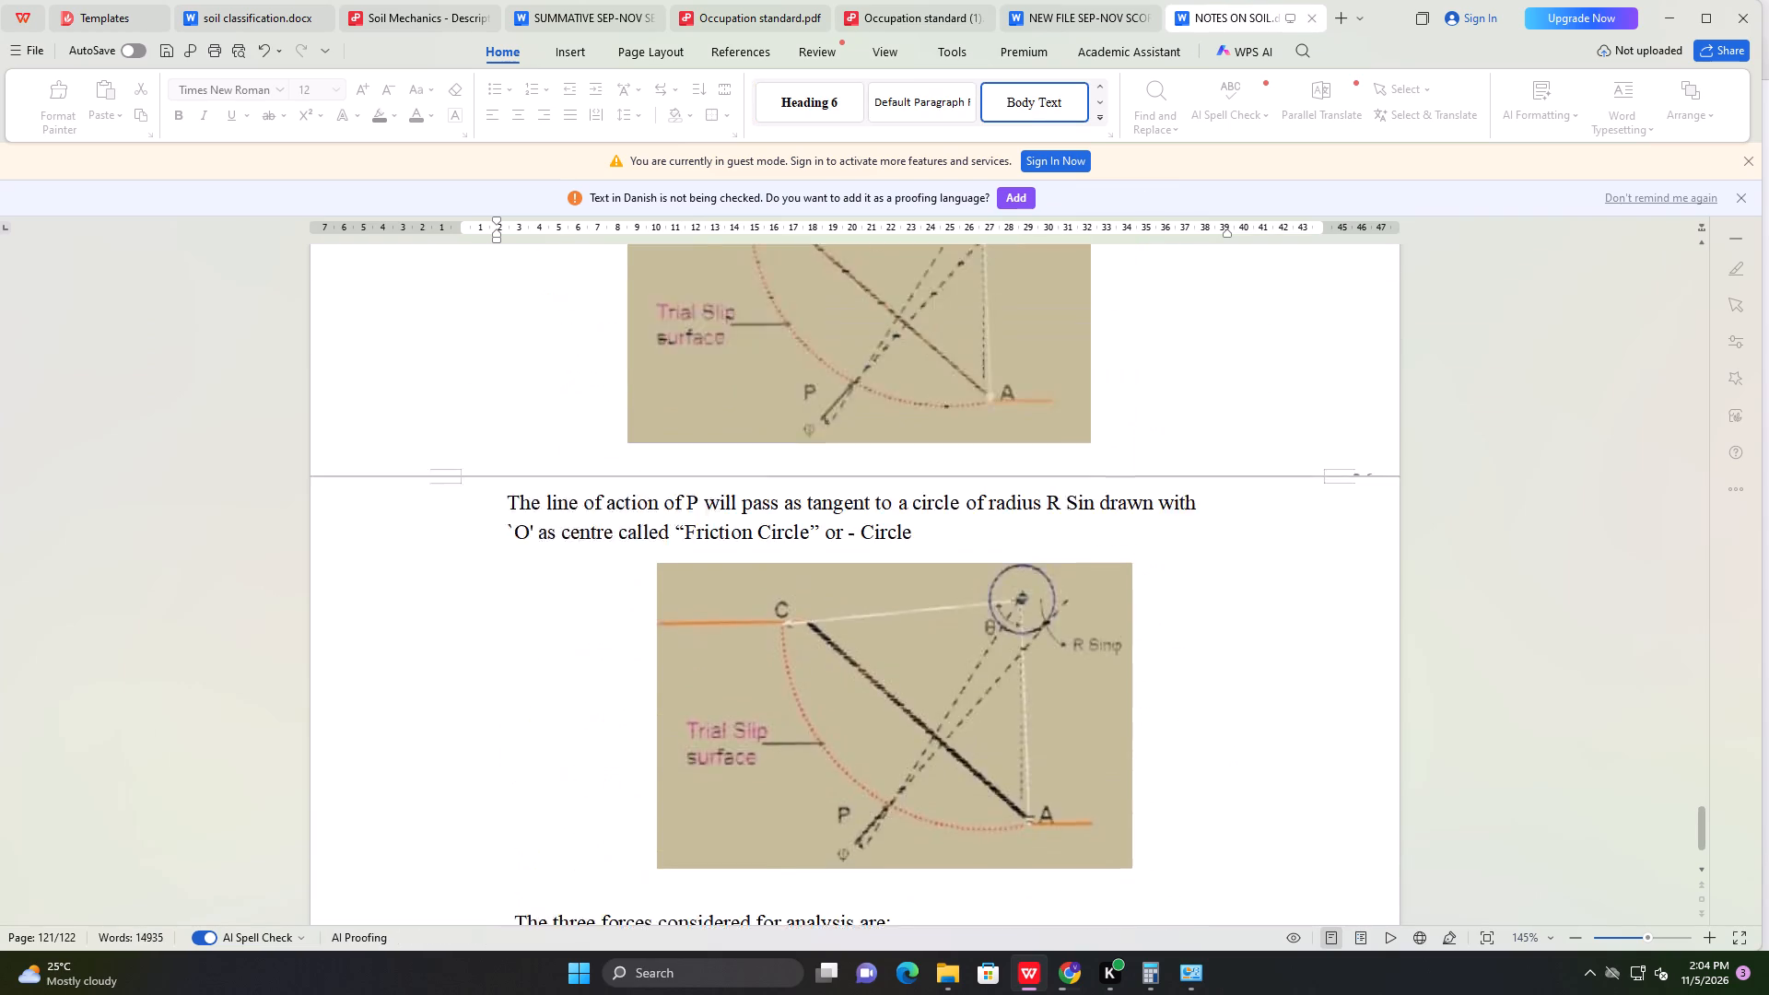
scroll(1056, 615, "up", 20)
scroll(1056, 615, "up", 15)
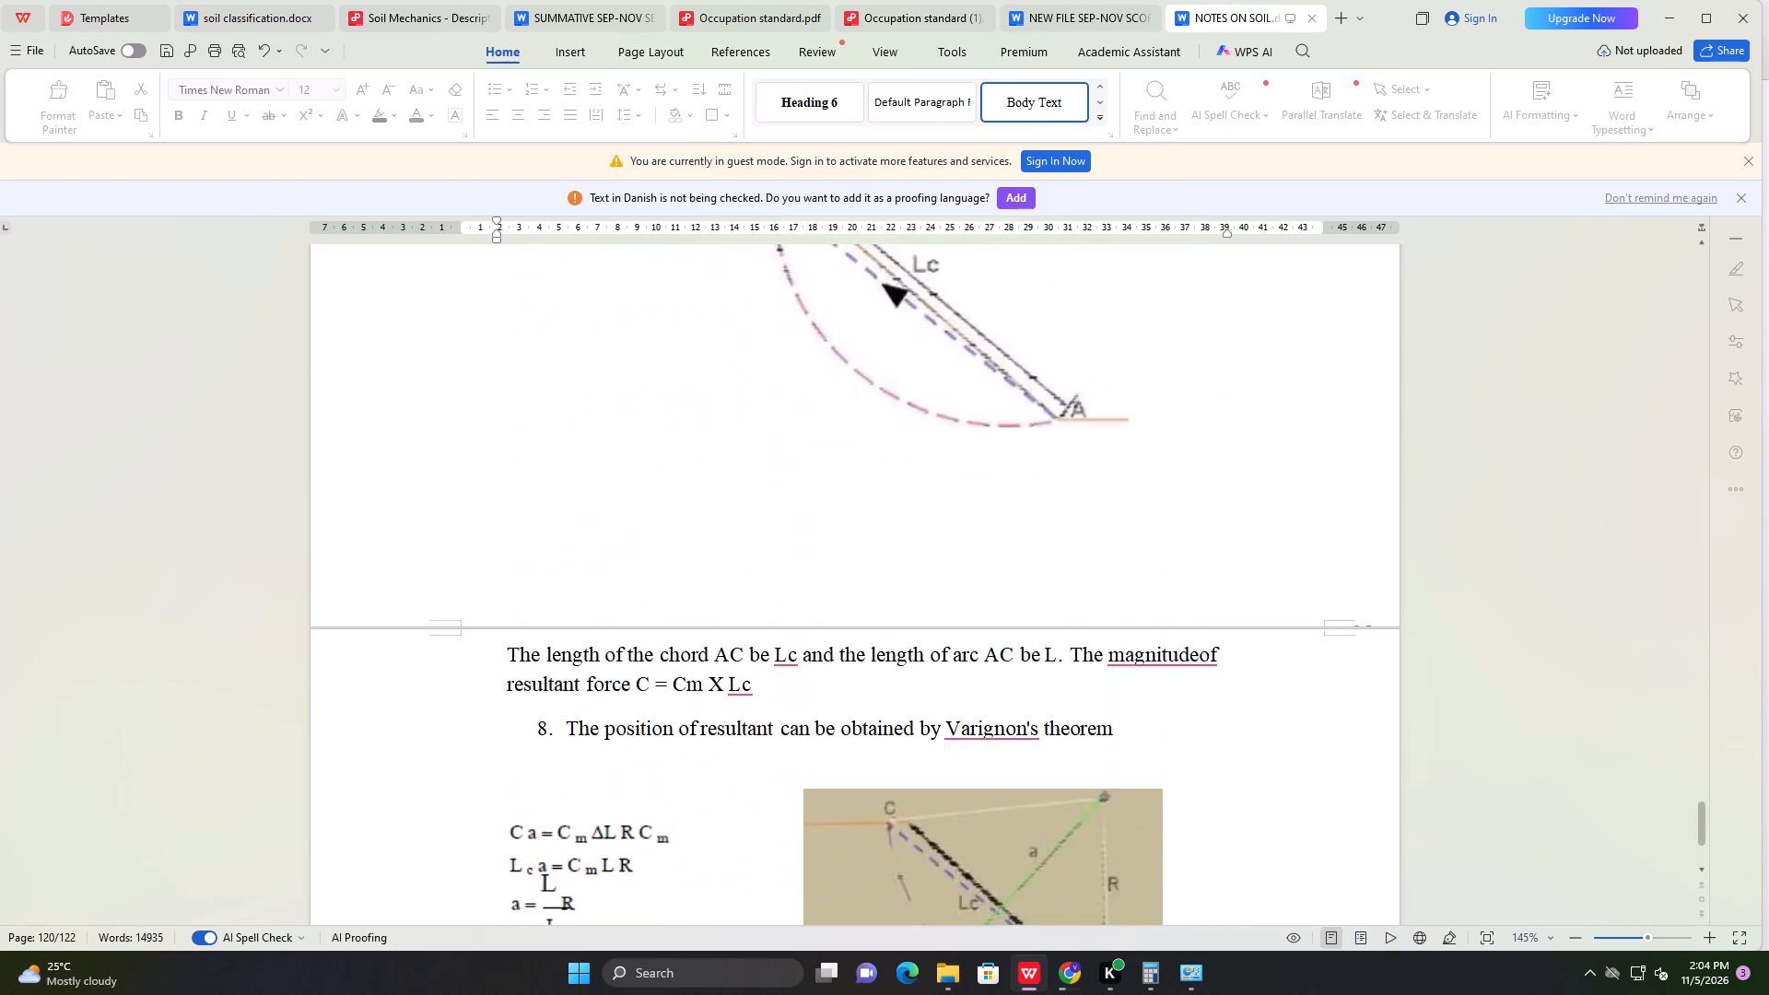
scroll(1064, 603, "up", 19)
scroll(1073, 596, "up", 9)
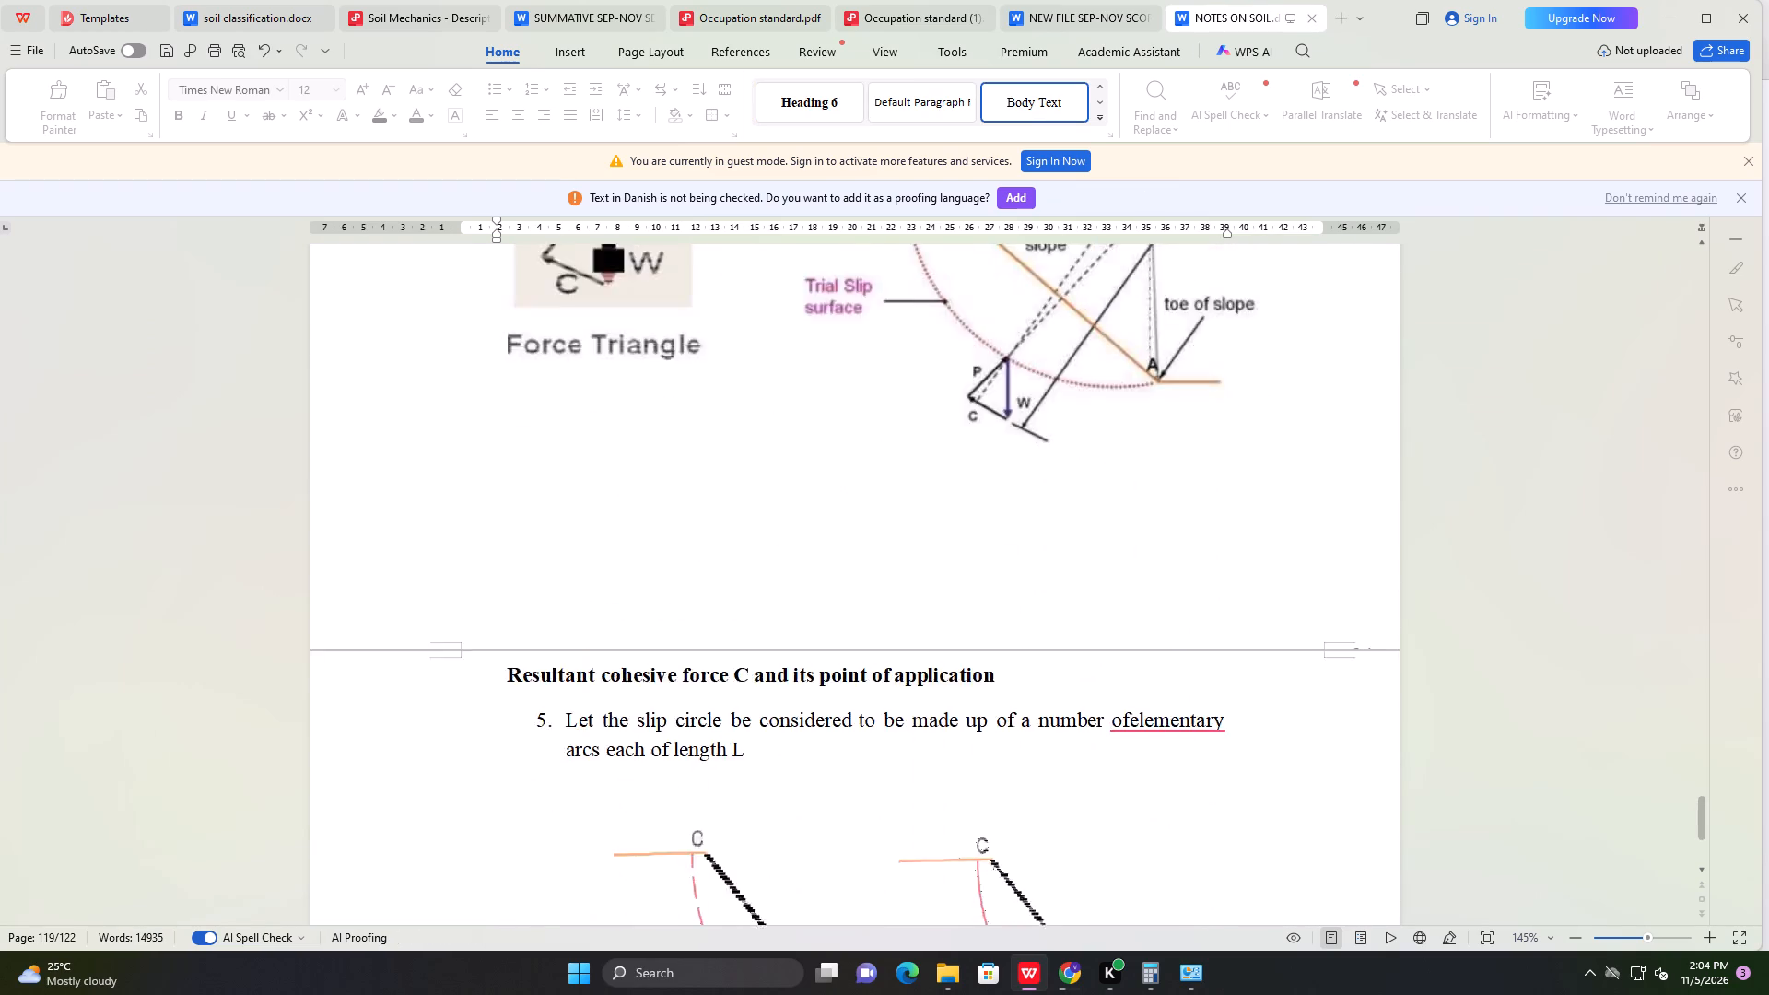
scroll(1076, 593, "up", 3)
scroll(1079, 585, "up", 20)
scroll(1079, 585, "up", 9)
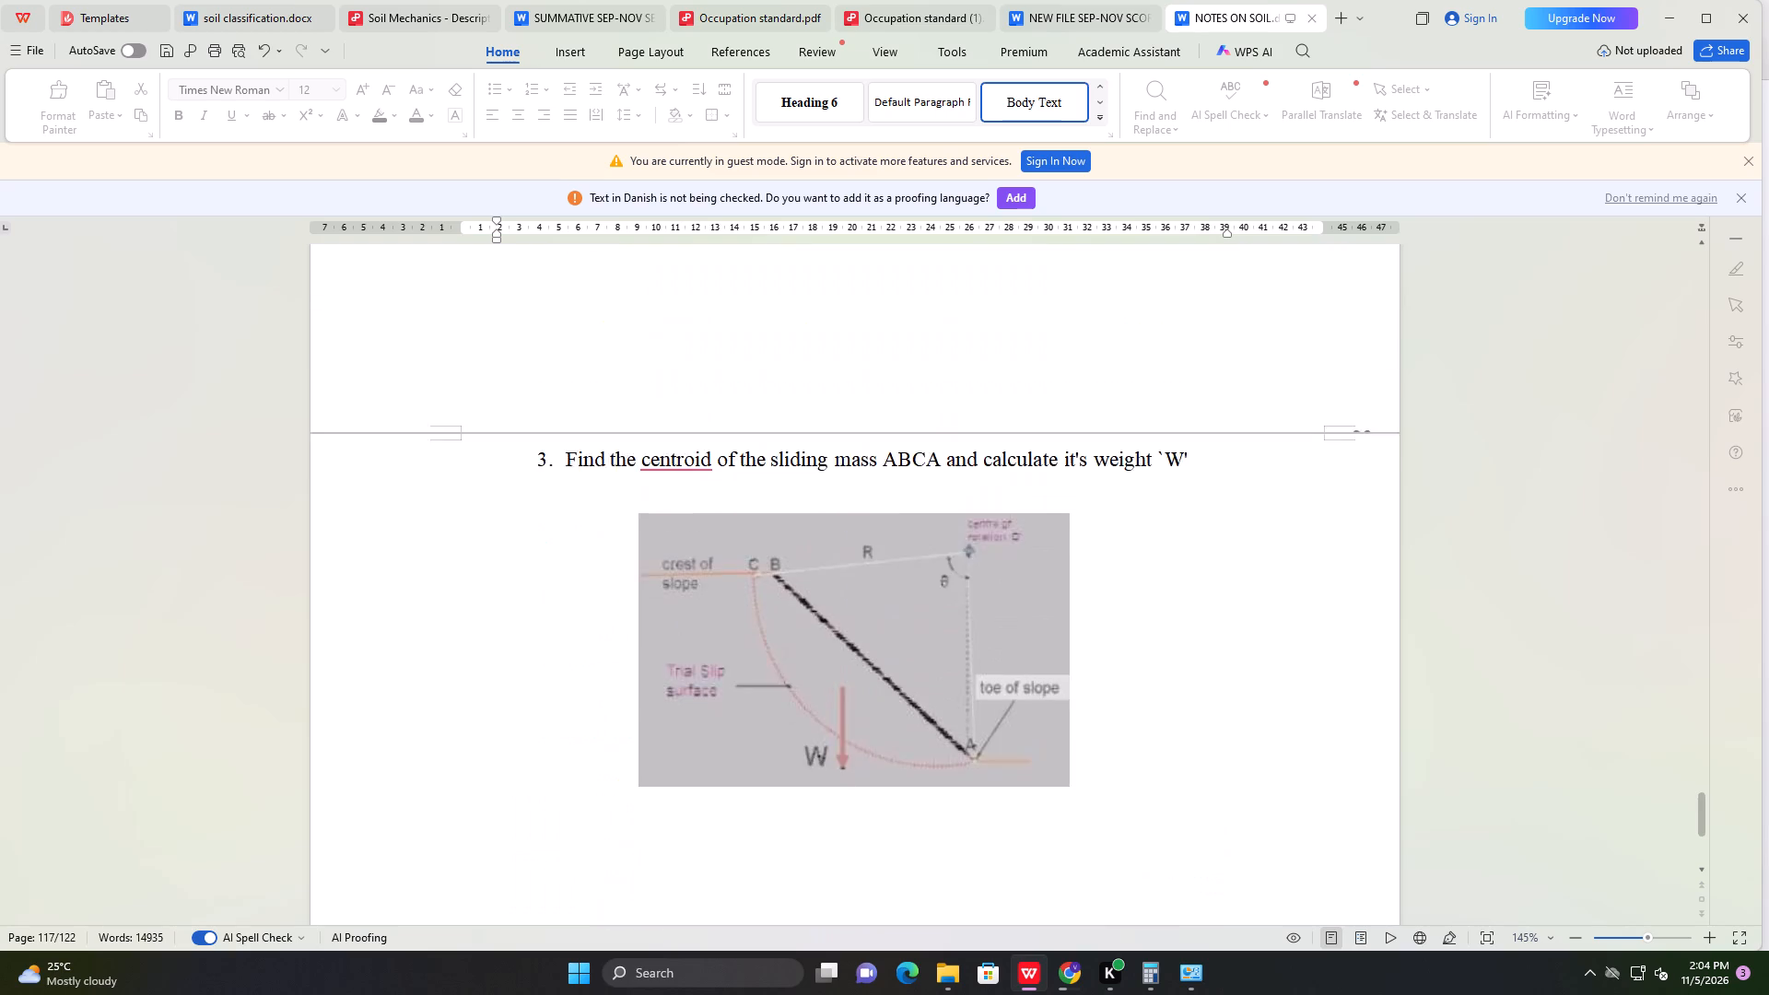
scroll(1079, 591, "up", 20)
scroll(1079, 591, "up", 19)
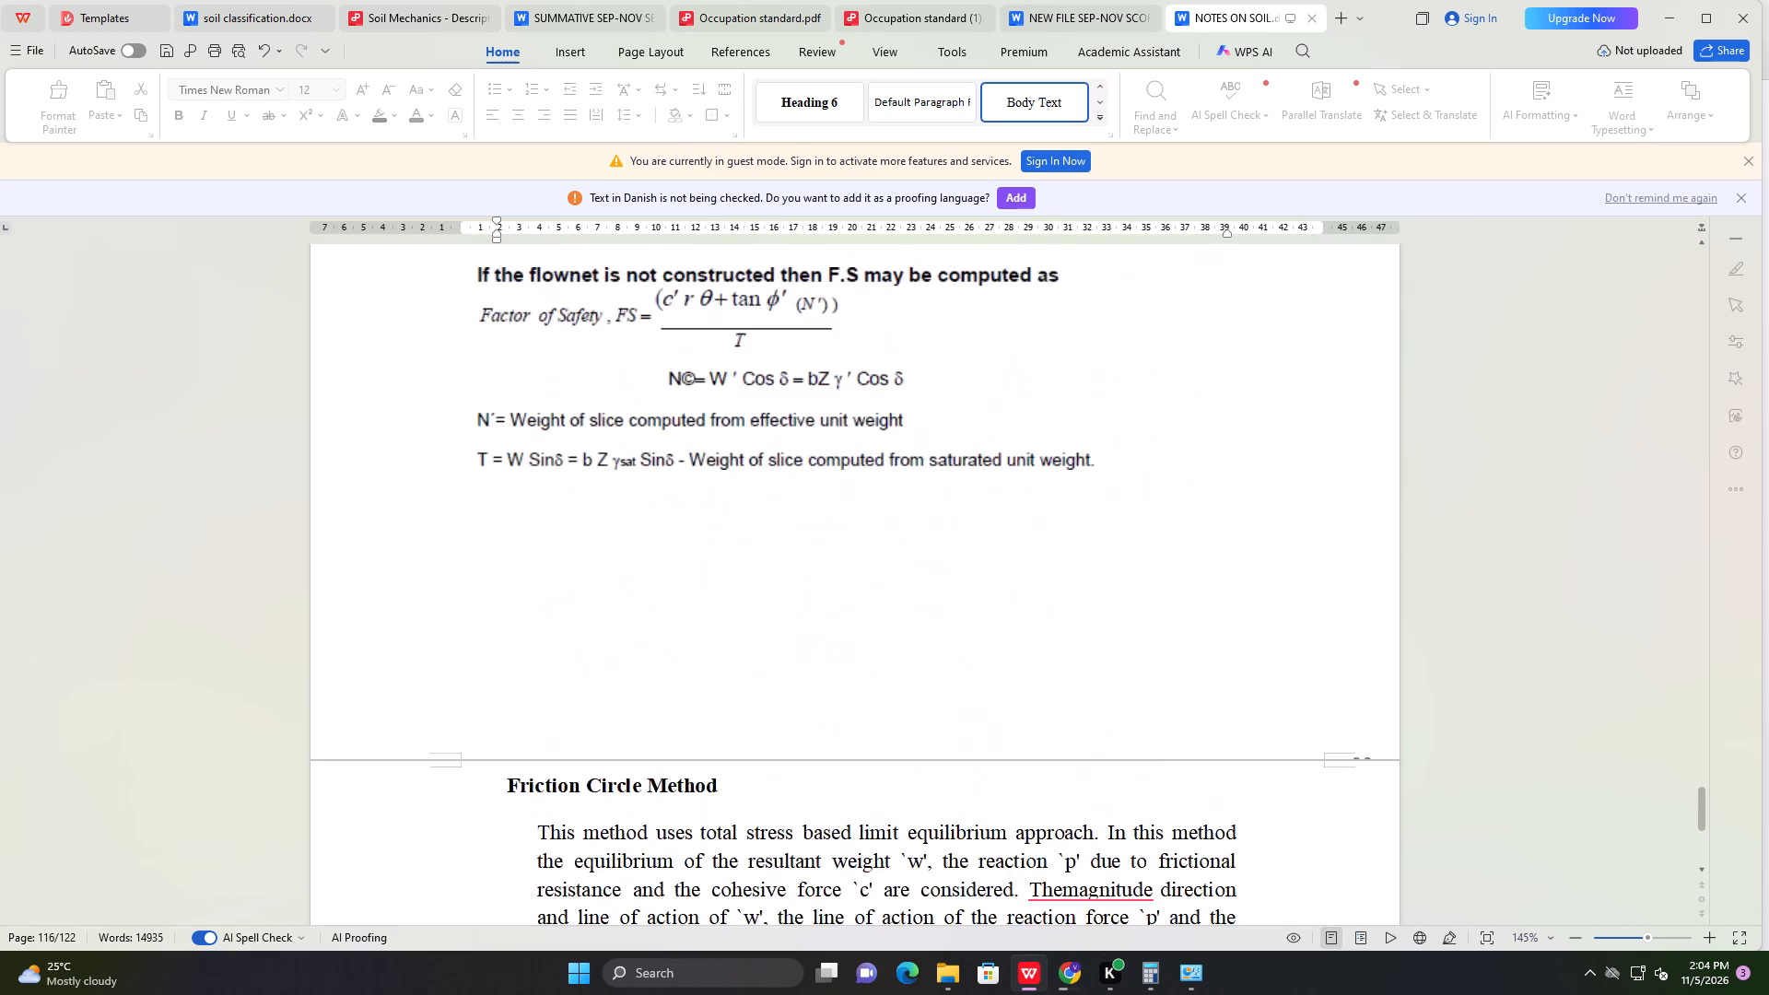
scroll(1091, 594, "up", 20)
scroll(1091, 594, "up", 18)
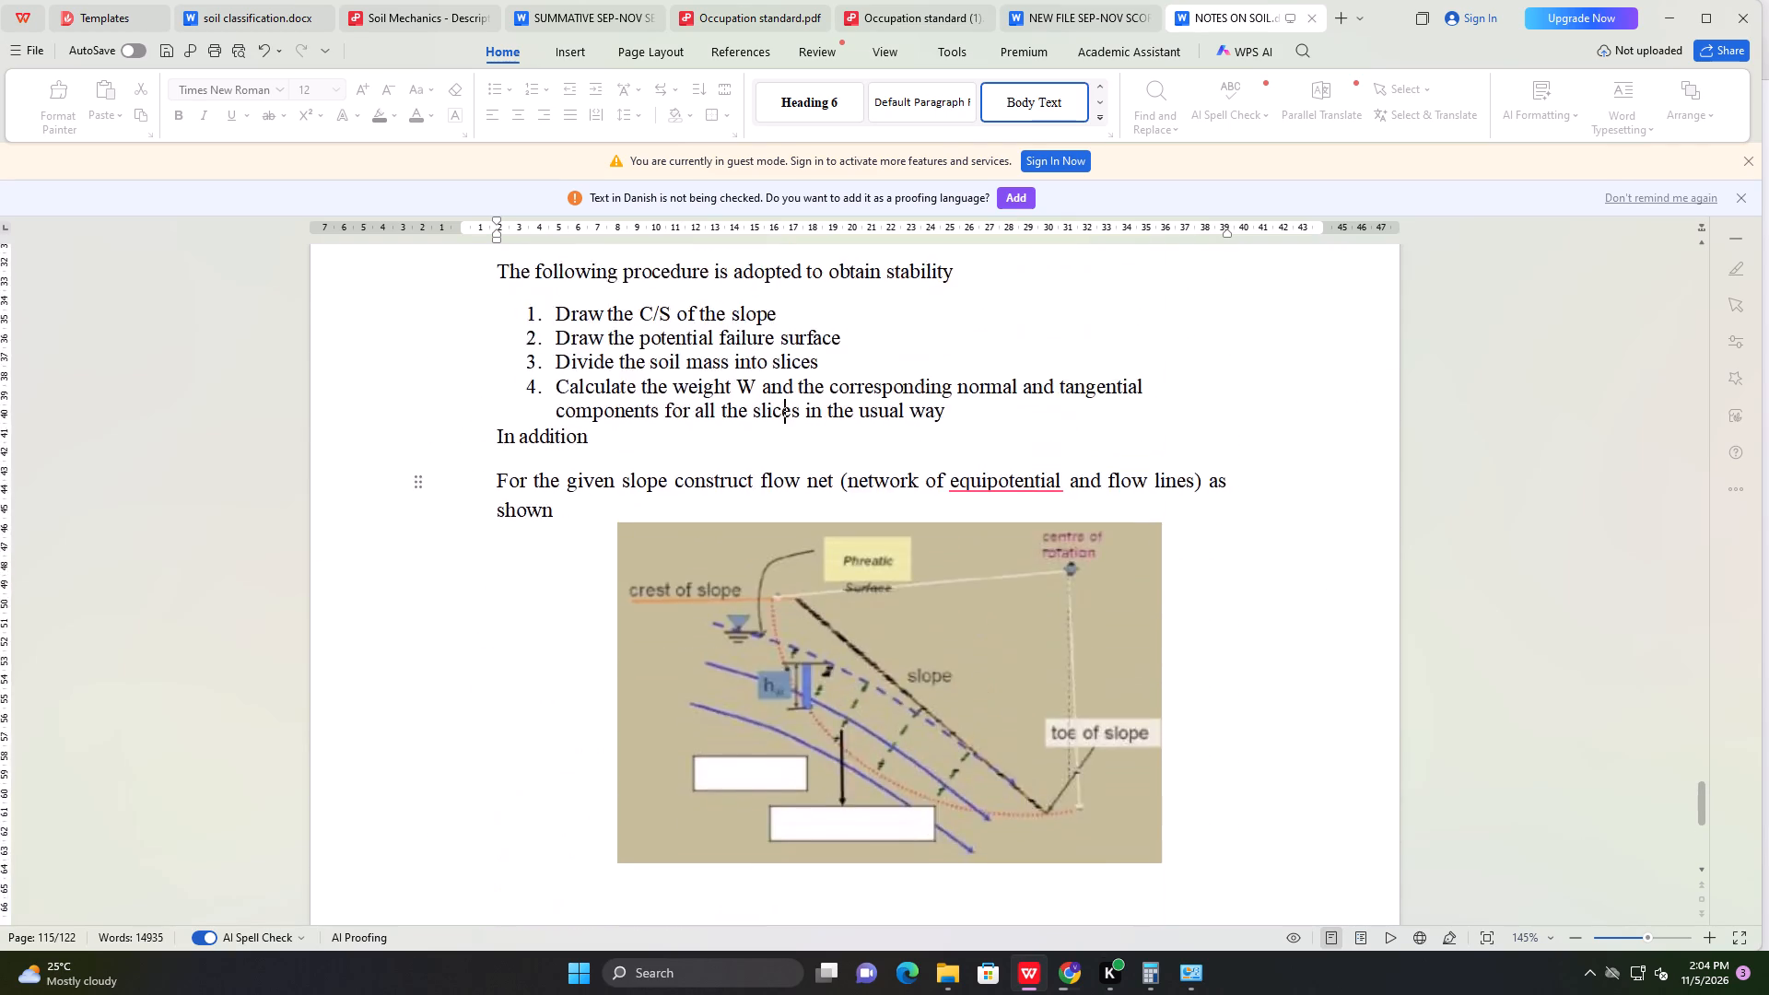
scroll(1093, 595, "up", 20)
scroll(1093, 595, "up", 18)
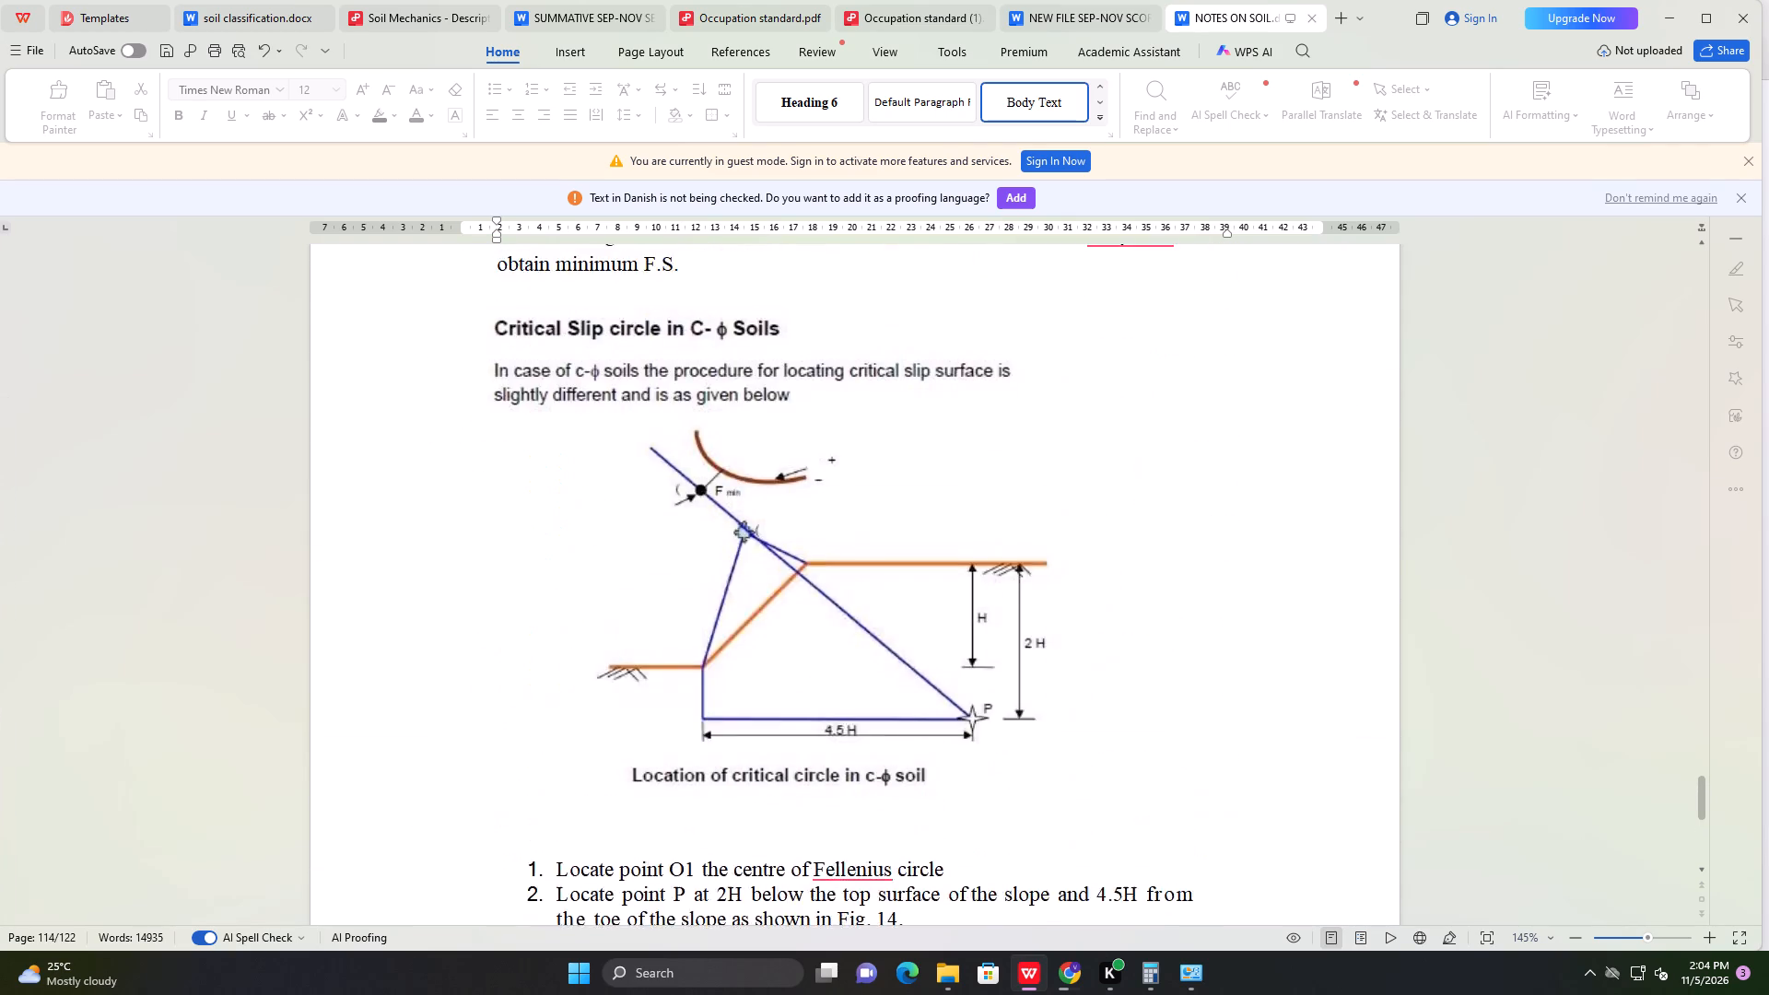
scroll(1094, 594, "up", 20)
scroll(1094, 594, "up", 18)
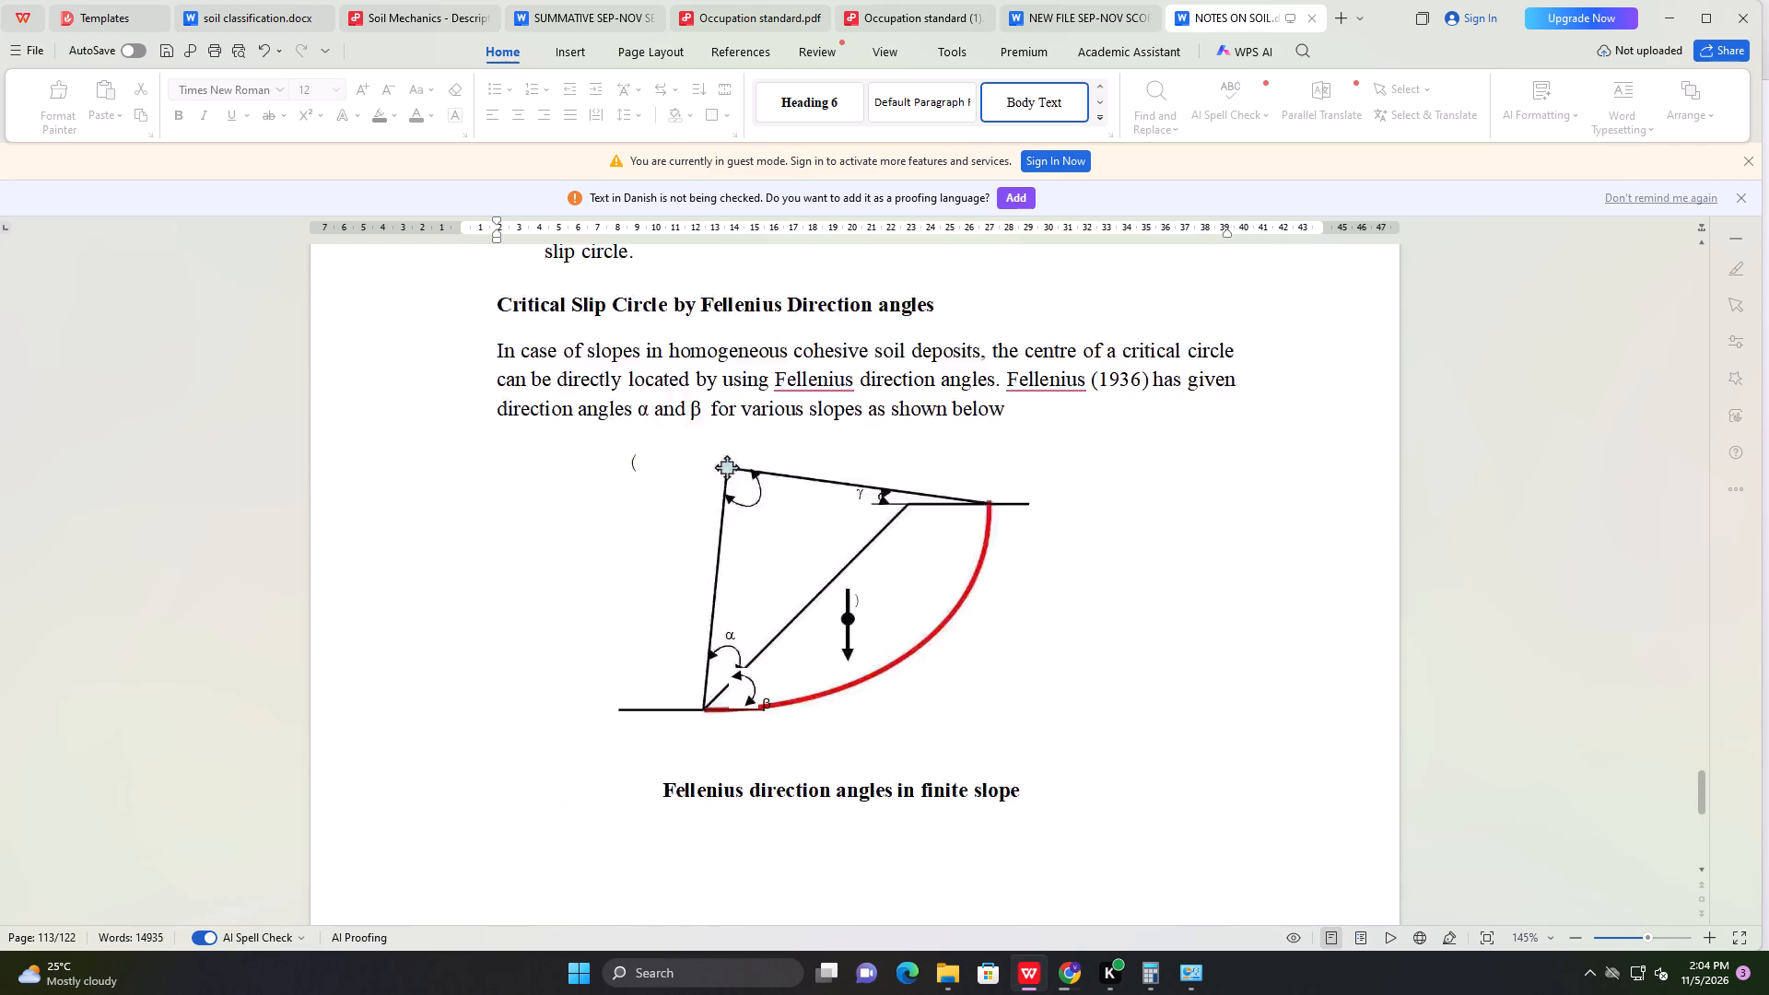
scroll(1095, 575, "up", 2)
key("Up")
key("Up")
key("Up")
key("Up")
key("Up")
key("Up")
key("Up")
key("Up")
key("Up")
key("Up")
key("Up")
key("Up")
key("Up")
key("Up")
key("Up")
key("Up")
key("Up")
key("Up")
key("Up")
key("Up")
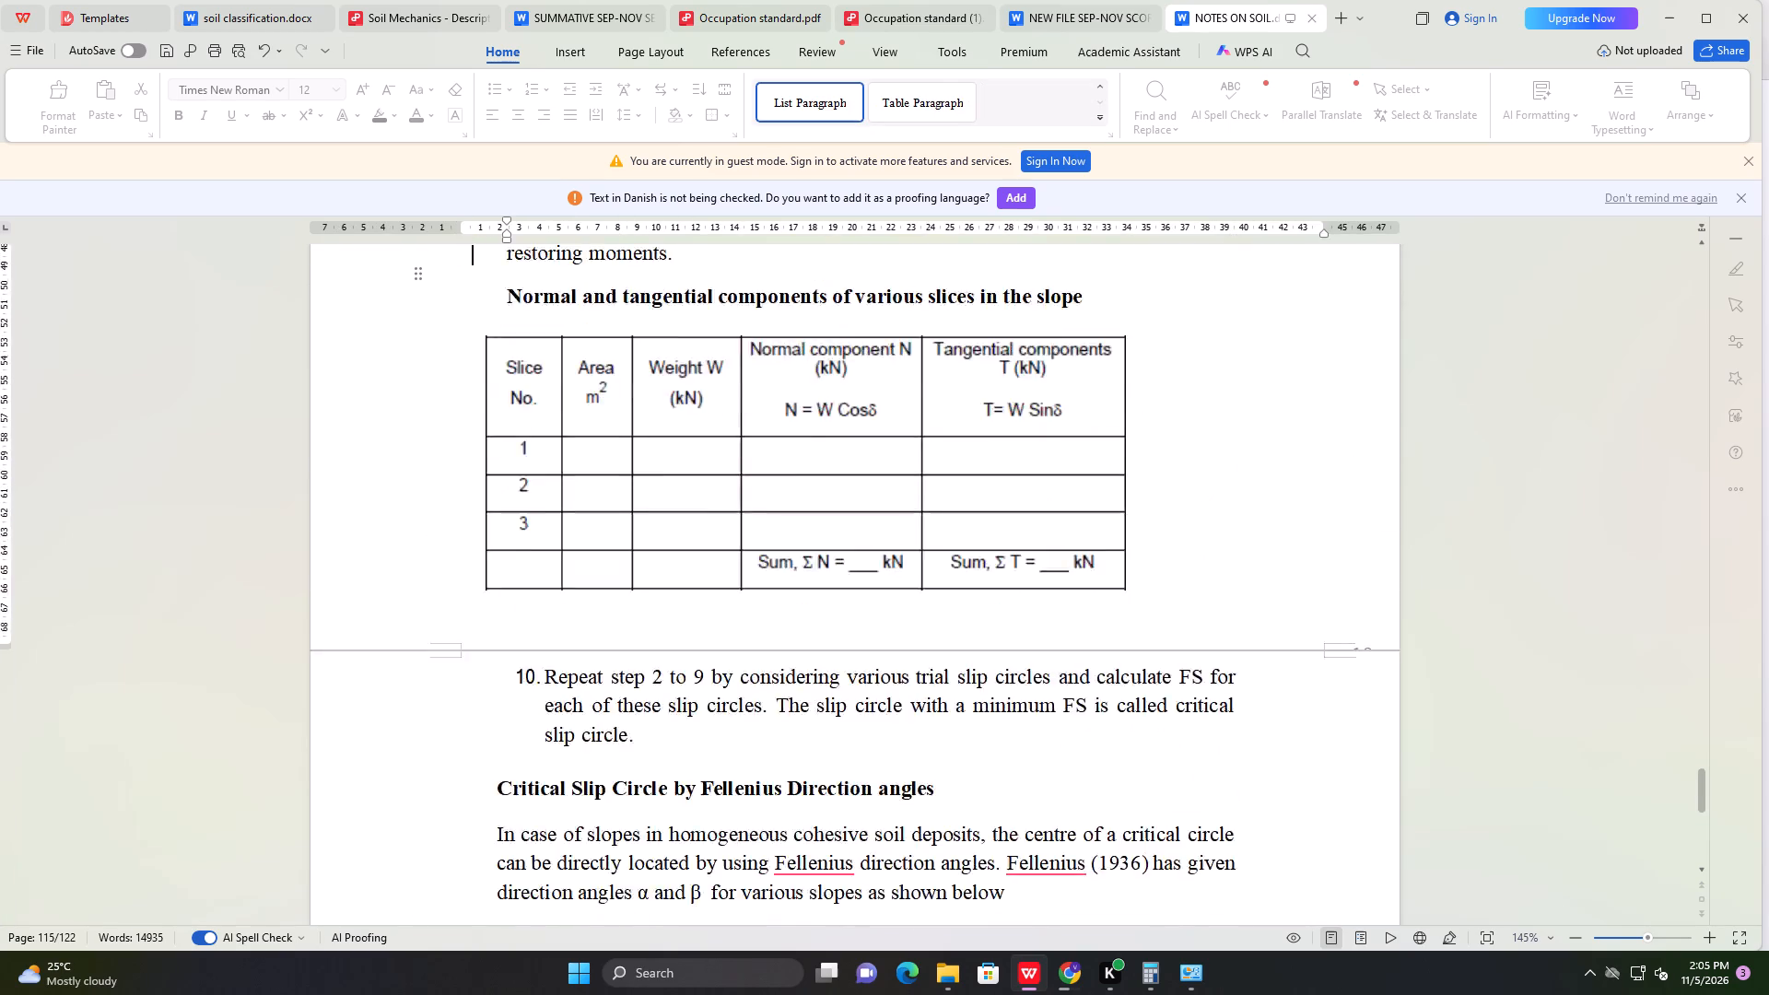
Return to the beginning of the notes and look through Unit I, from the introduction and soil formation to soil colour, permeability and drainage.
left_click_drag(1705, 781, 1707, 310)
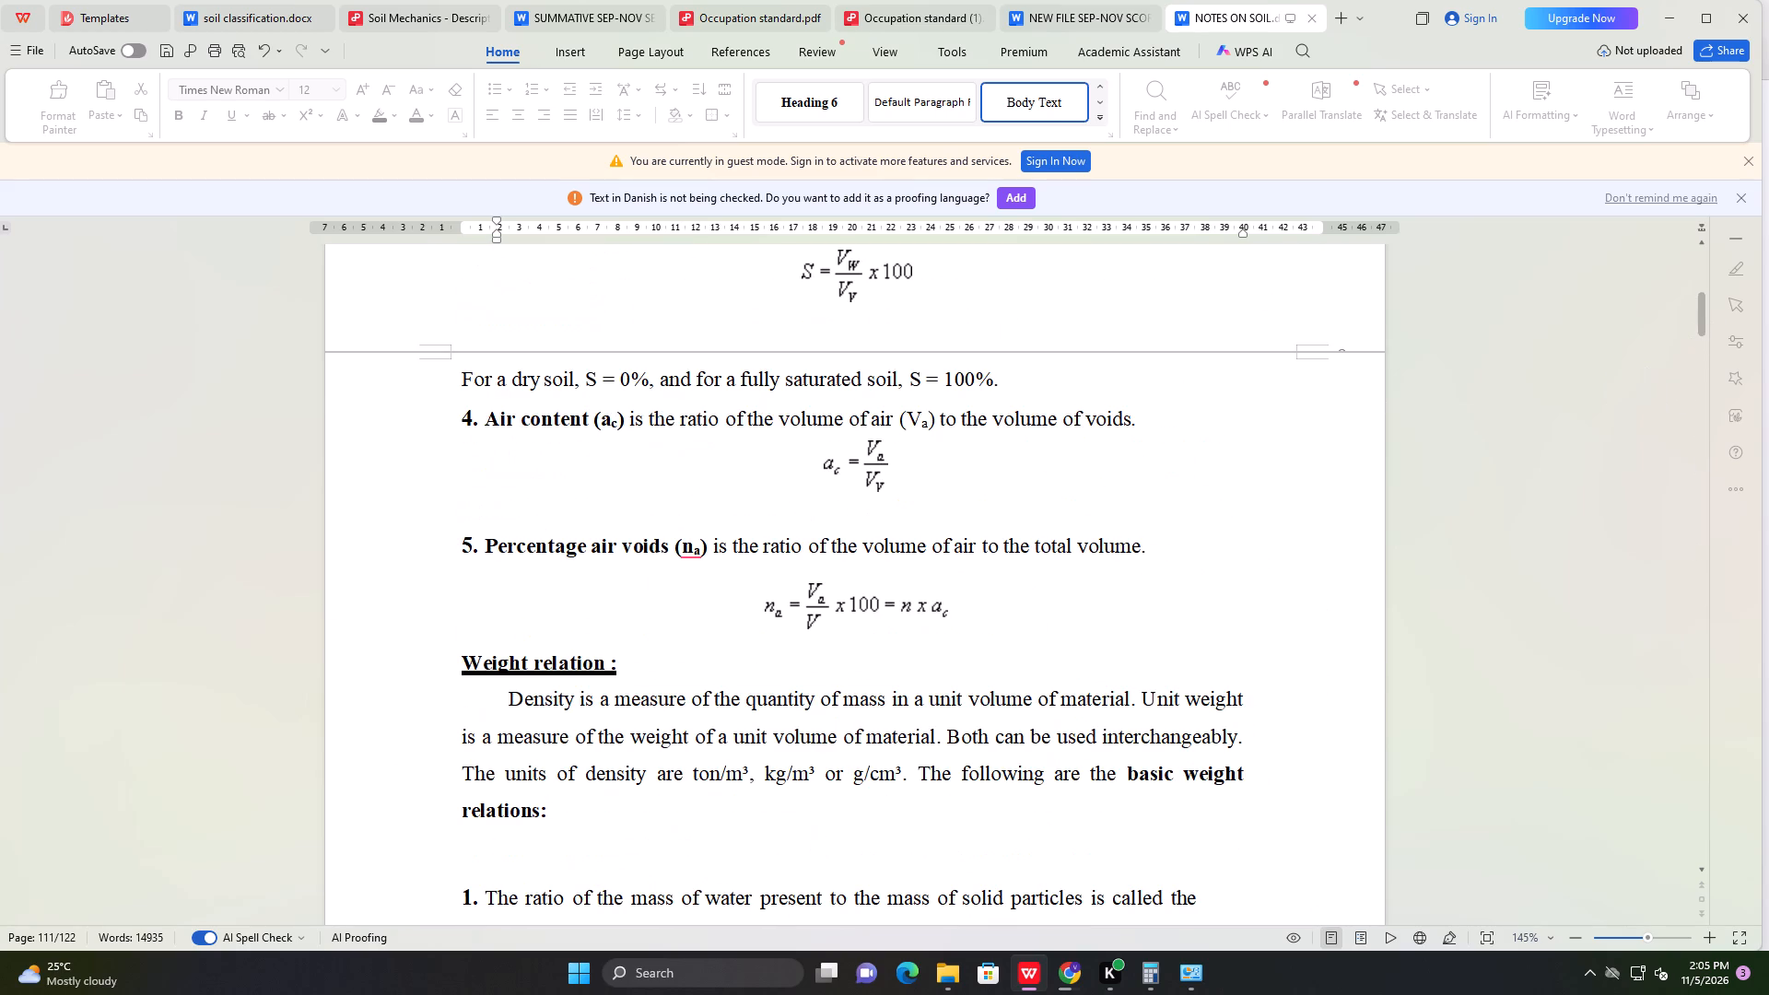
left_click_drag(1704, 313, 1705, 295)
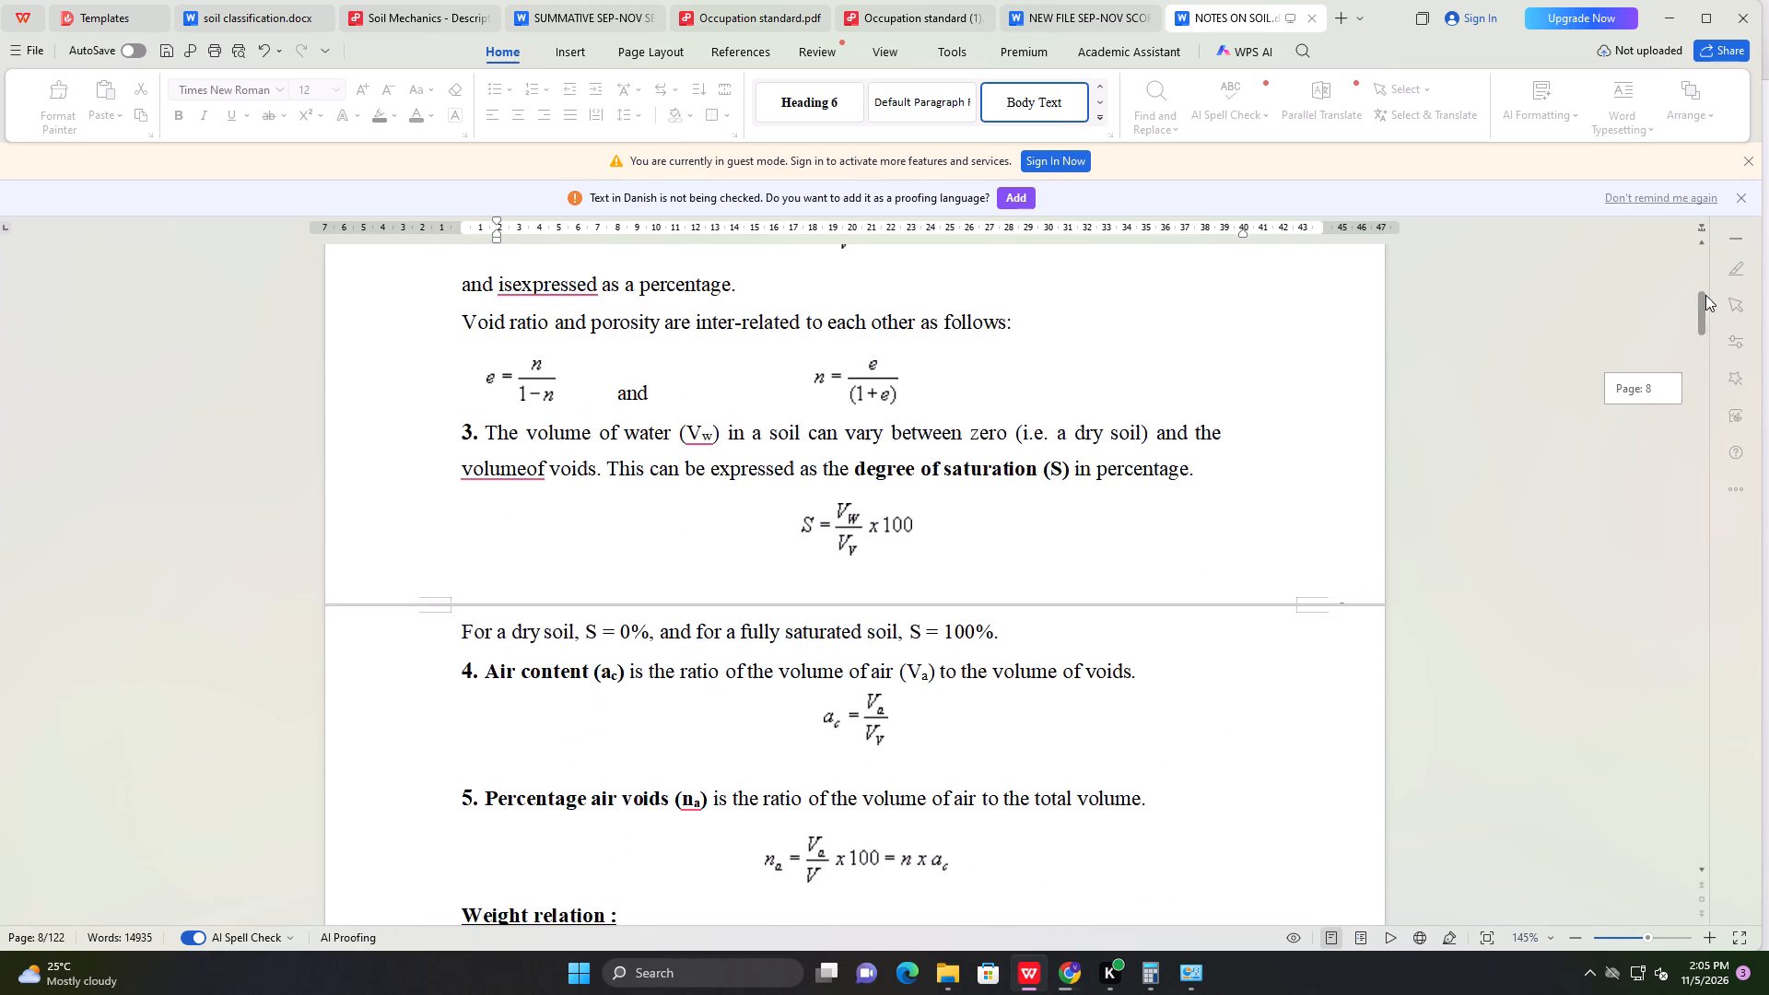
left_click_drag(1705, 295, 1704, 275)
scroll(1244, 486, "down", 4)
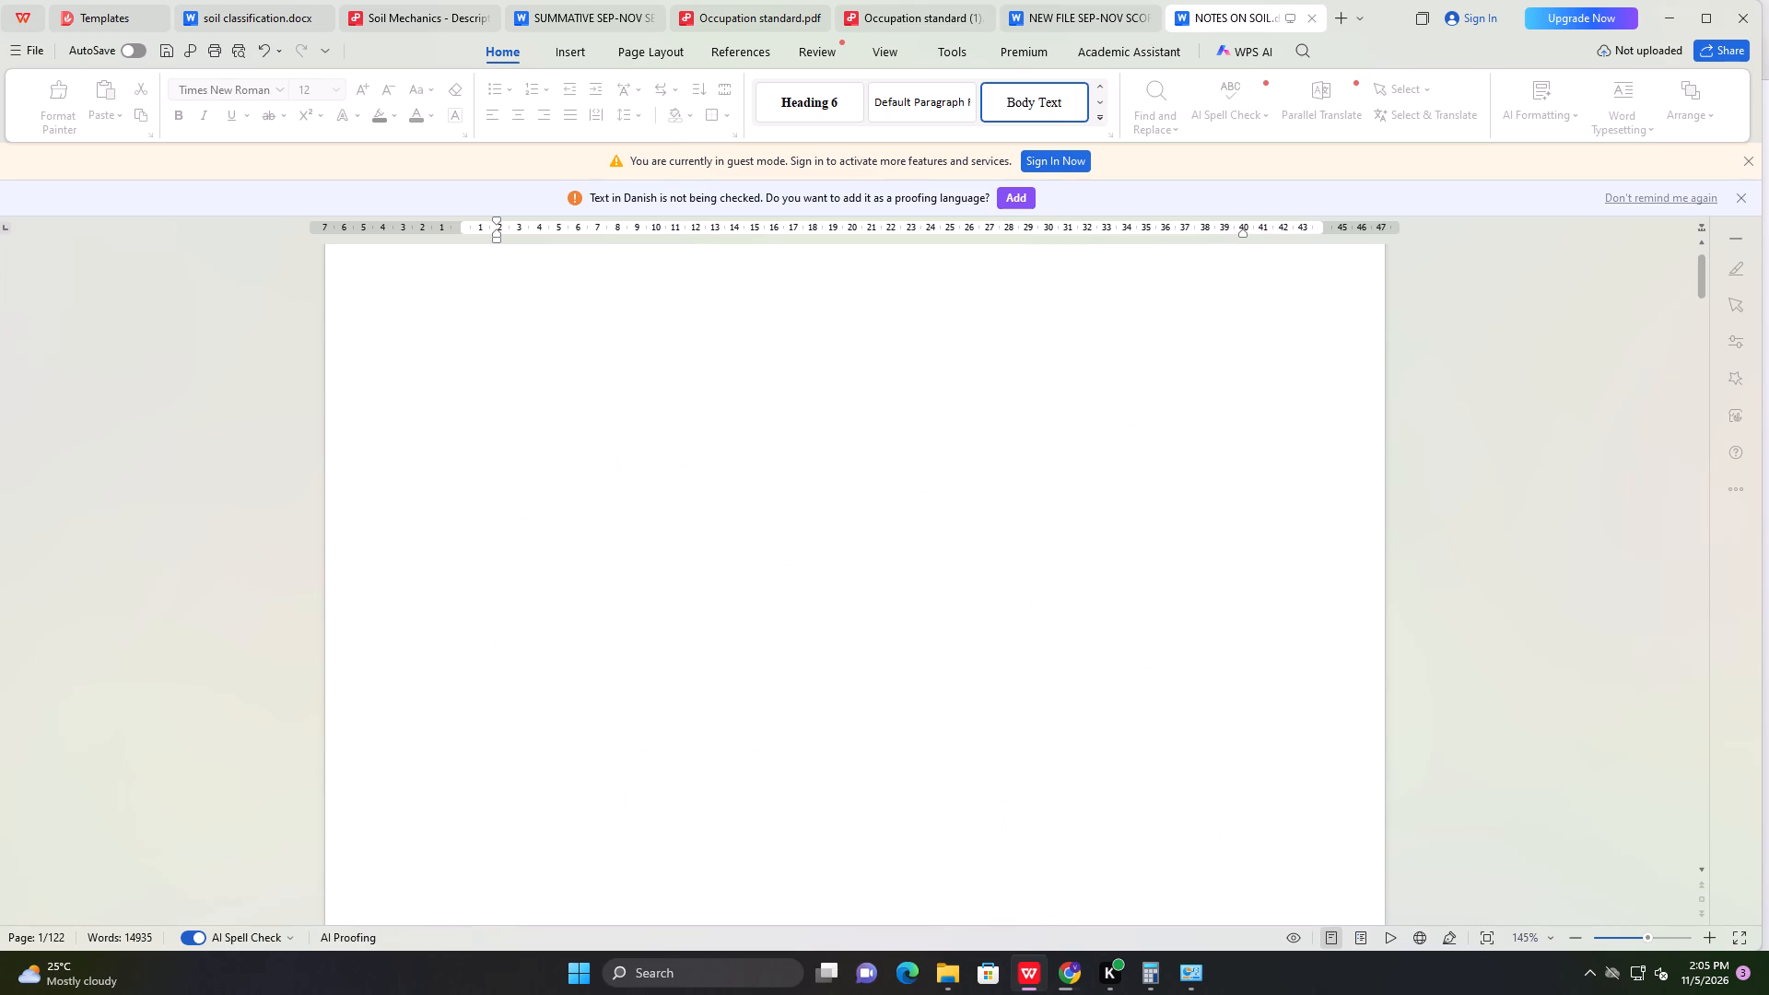
scroll(1243, 480, "down", 17)
scroll(1246, 480, "down", 5)
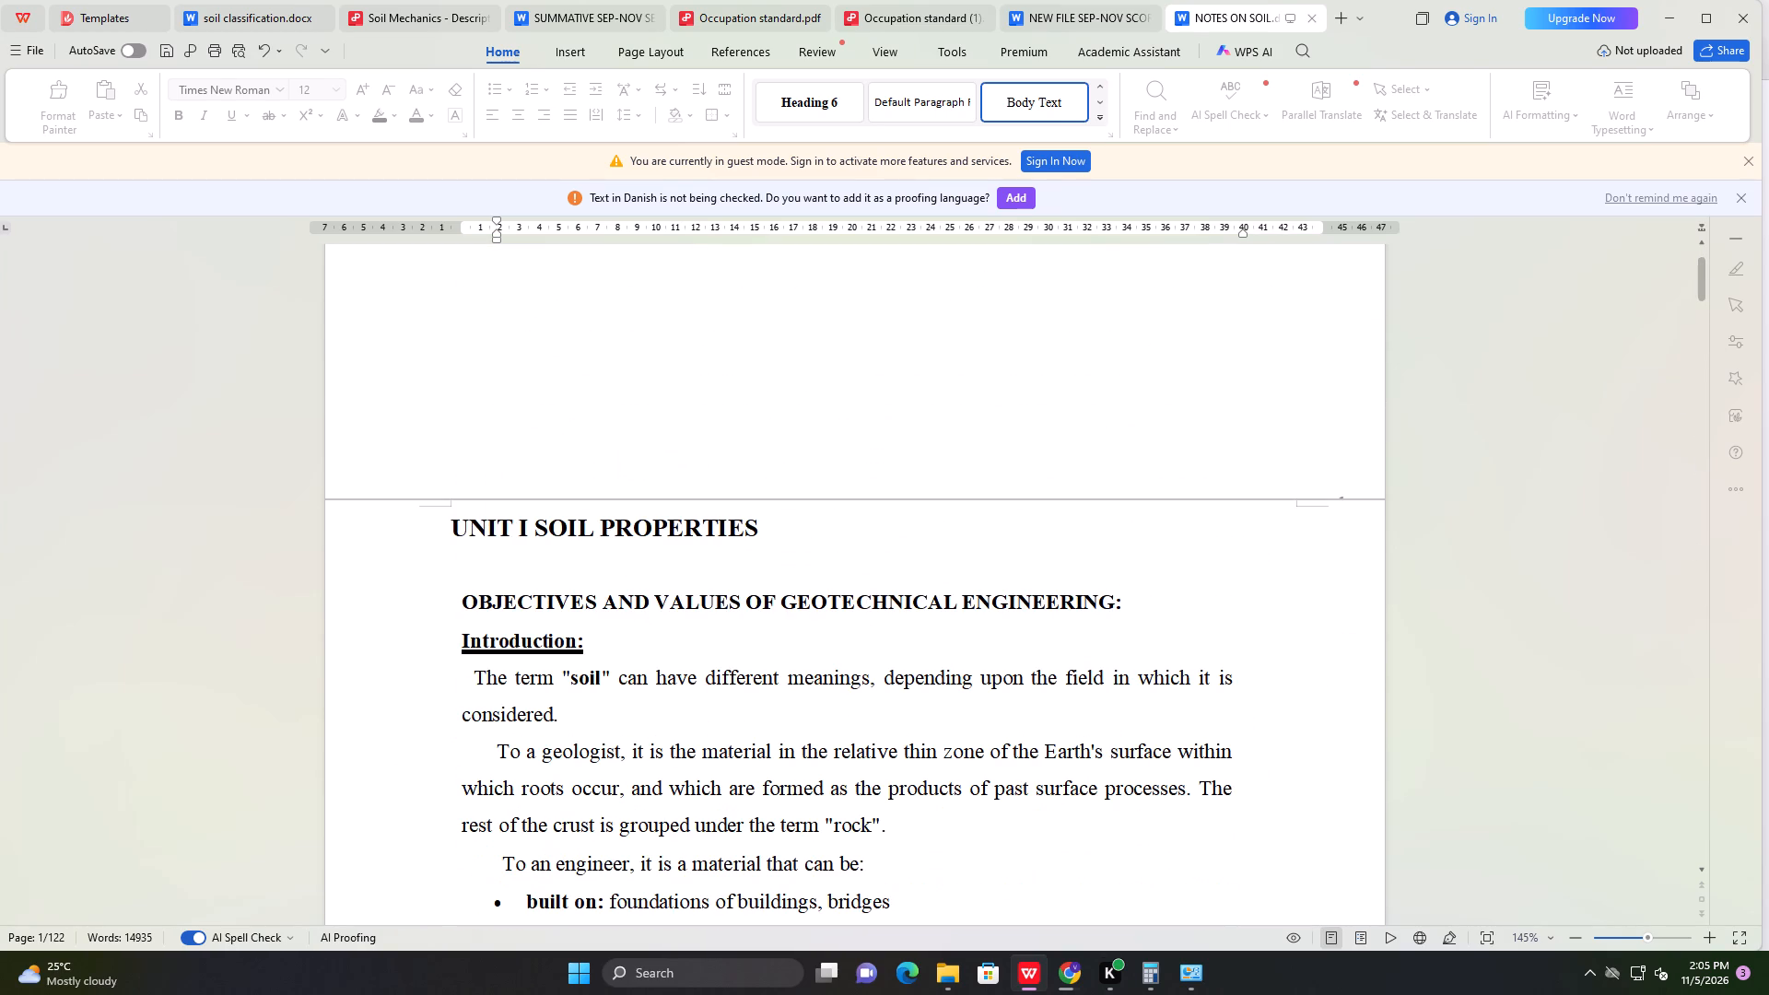
scroll(1244, 481, "down", 10)
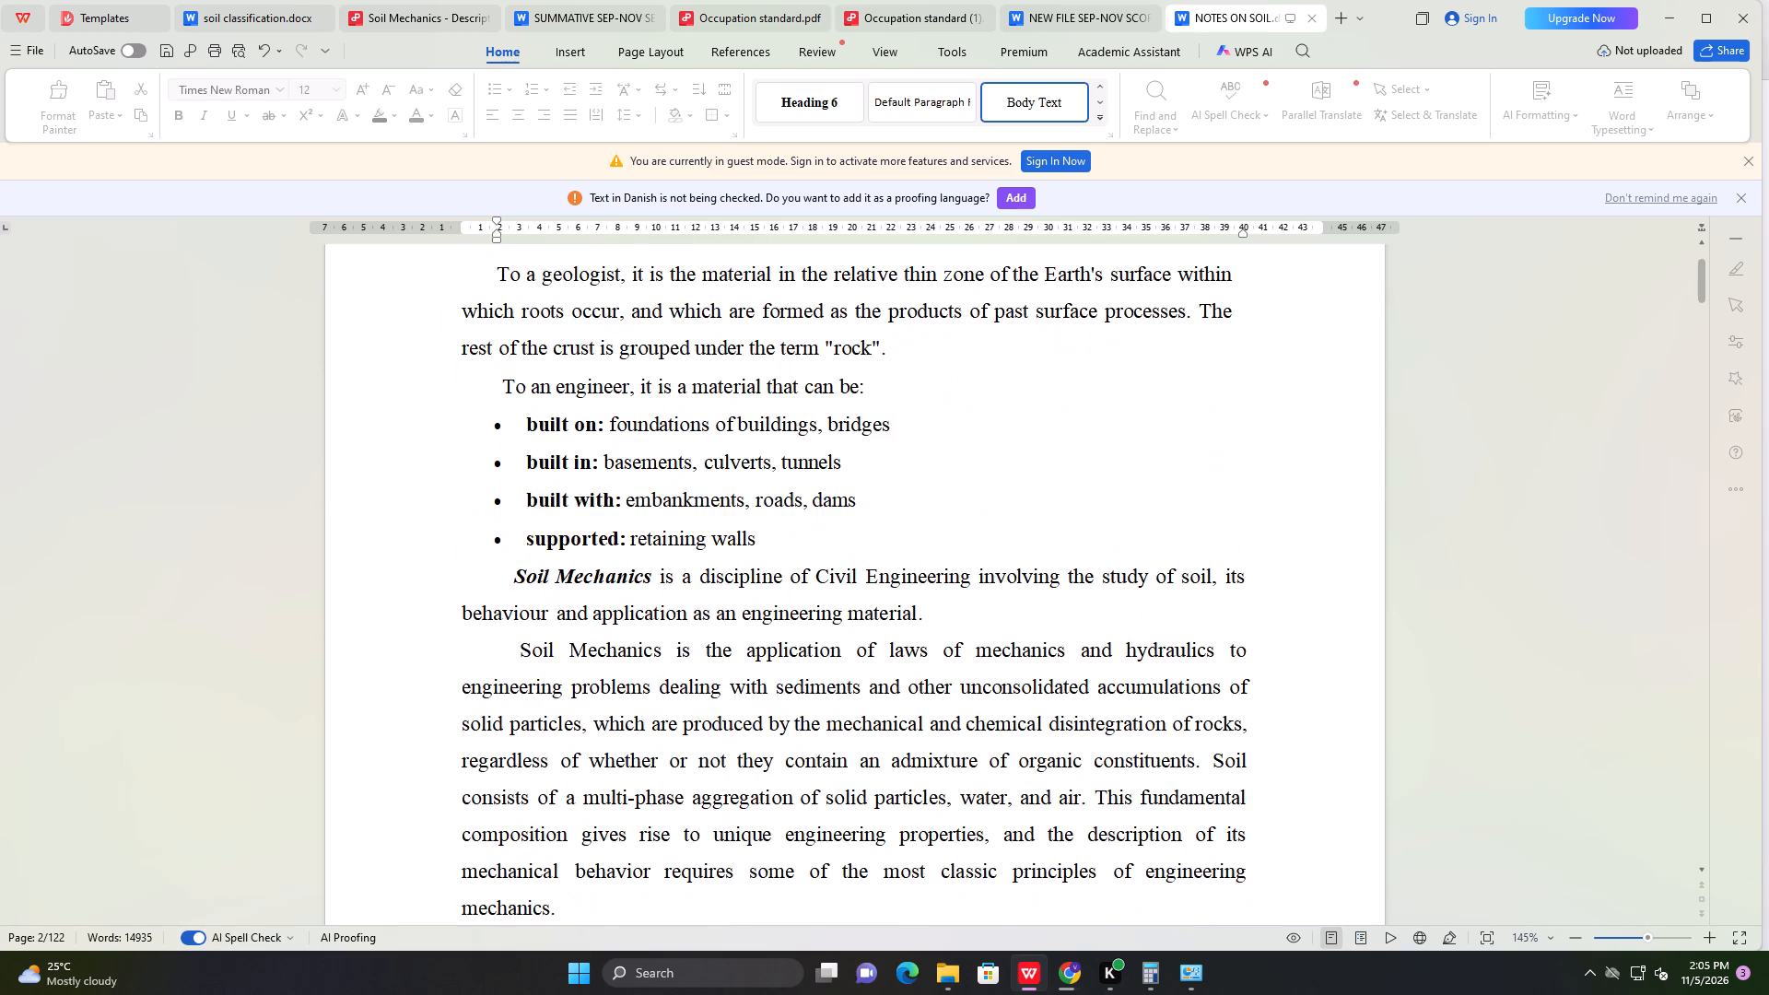
scroll(1244, 481, "down", 14)
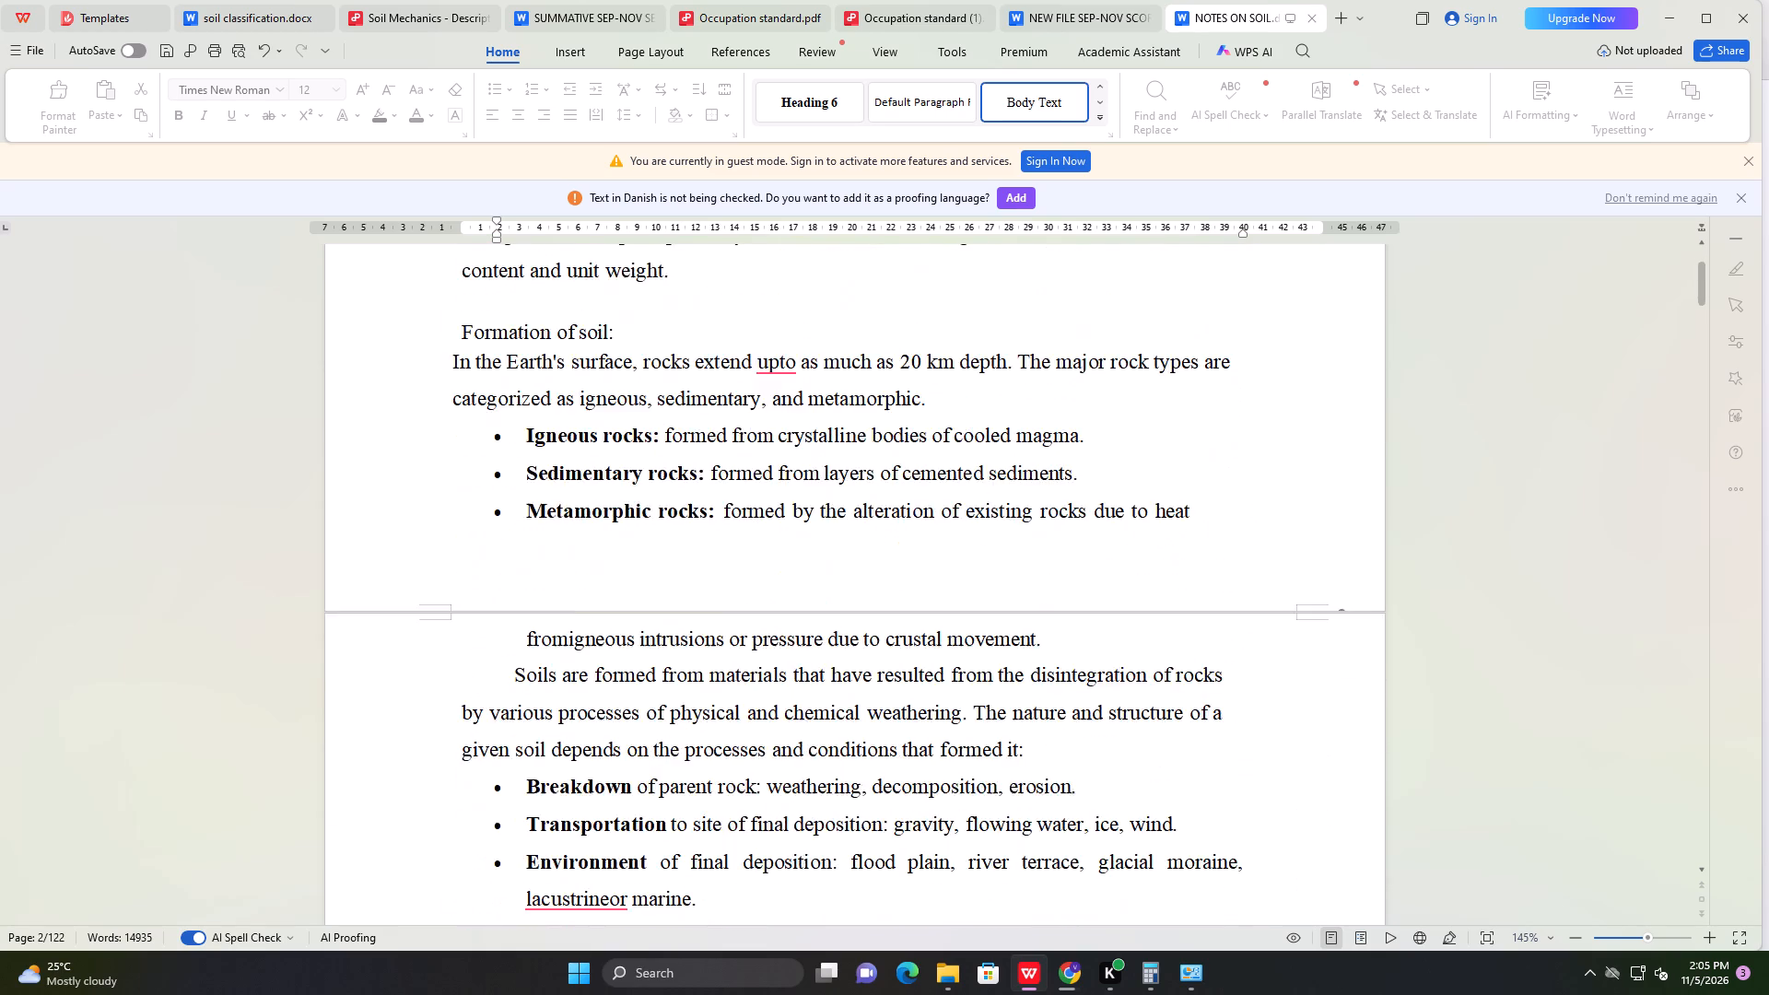
scroll(1245, 480, "down", 17)
scroll(1236, 479, "down", 20)
scroll(1185, 486, "down", 8)
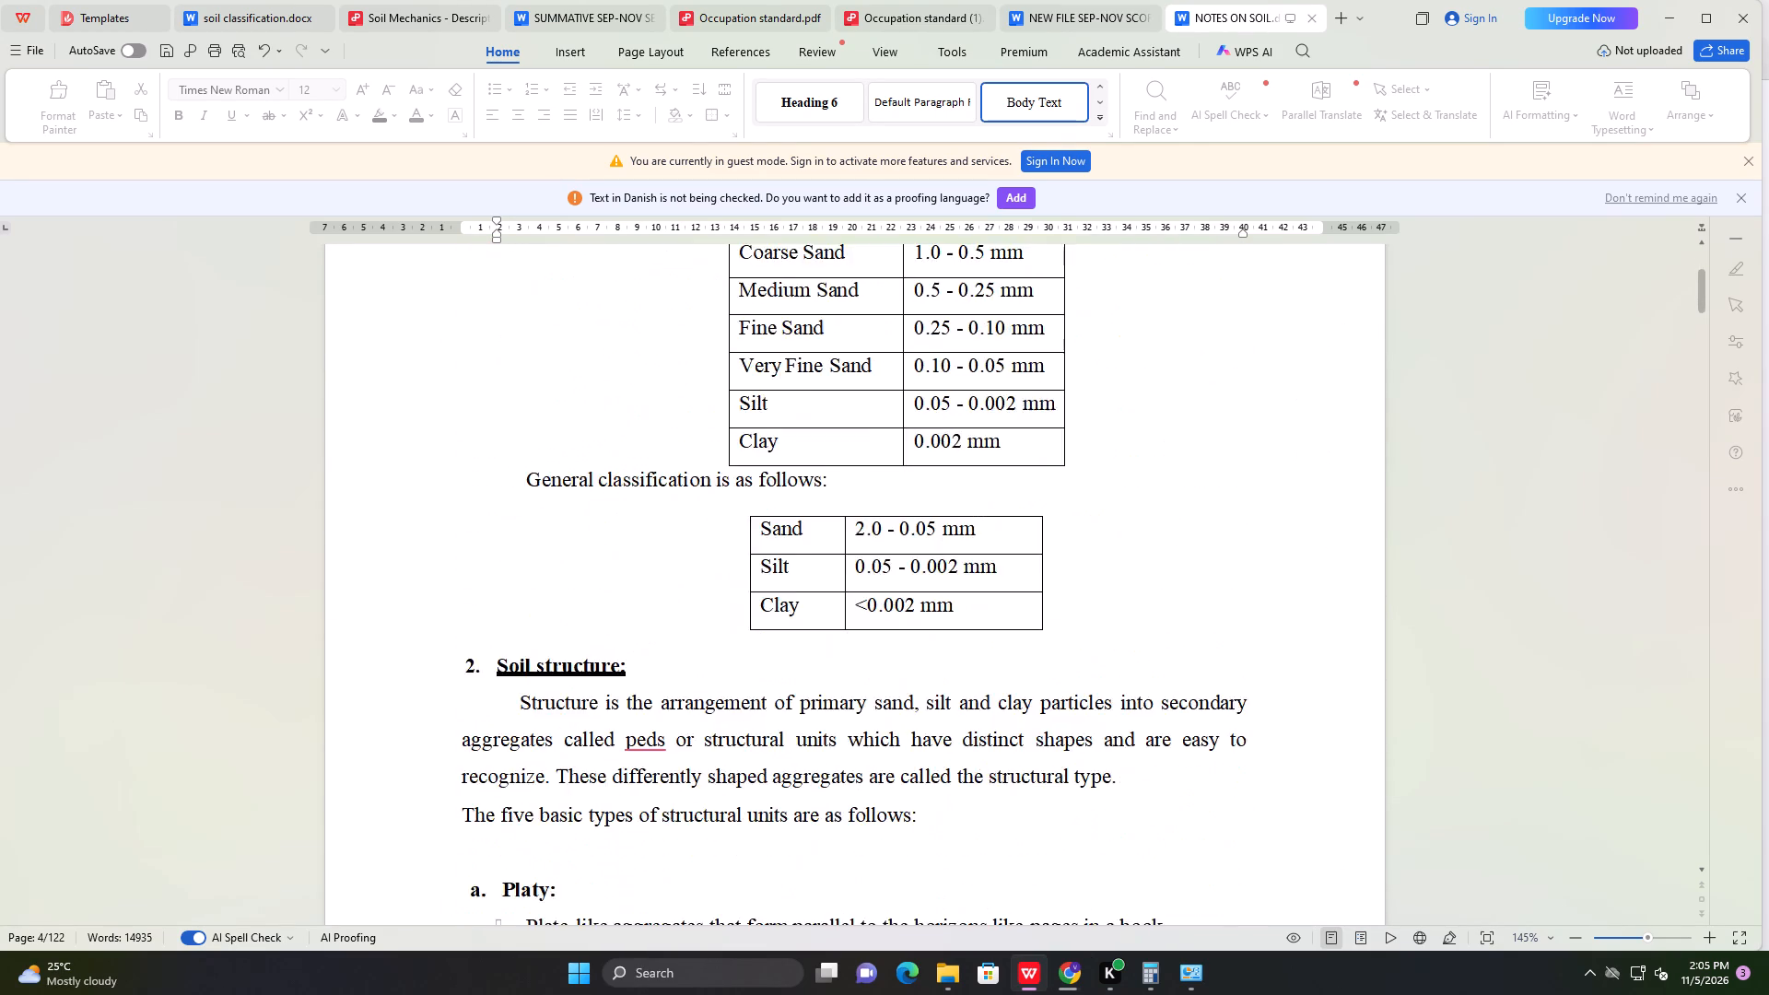
scroll(1183, 485, "down", 20)
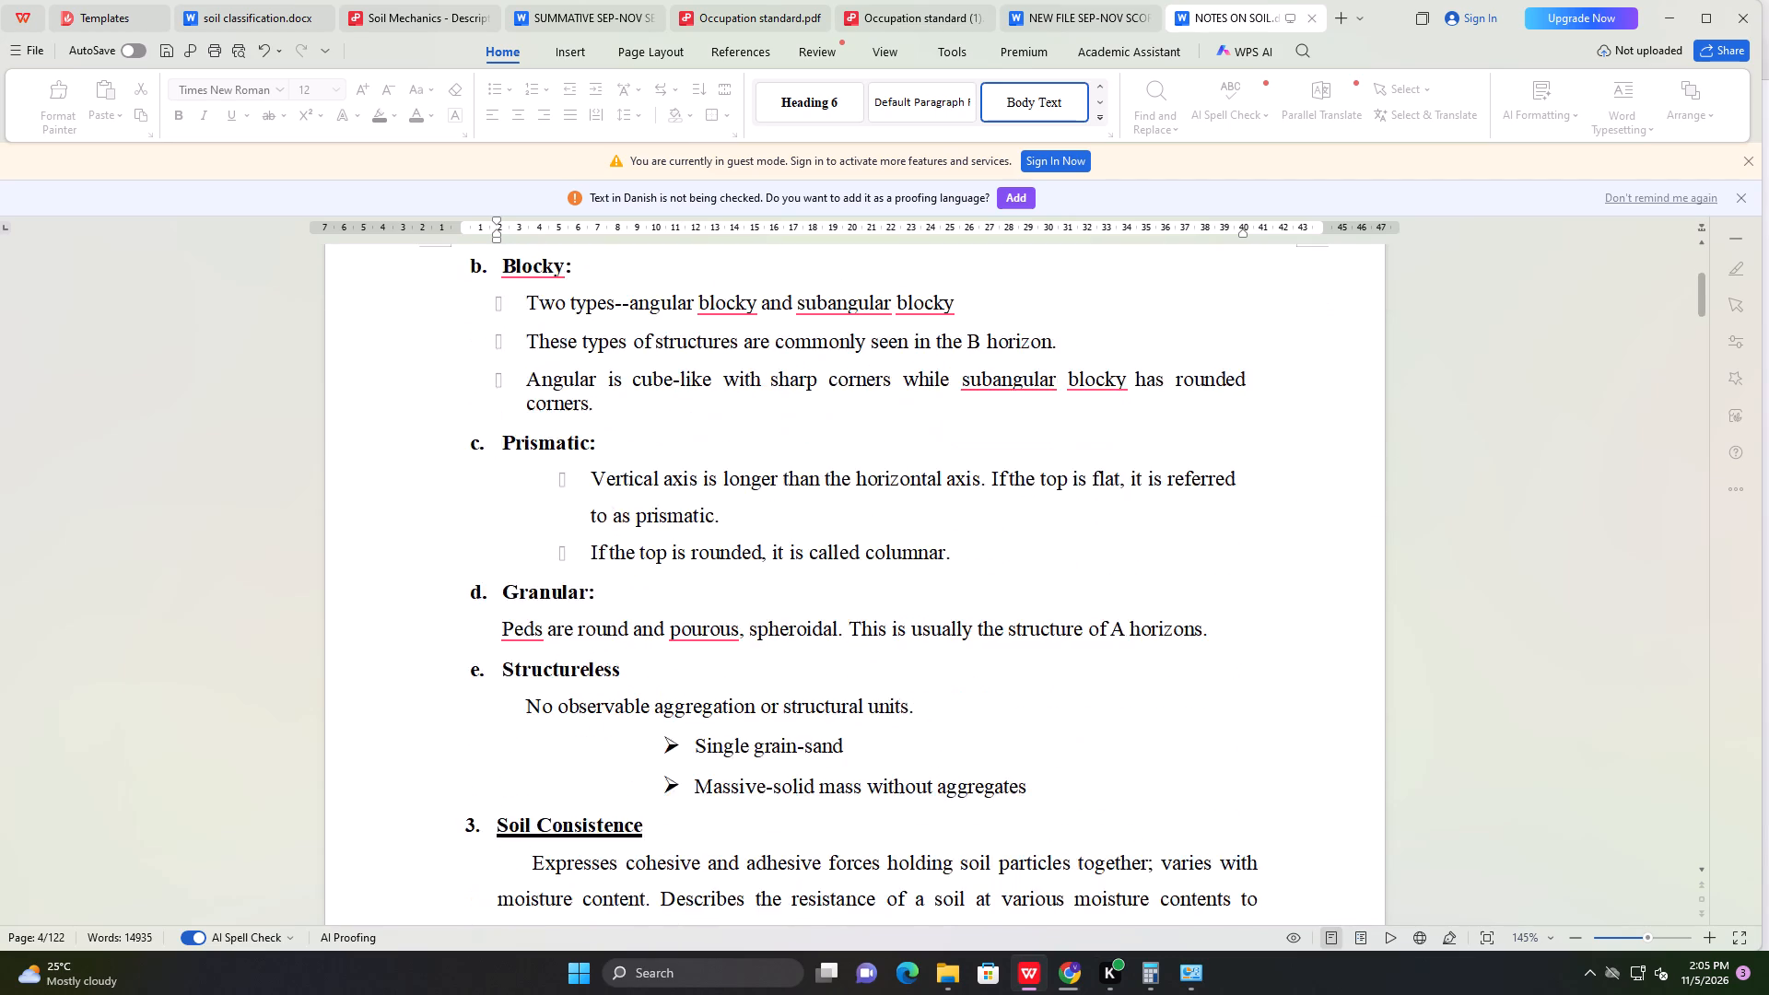
scroll(1183, 483, "down", 19)
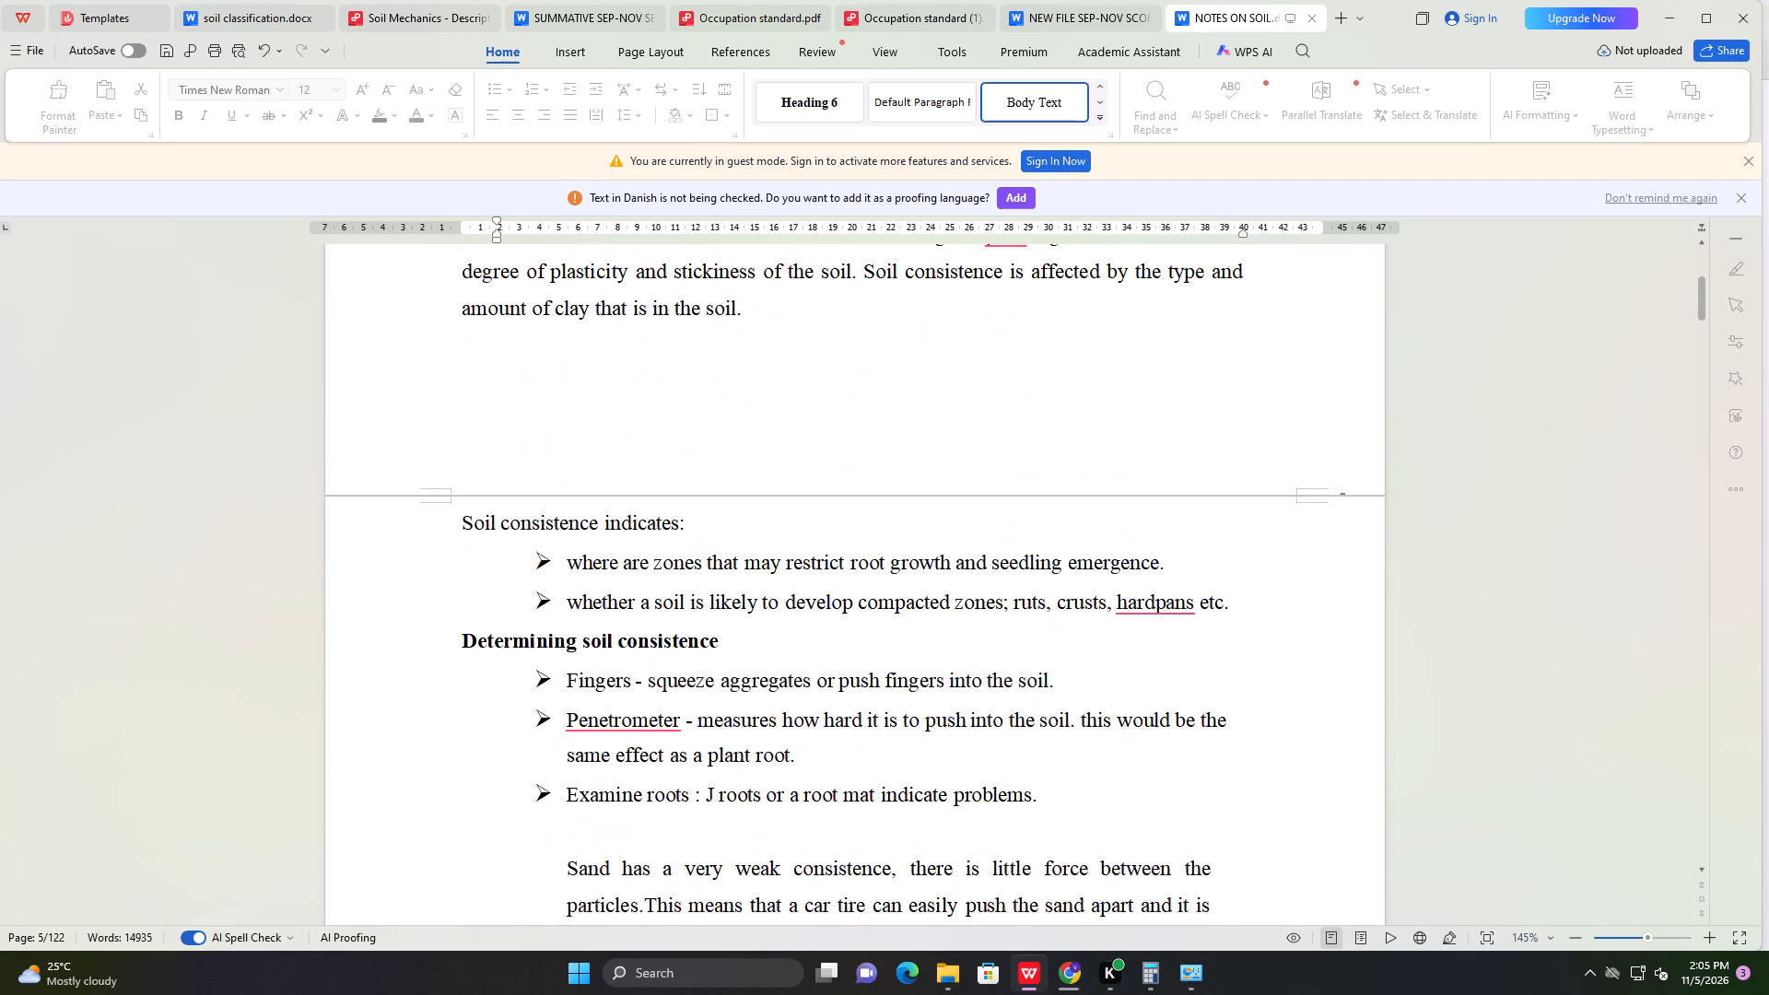
scroll(1182, 477, "down", 20)
scroll(1182, 477, "down", 2)
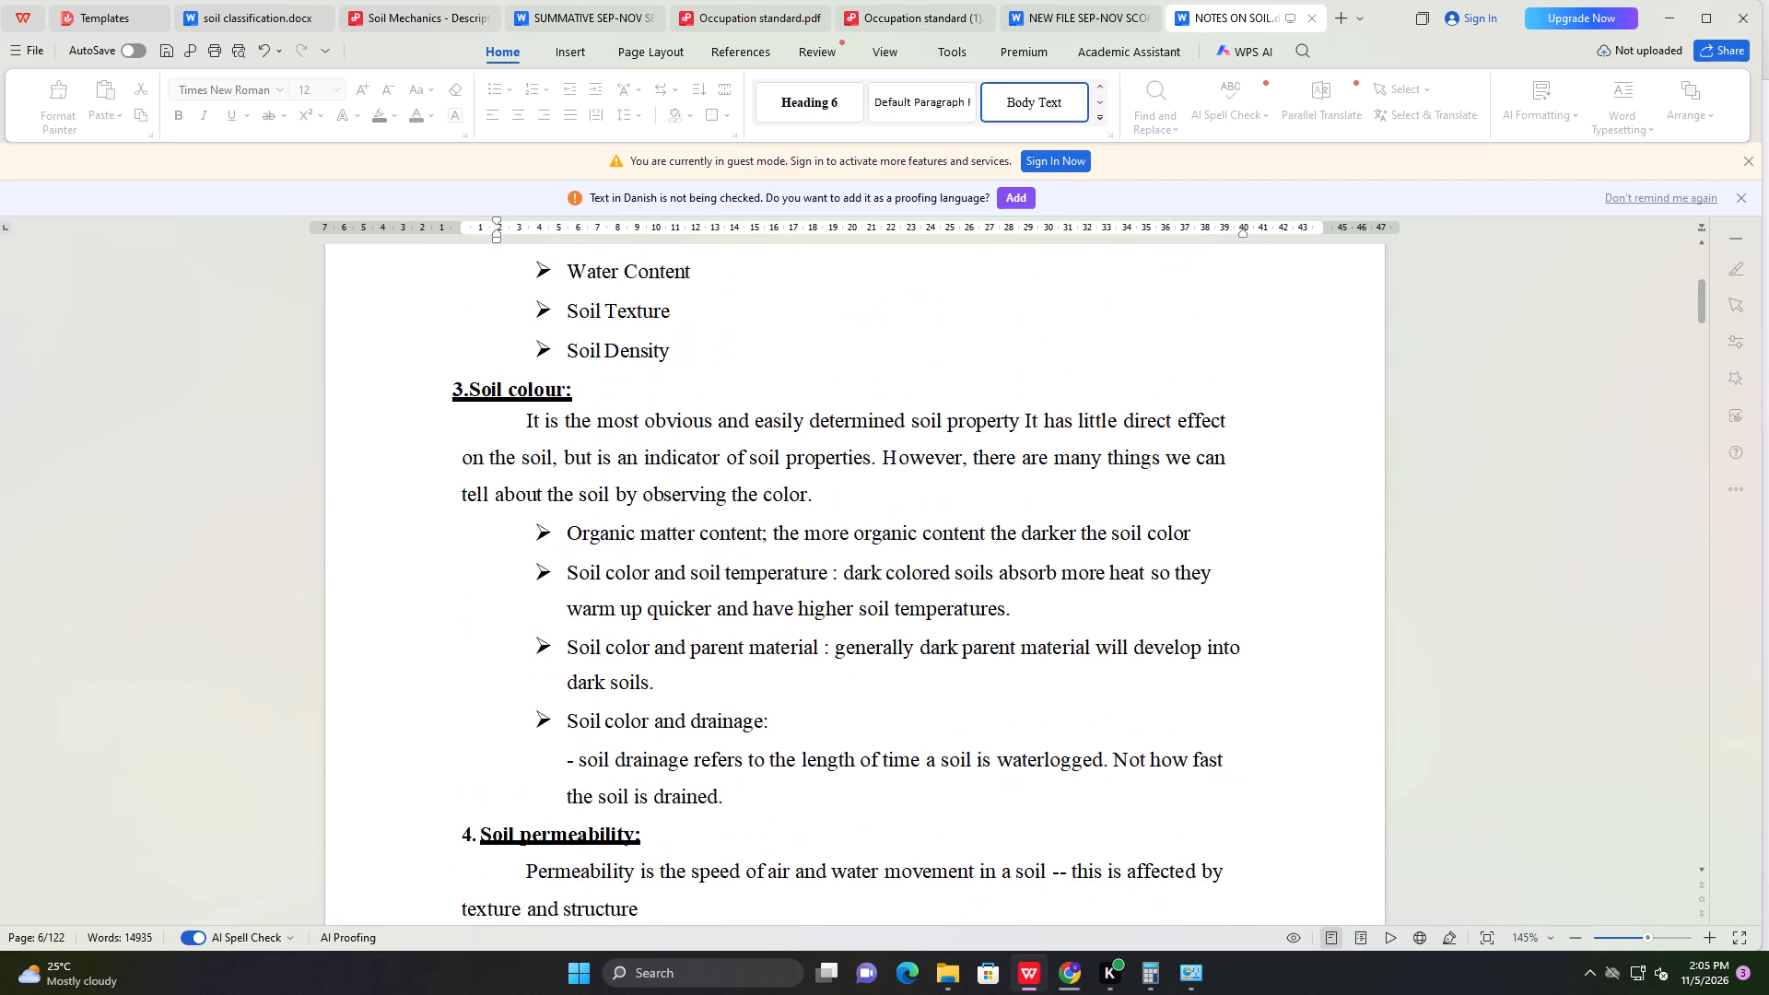
scroll(1182, 477, "down", 12)
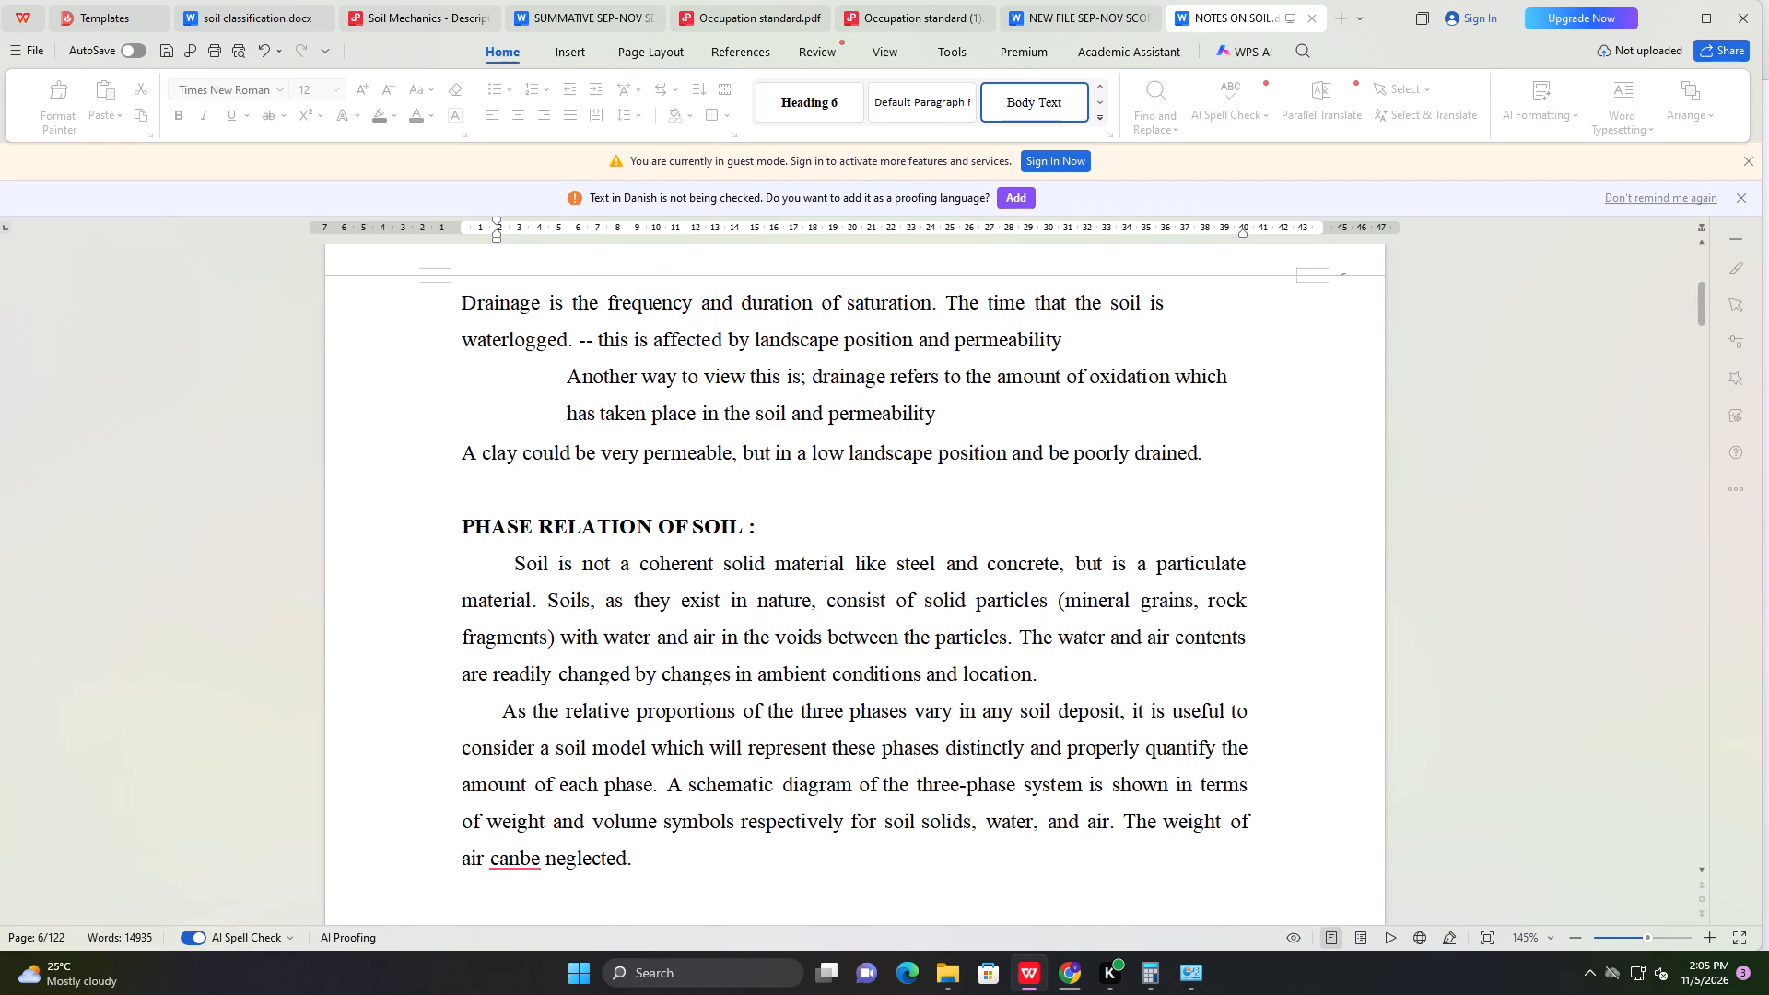
Look through the phase relation pages, including the three phase system, volume and weight relations and the worked problem, for a place for the table.
scroll(1180, 477, "down", 11)
scroll(1180, 477, "down", 11)
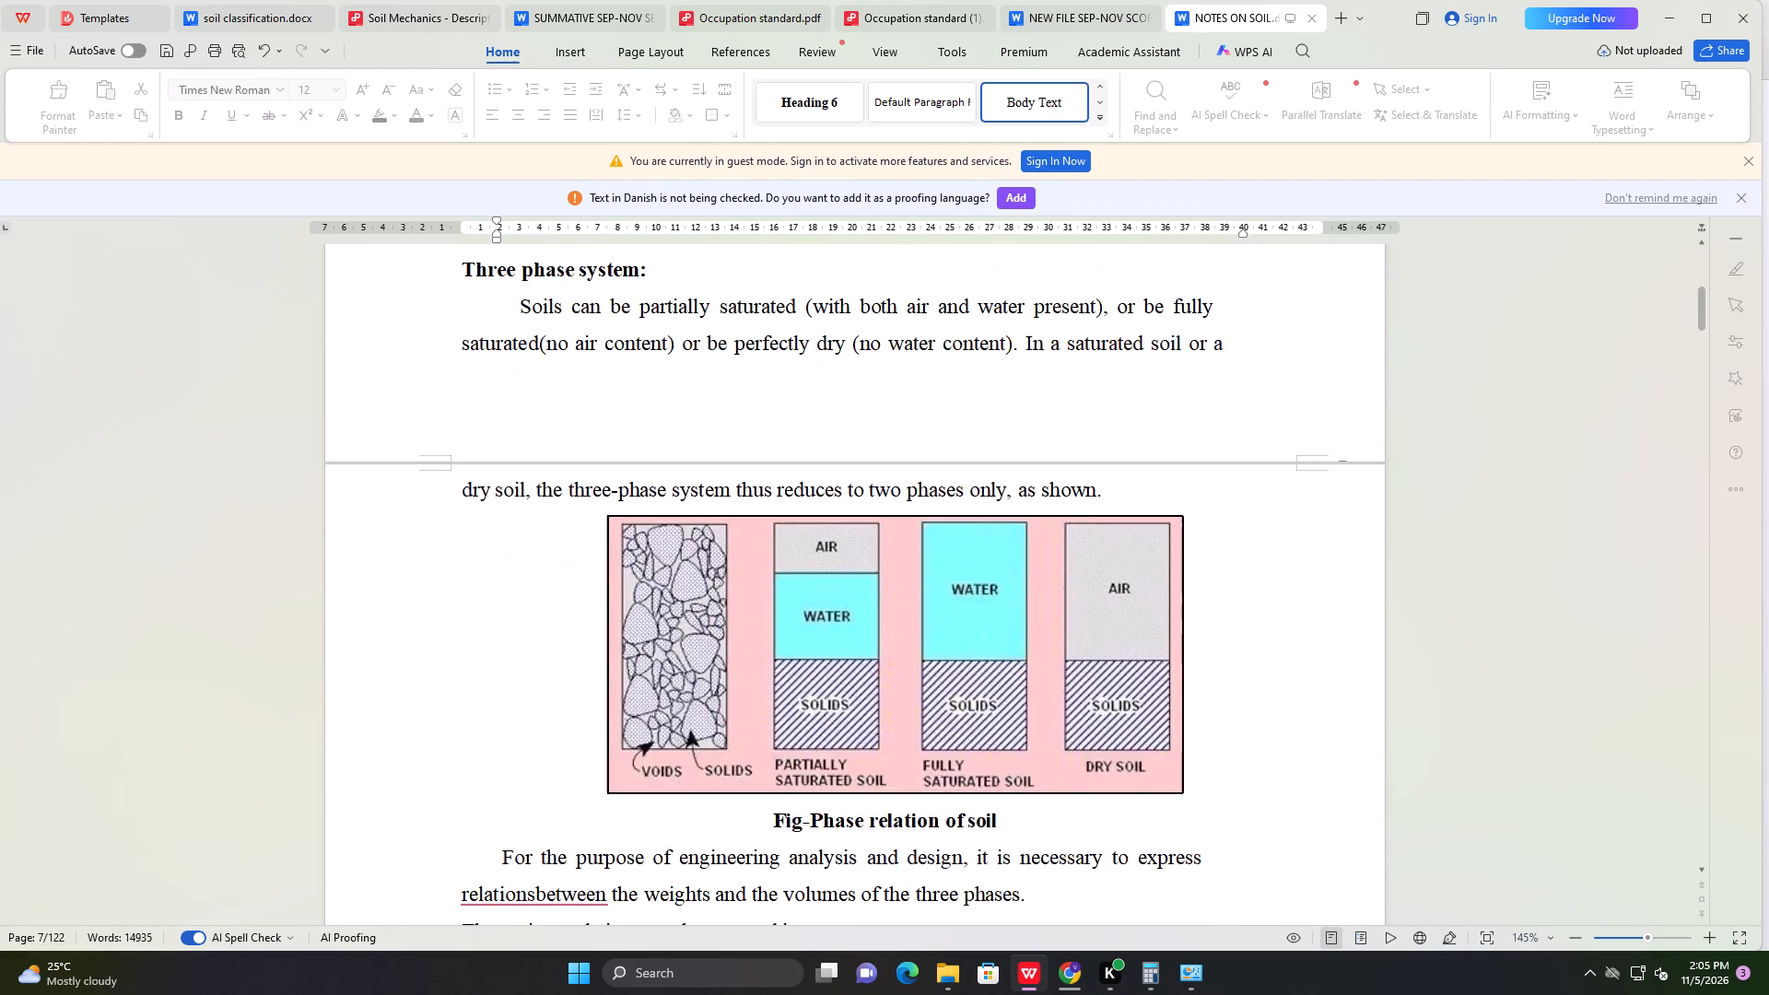
scroll(1180, 477, "down", 16)
scroll(1180, 476, "down", 5)
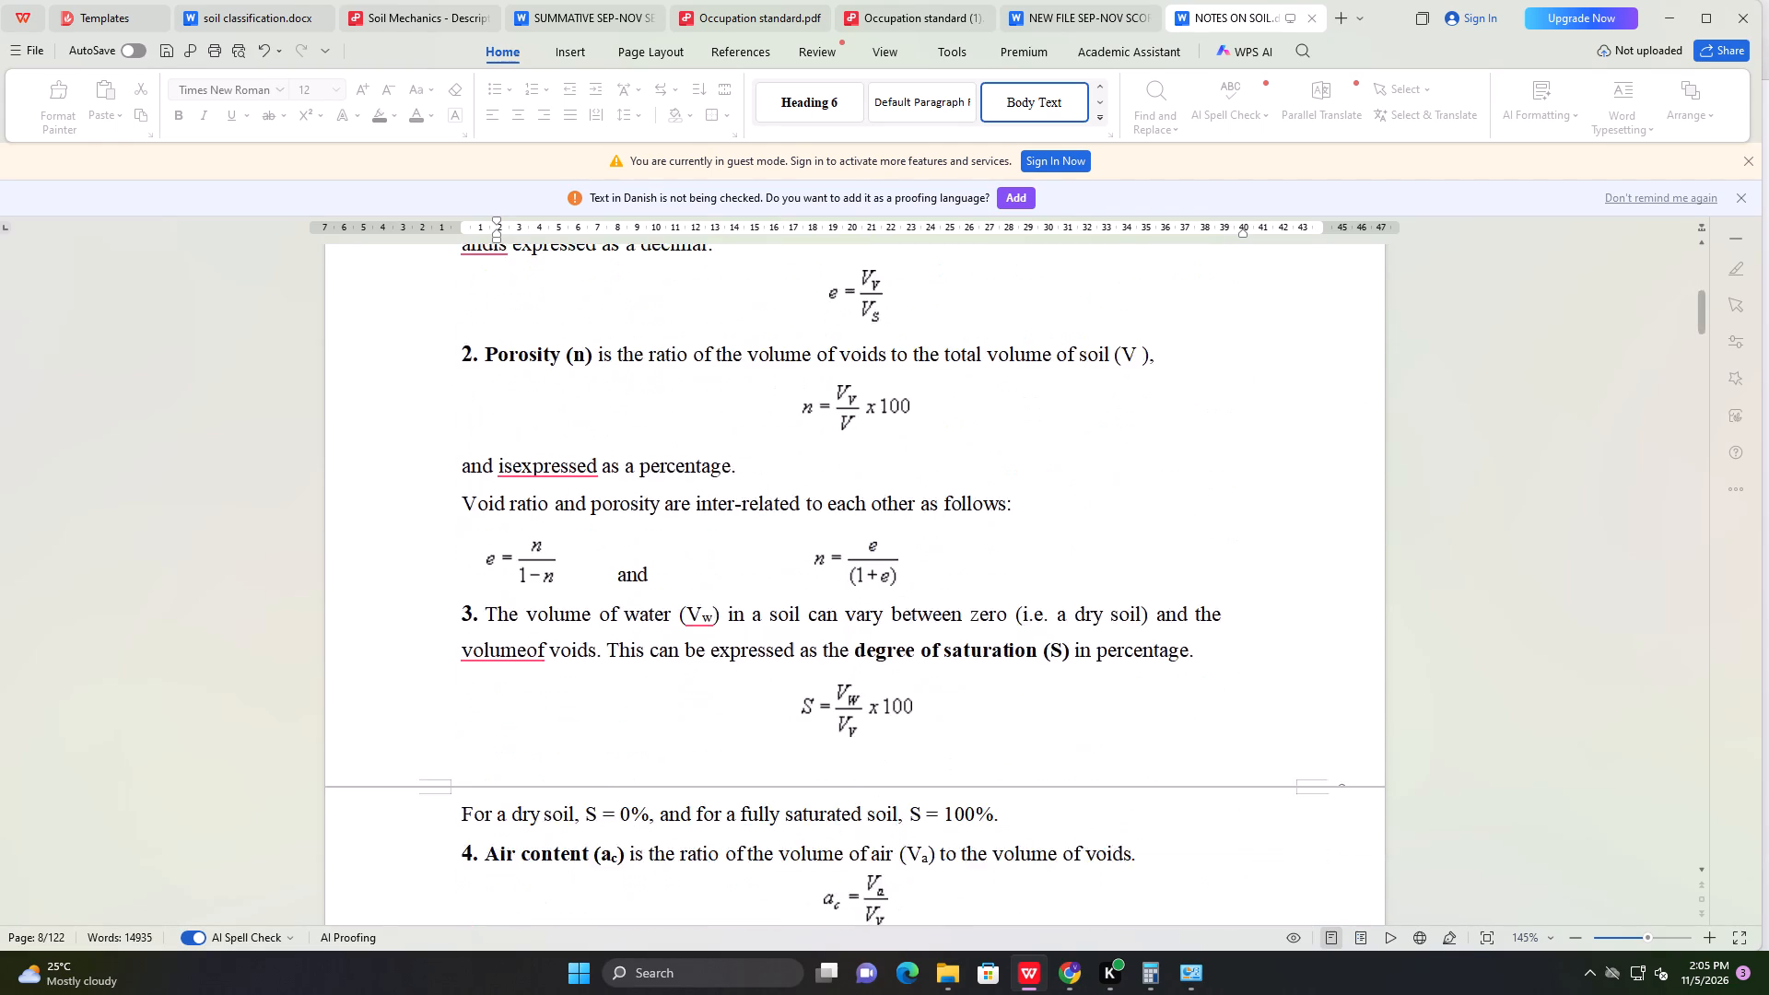
scroll(1180, 476, "down", 16)
scroll(1180, 476, "down", 5)
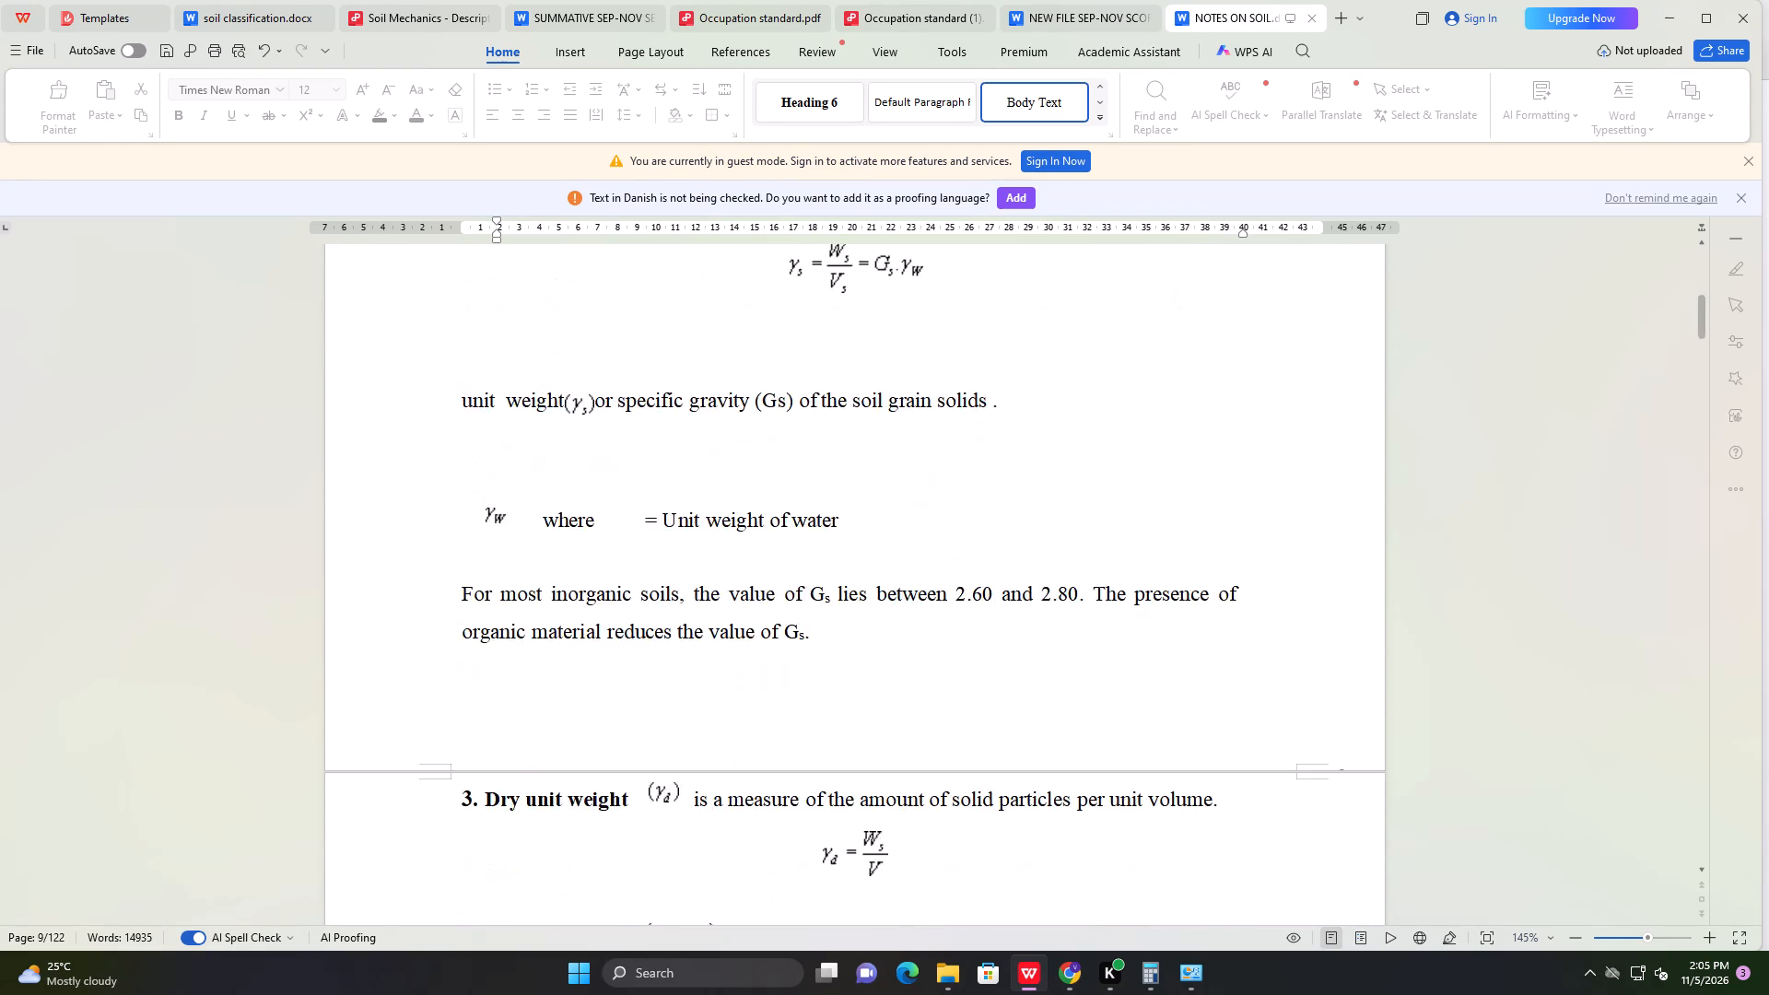
scroll(1180, 476, "down", 20)
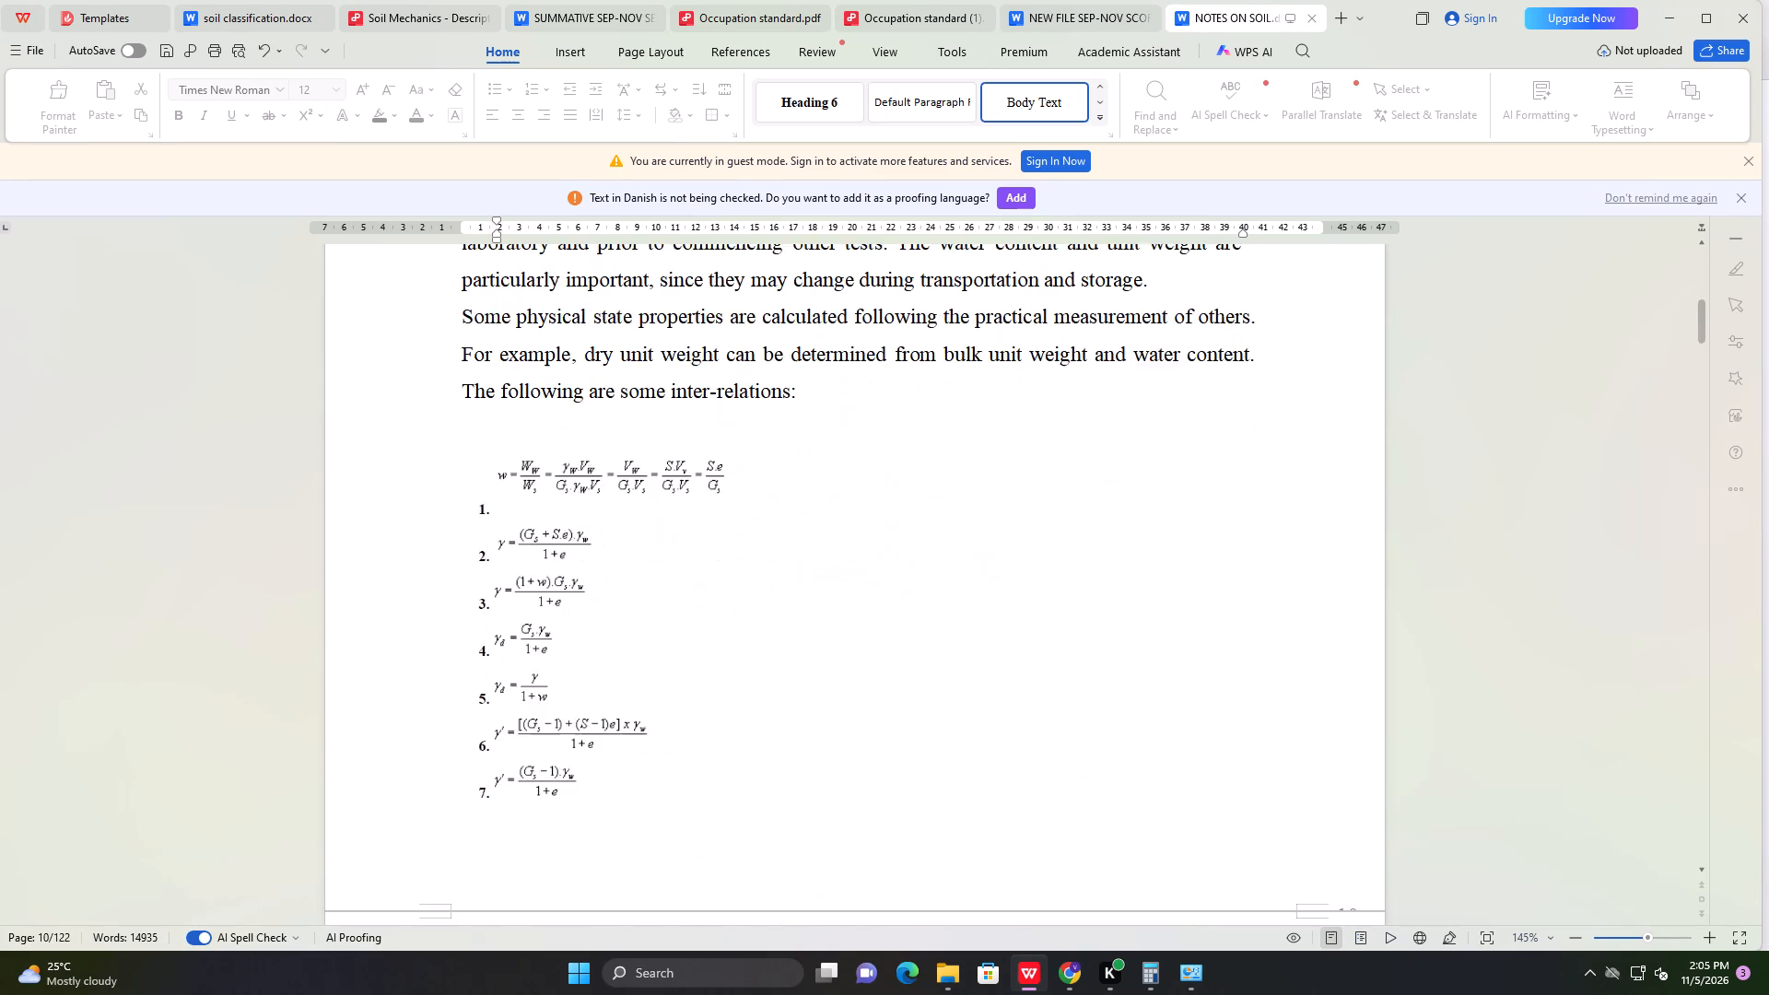
scroll(1180, 476, "down", 17)
scroll(1180, 476, "down", 5)
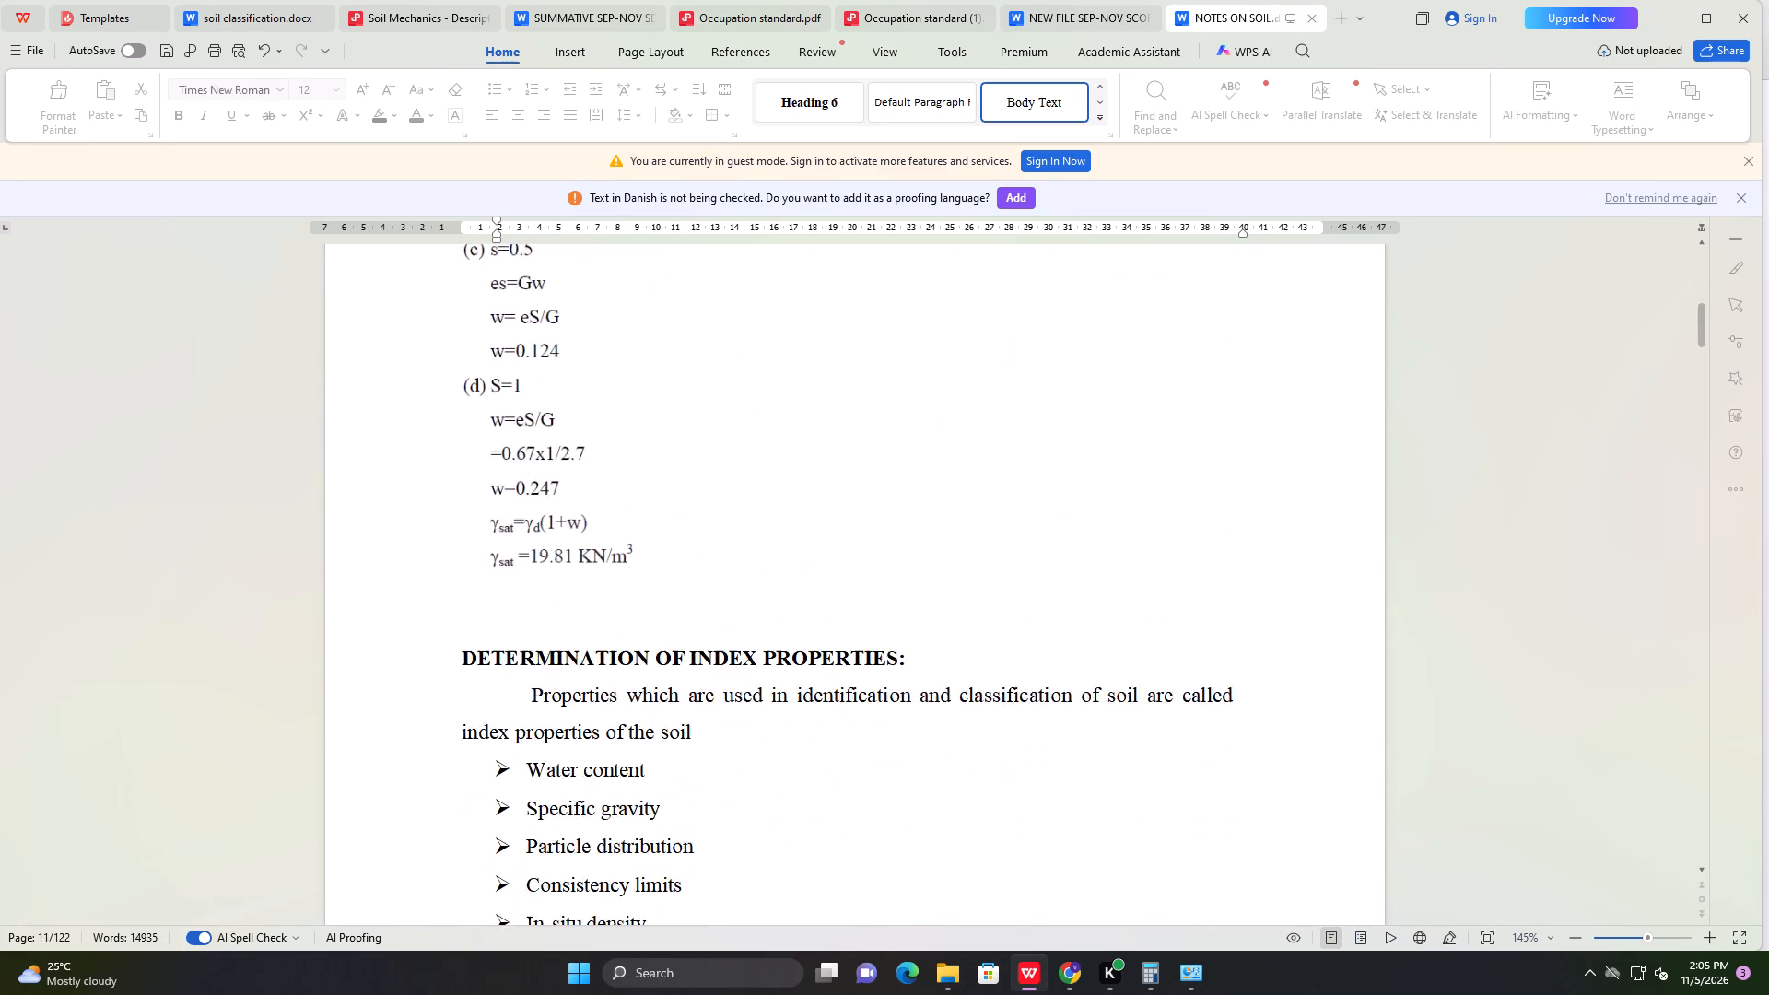
Examine the index properties and grain size distribution pages up to the Atterberg's limits heading for a place for the classification table.
scroll(1180, 476, "down", 6)
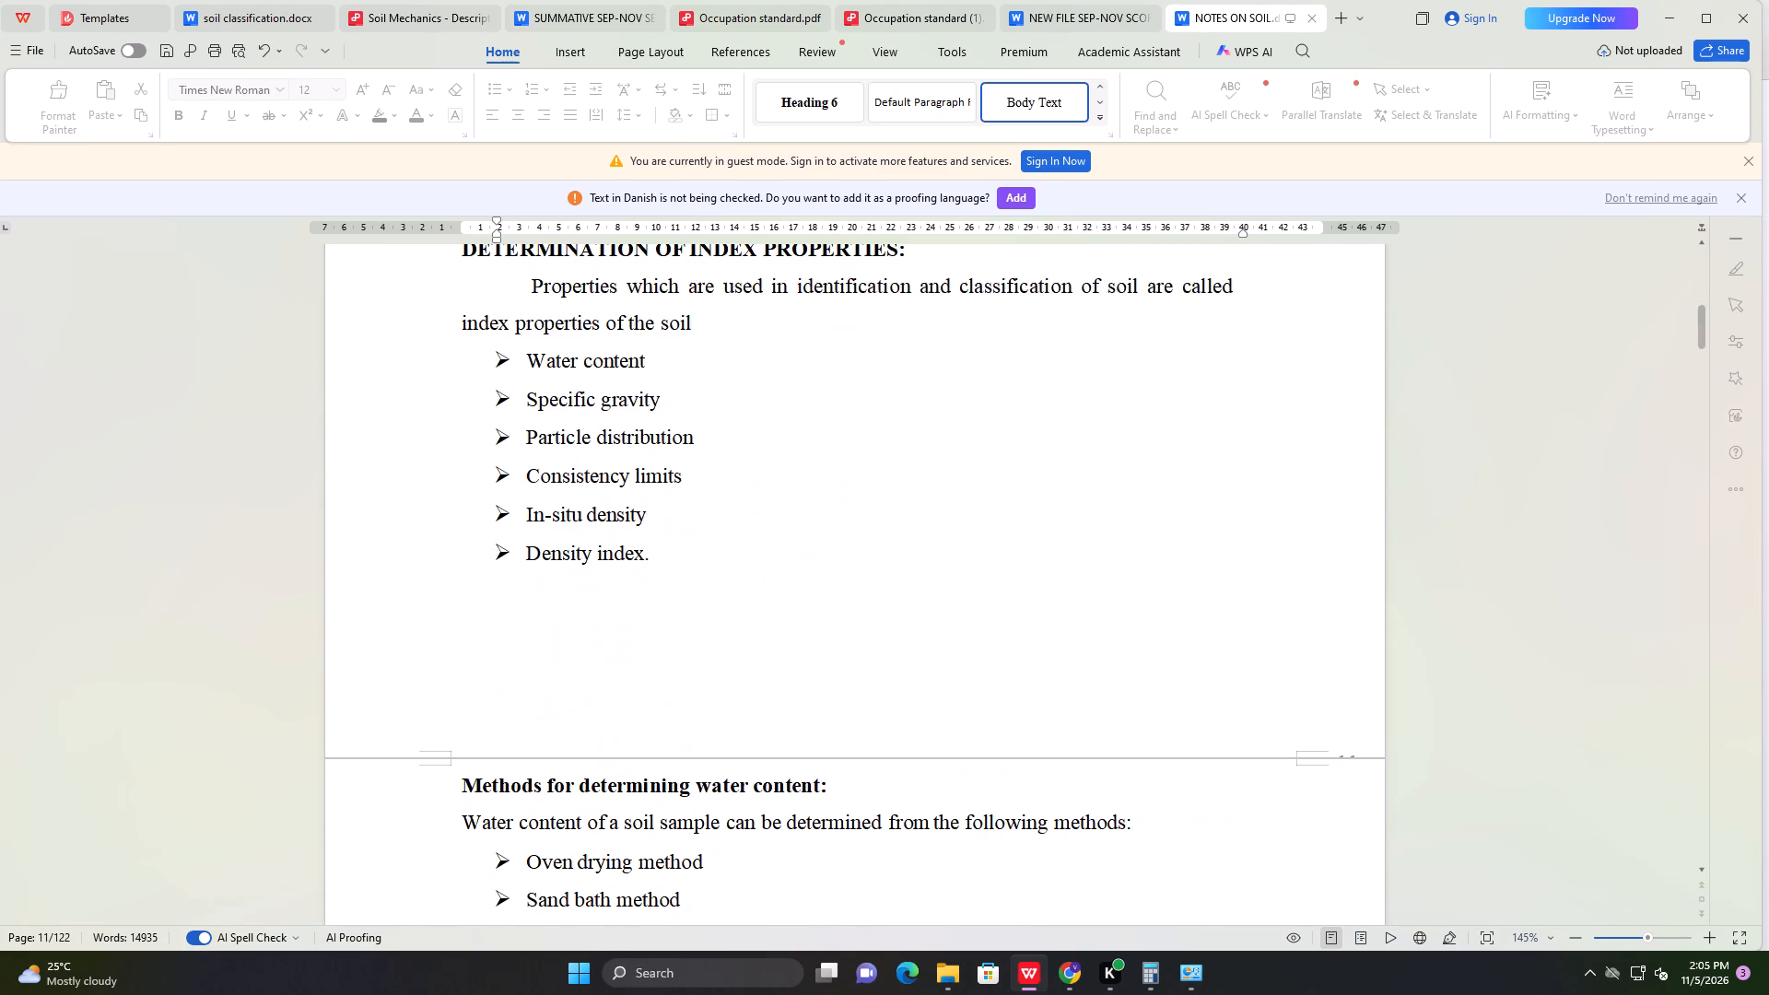
scroll(1180, 476, "down", 6)
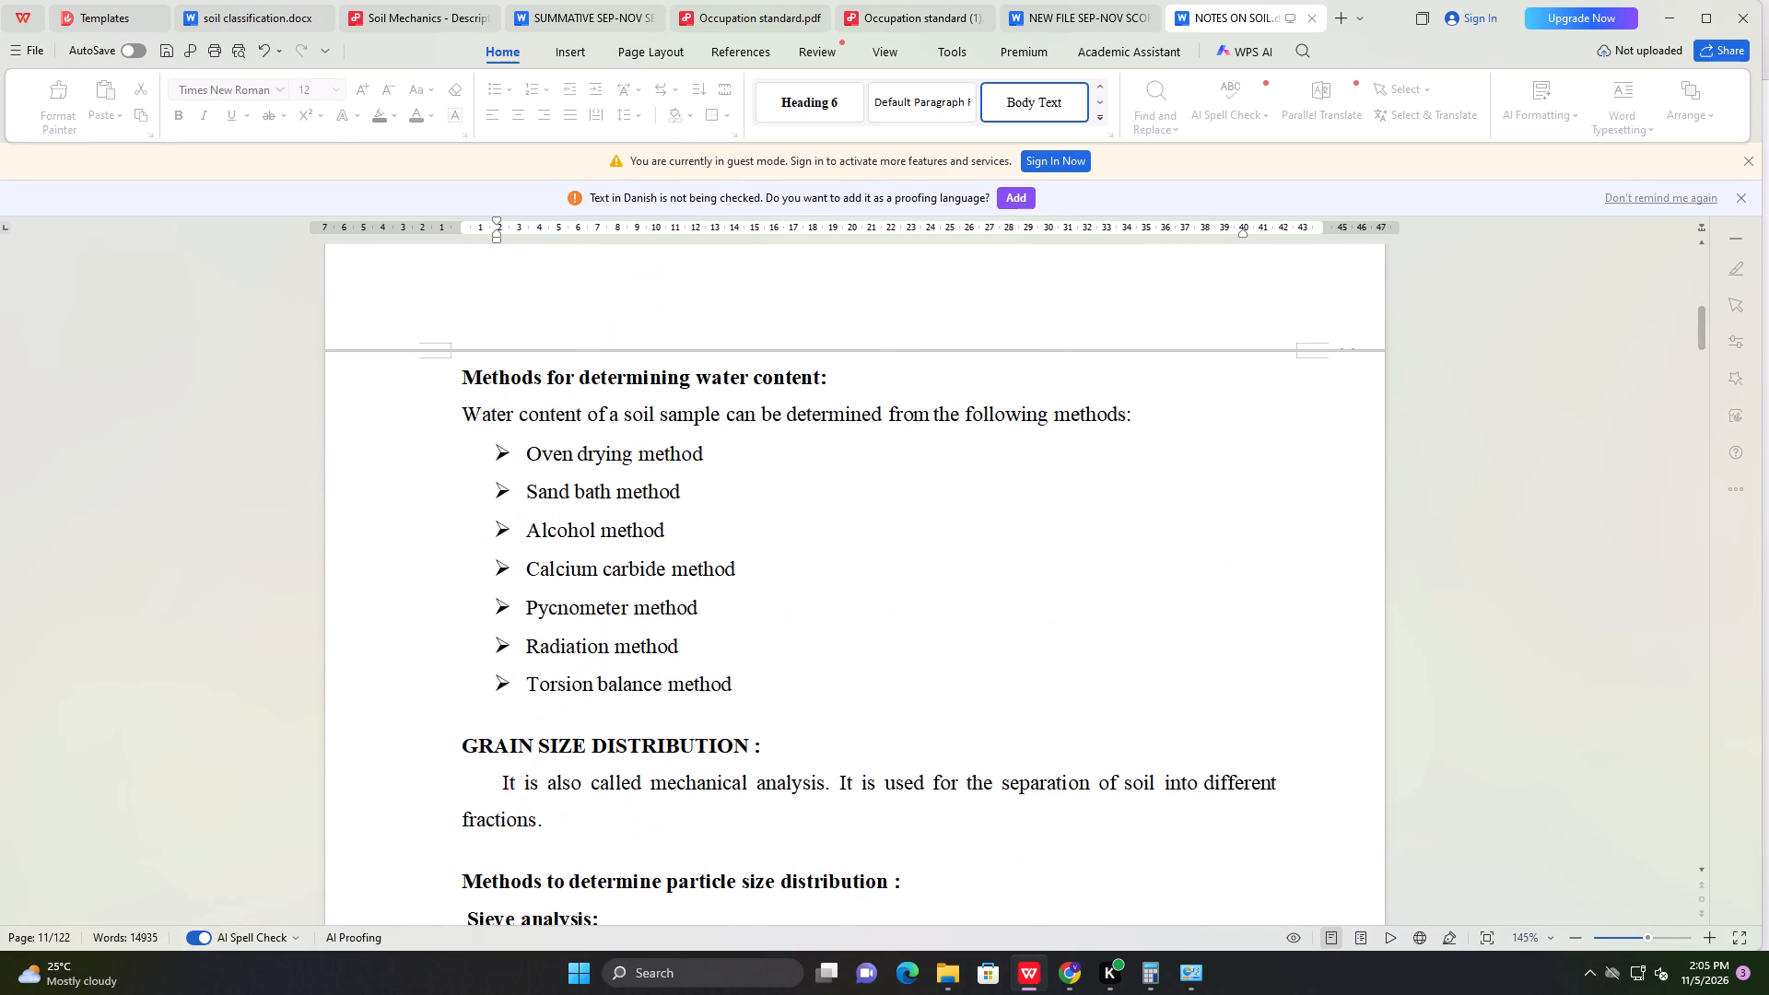
scroll(1181, 475, "down", 12)
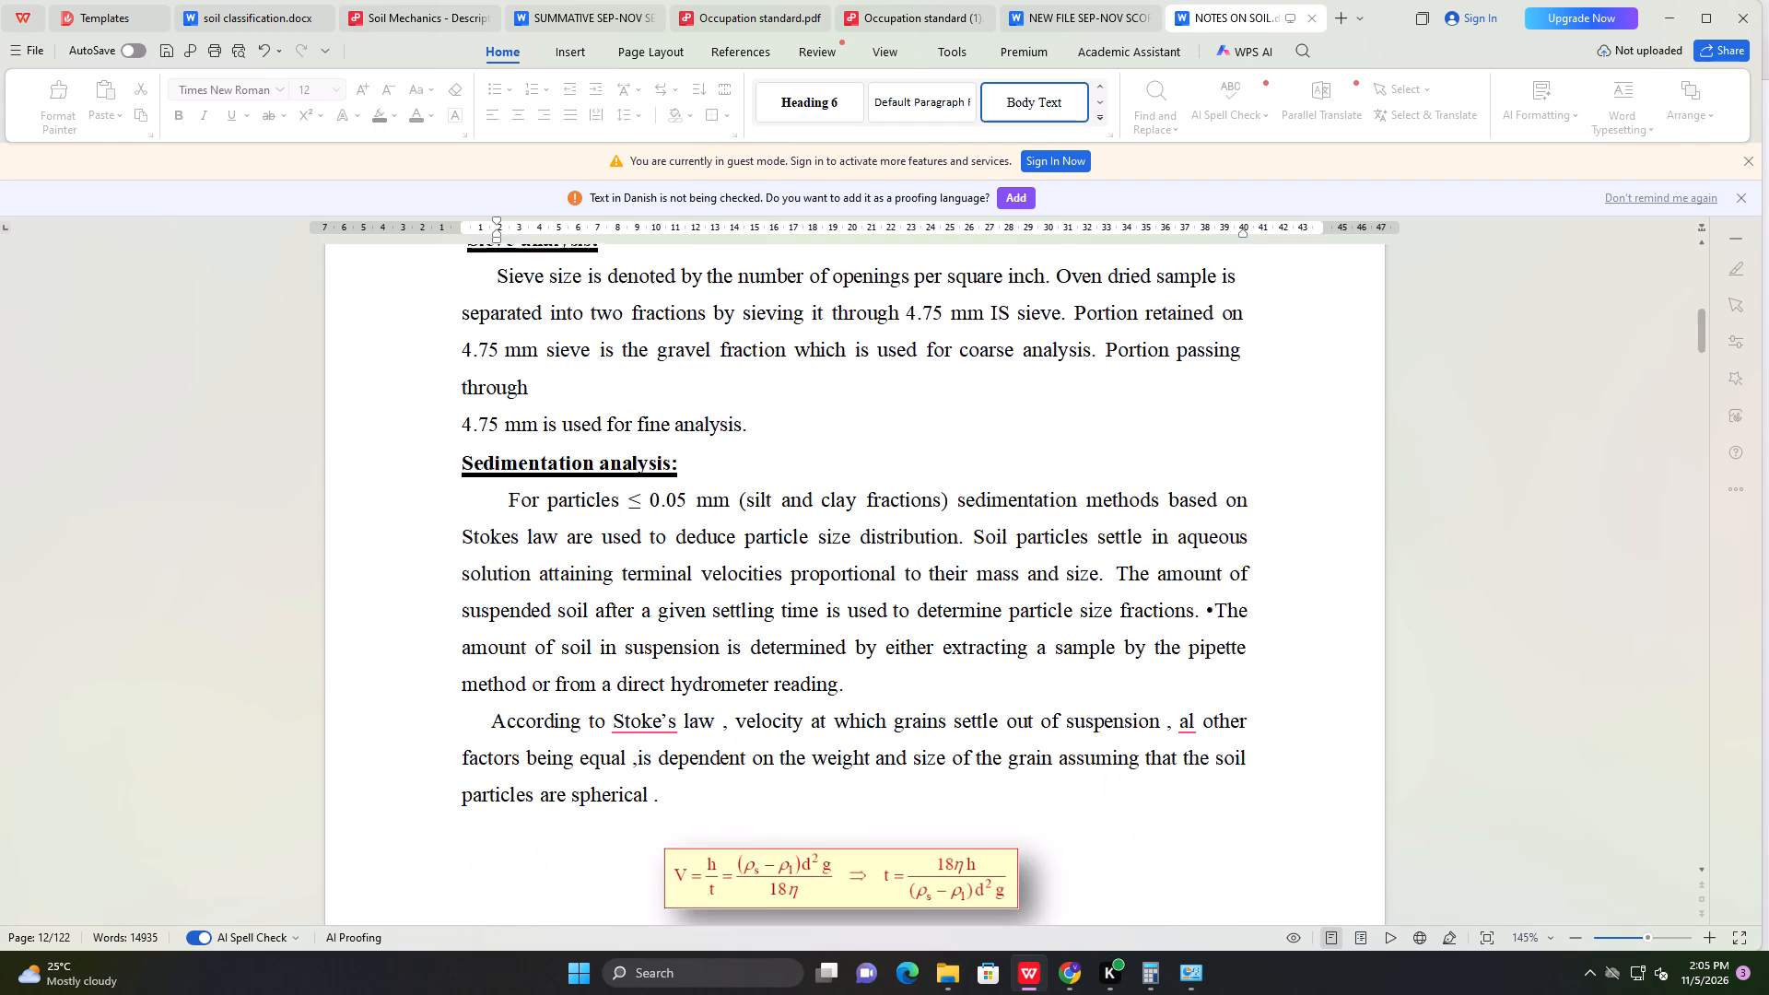
scroll(1184, 472, "down", 4)
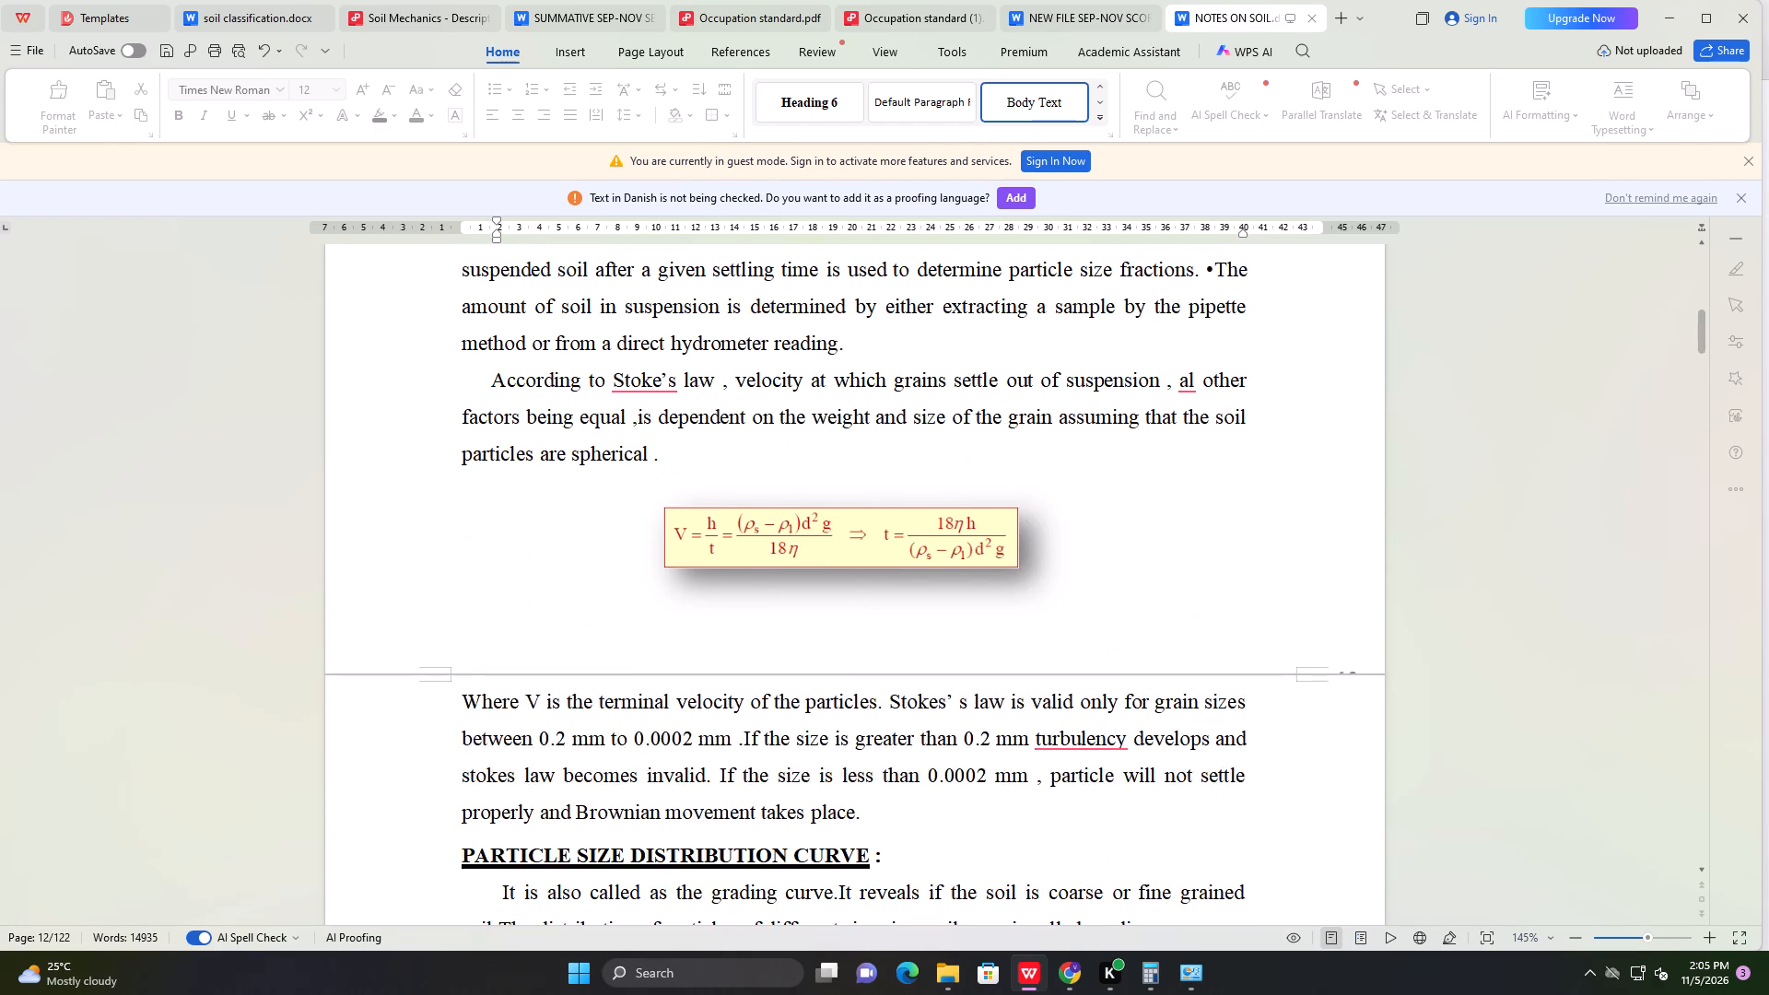
scroll(1184, 472, "down", 14)
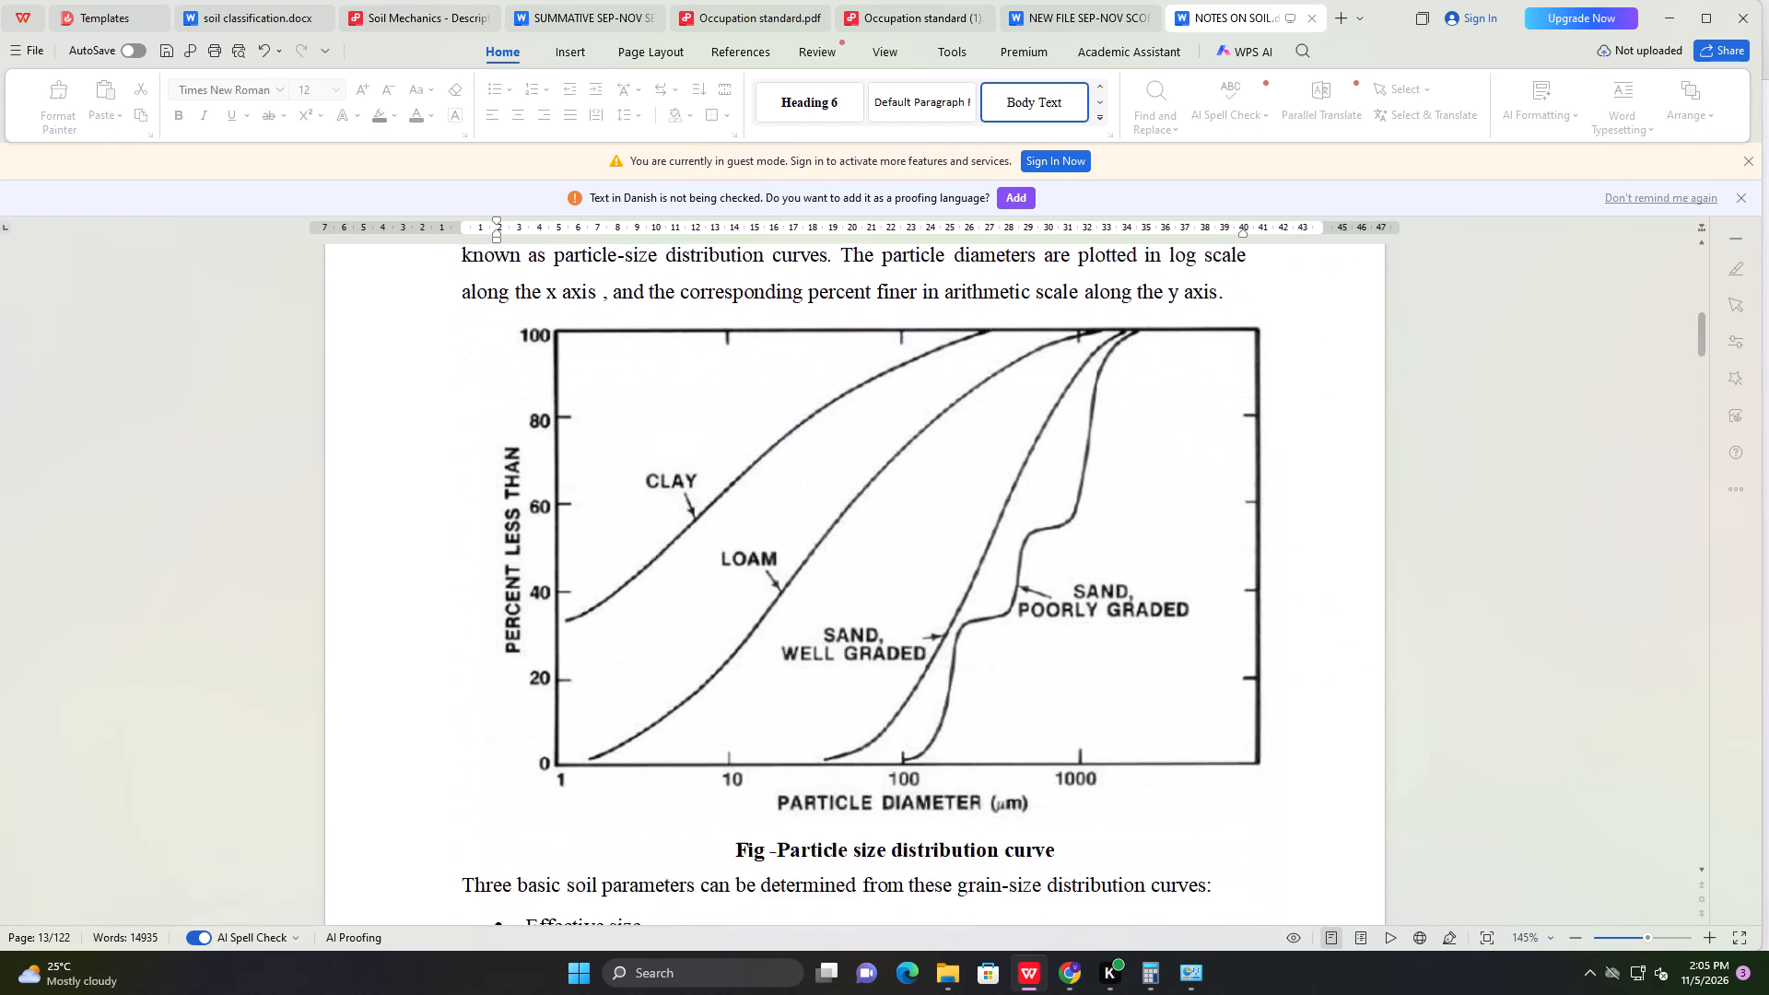
scroll(1184, 473, "down", 13)
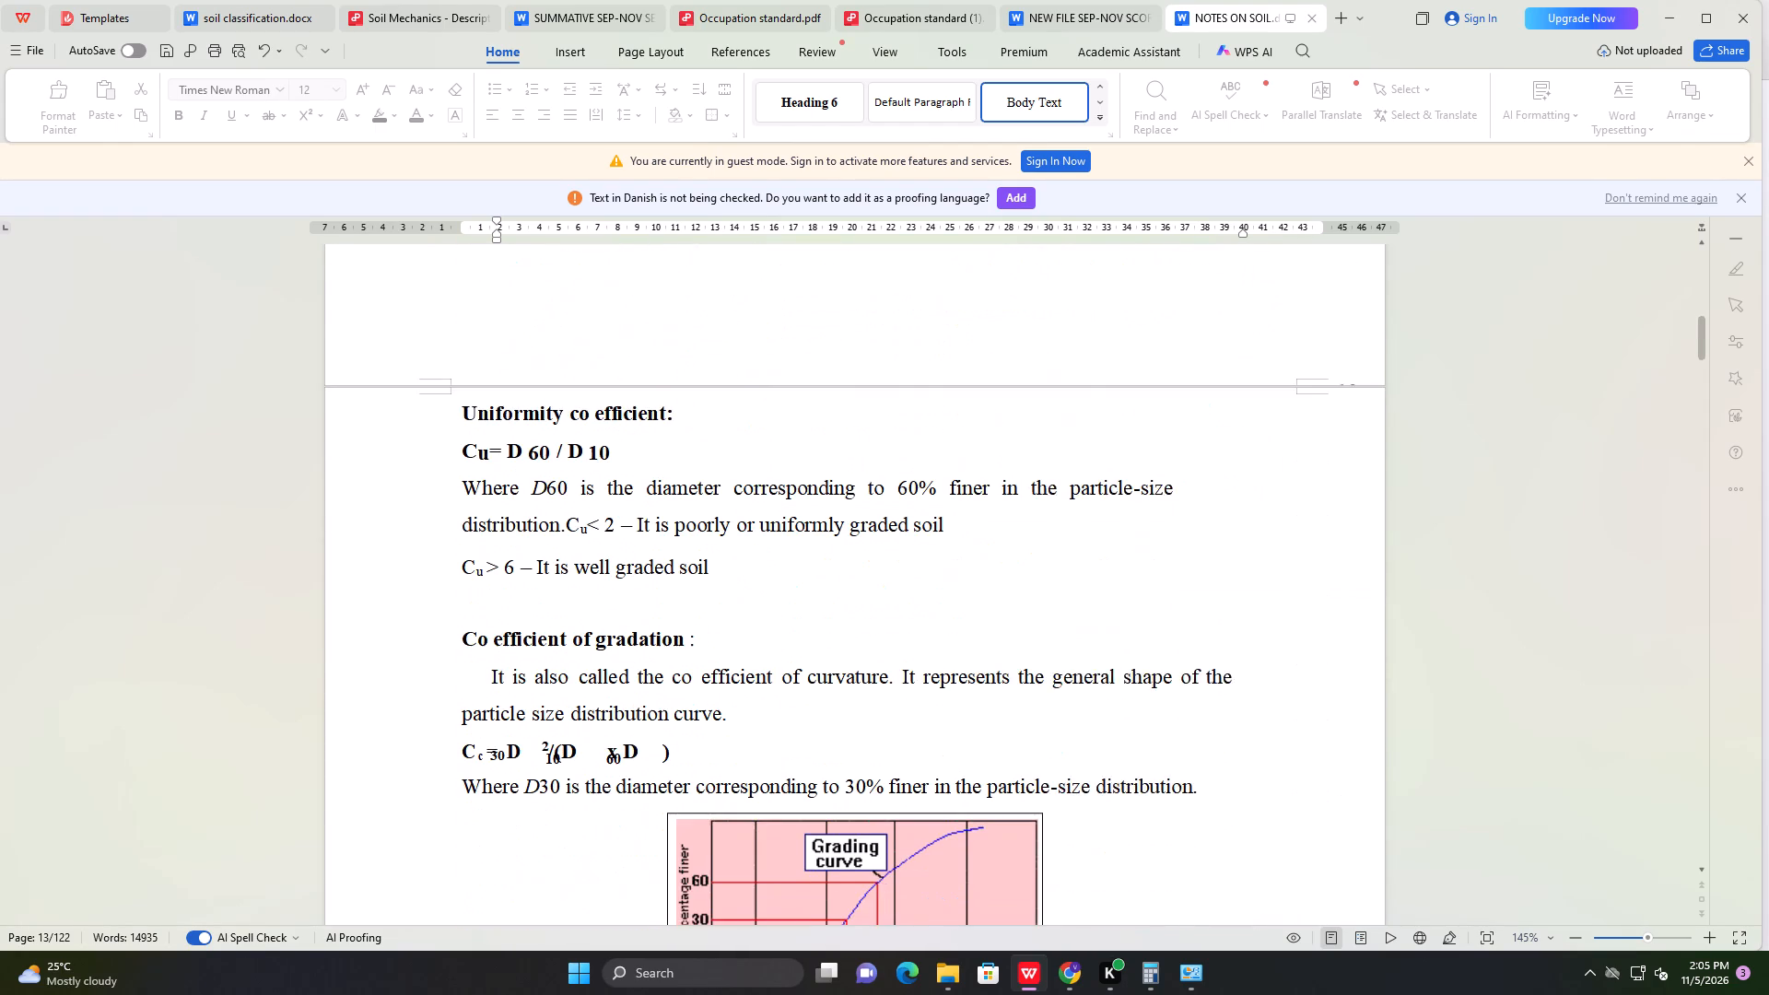
scroll(1184, 473, "down", 9)
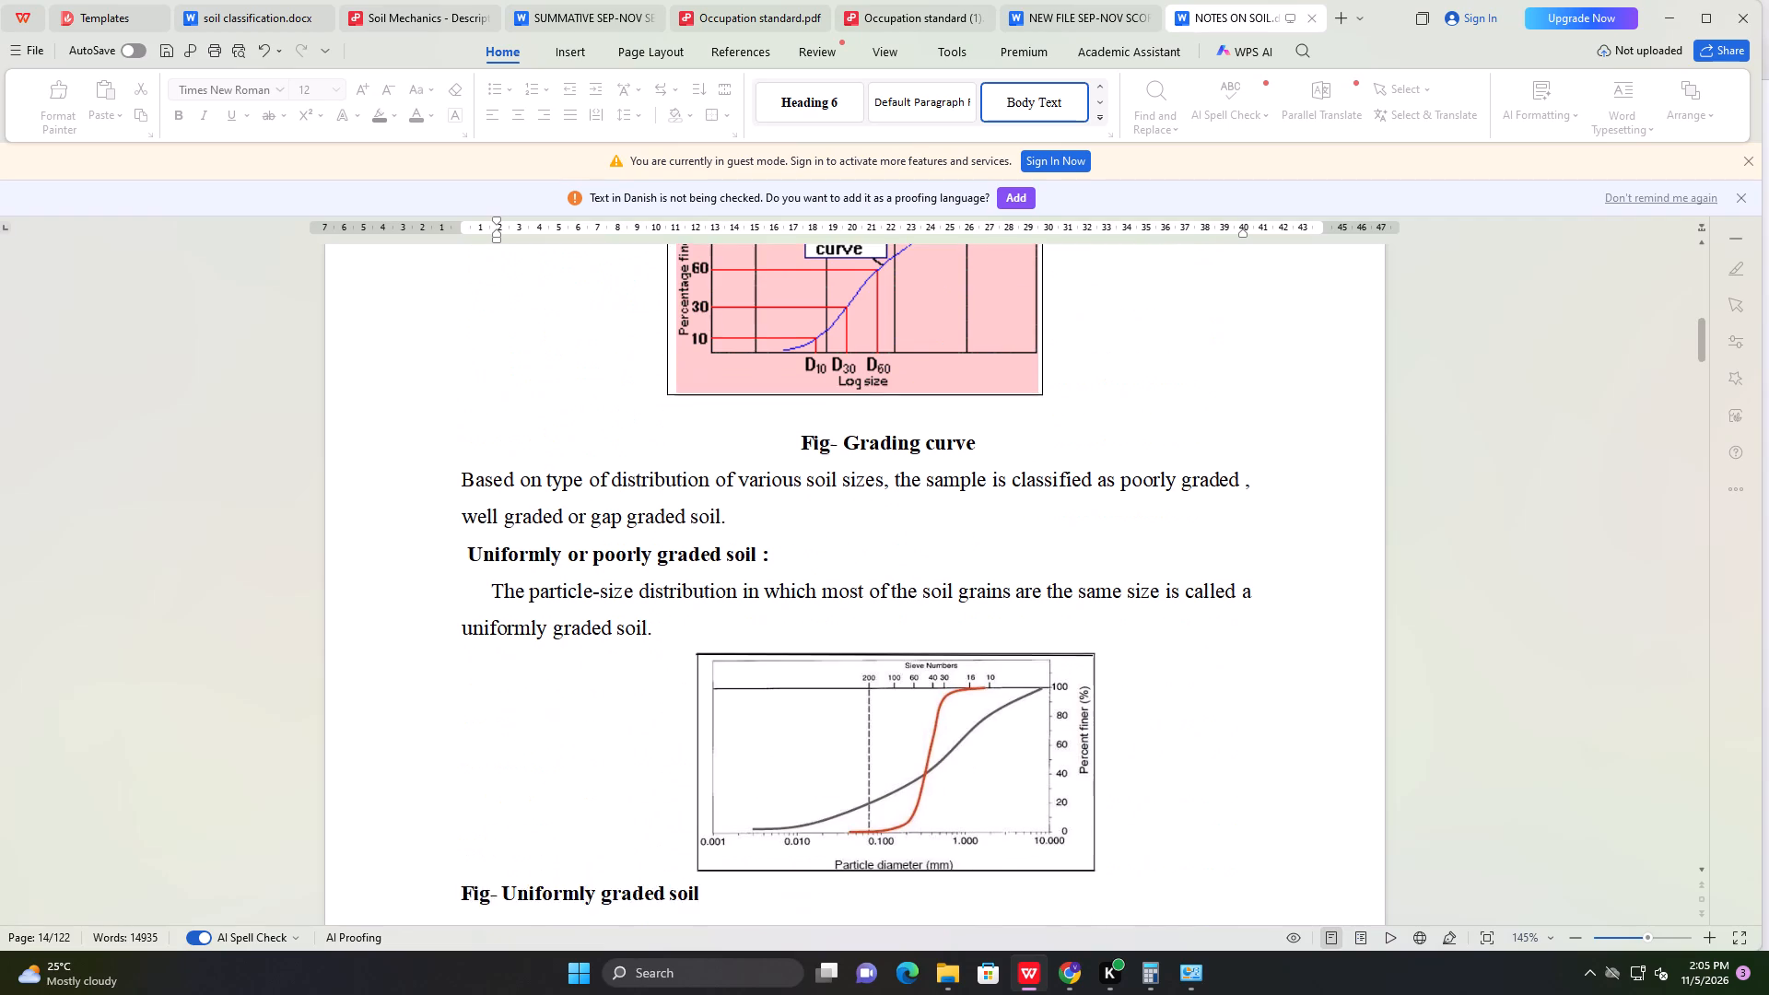
scroll(1184, 473, "down", 14)
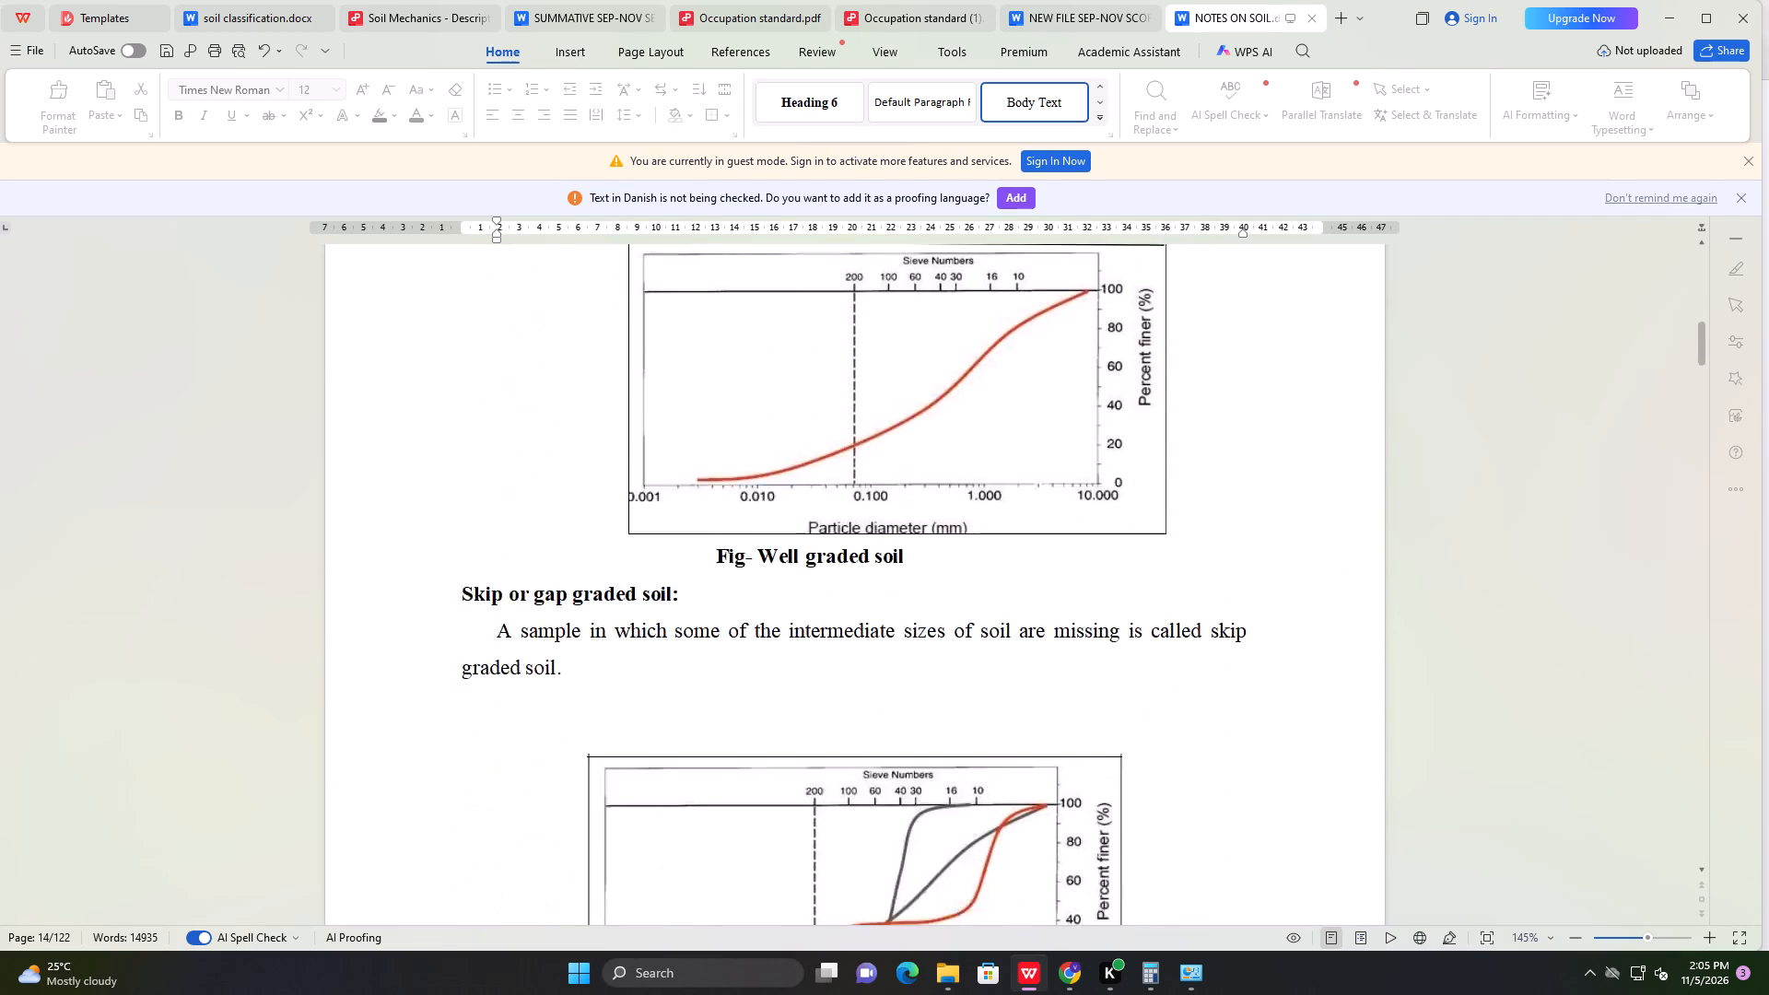
scroll(1184, 473, "down", 8)
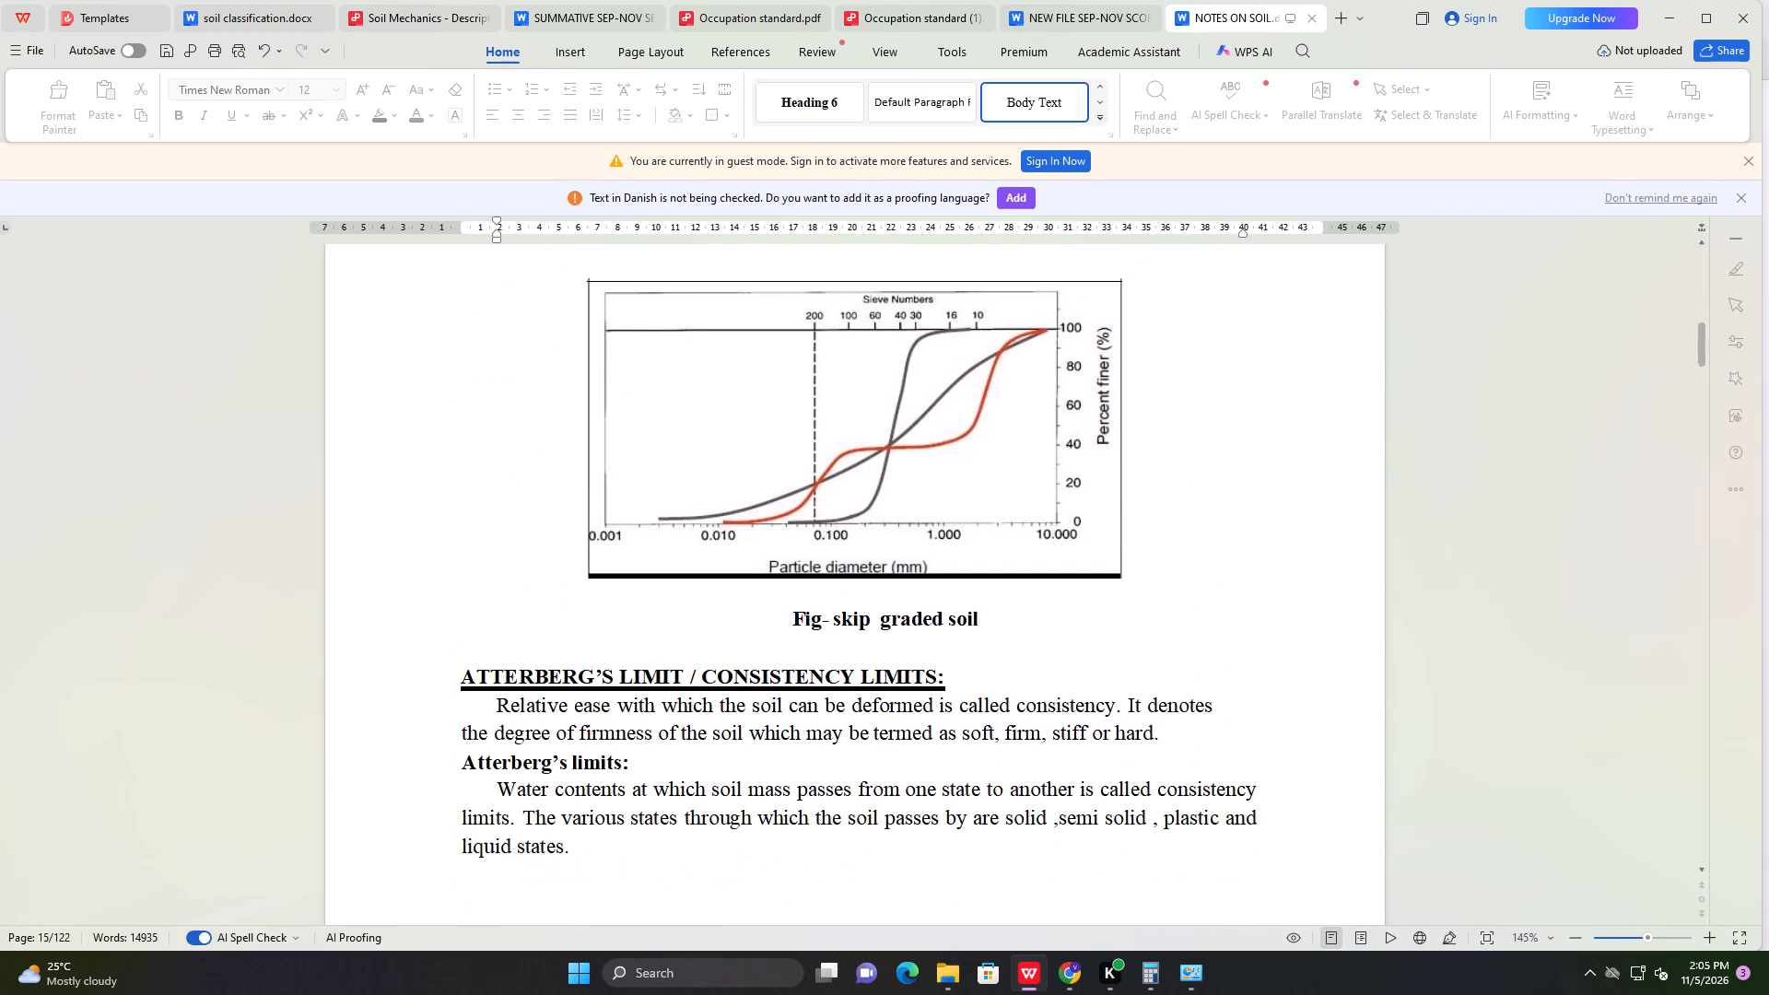
scroll(1184, 473, "down", 1)
scroll(1184, 473, "up", 2)
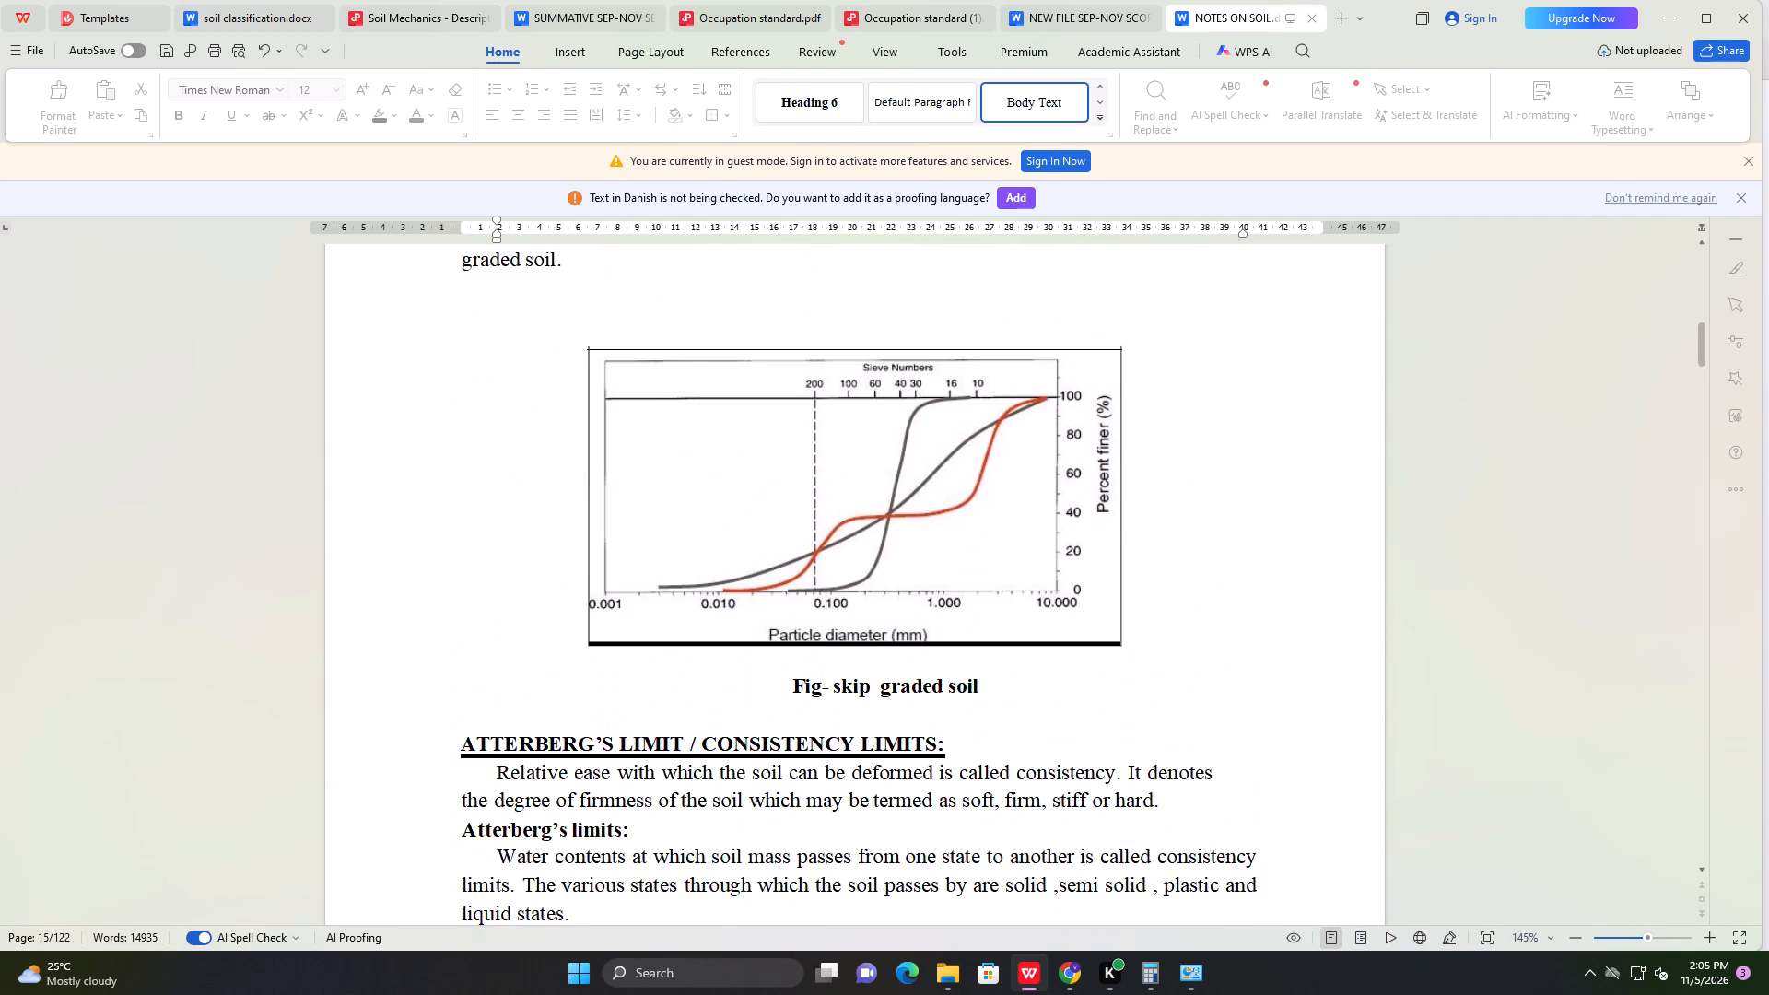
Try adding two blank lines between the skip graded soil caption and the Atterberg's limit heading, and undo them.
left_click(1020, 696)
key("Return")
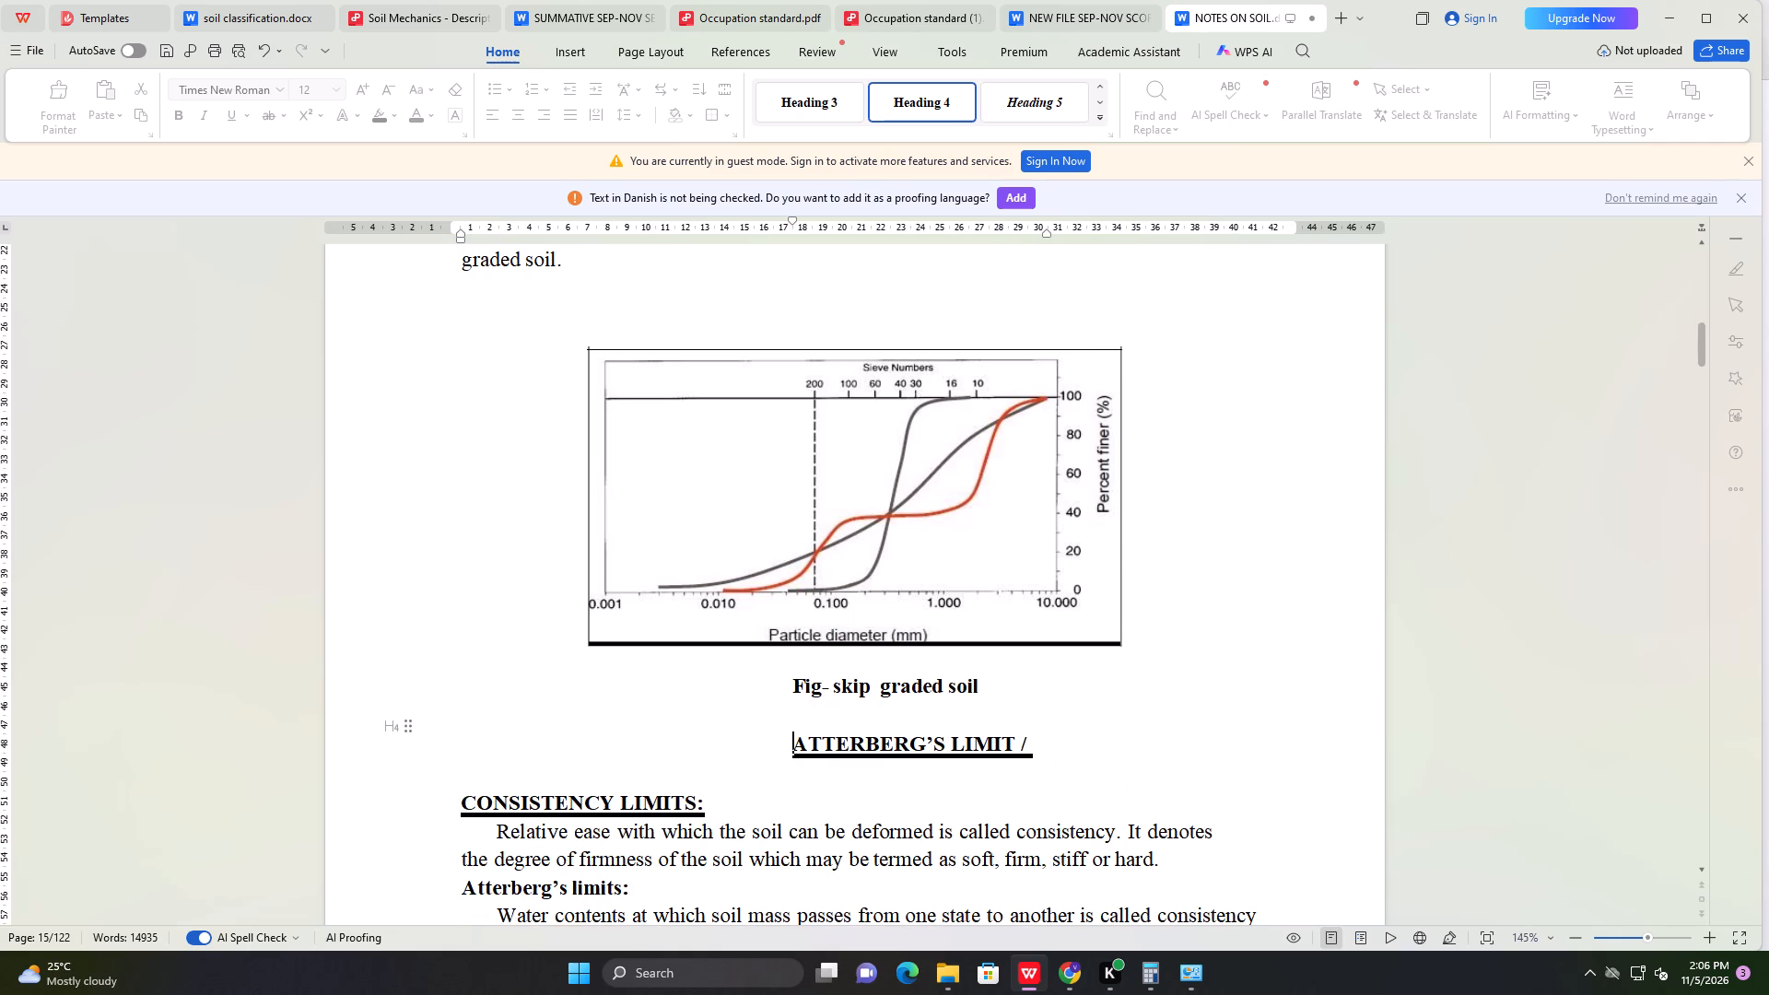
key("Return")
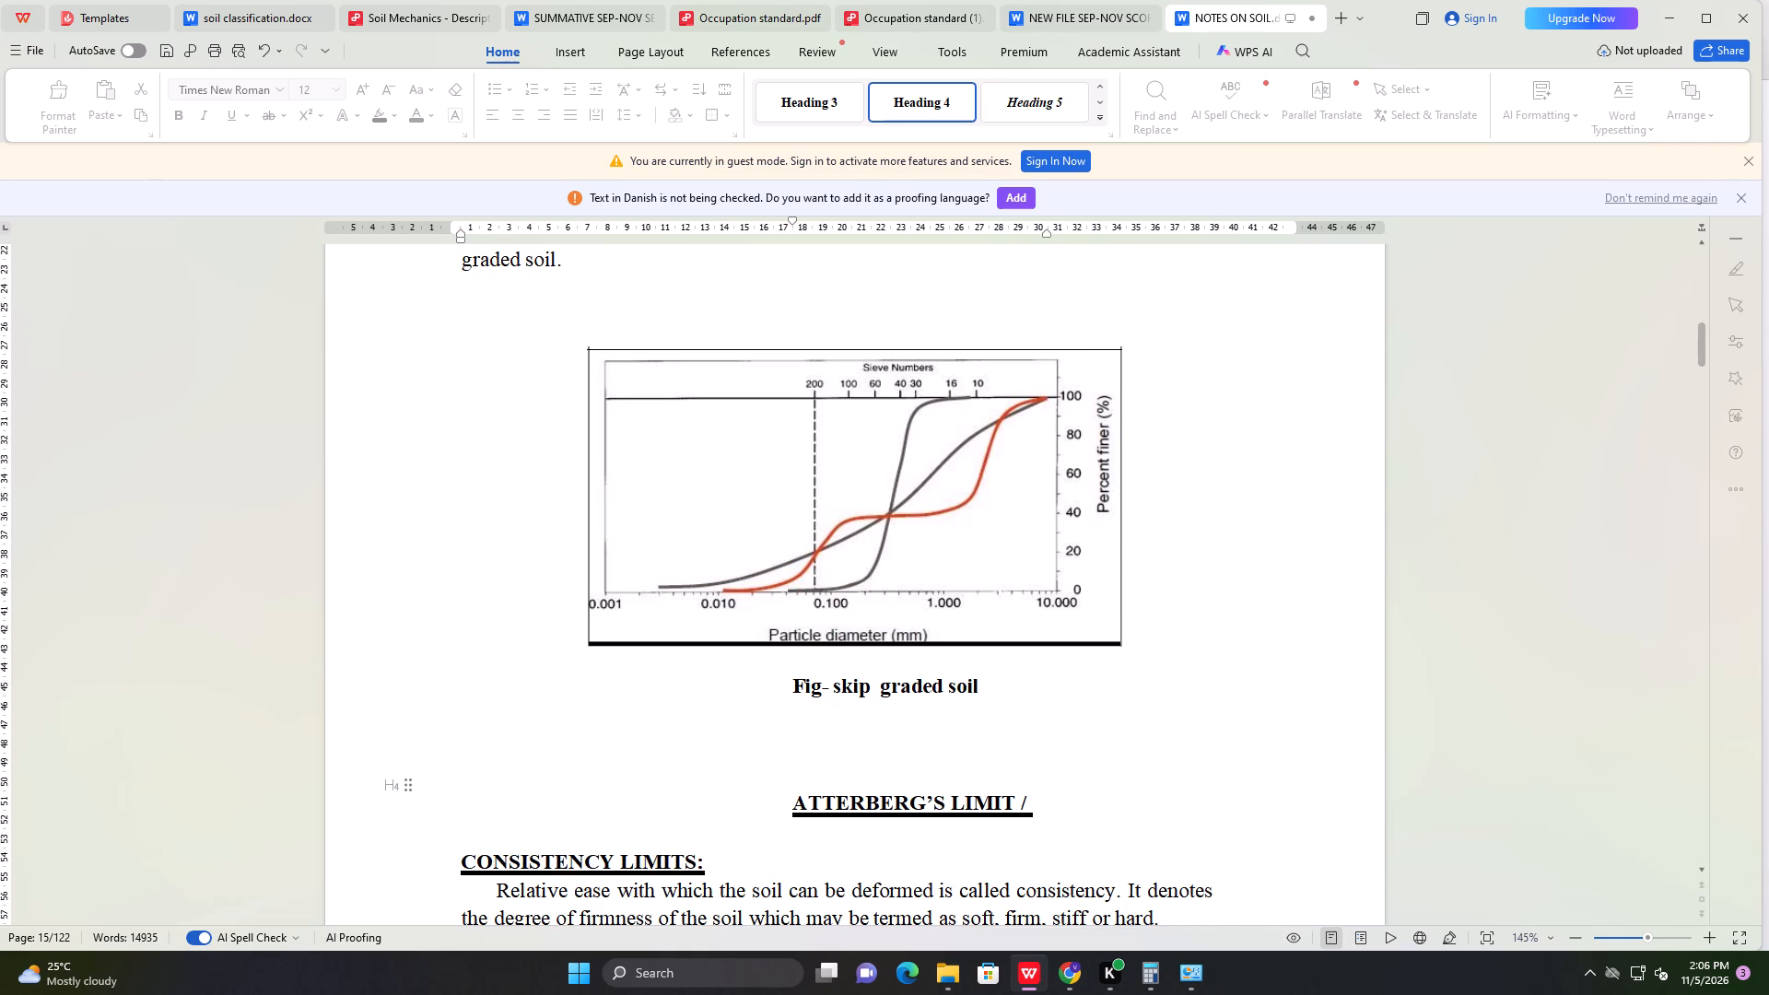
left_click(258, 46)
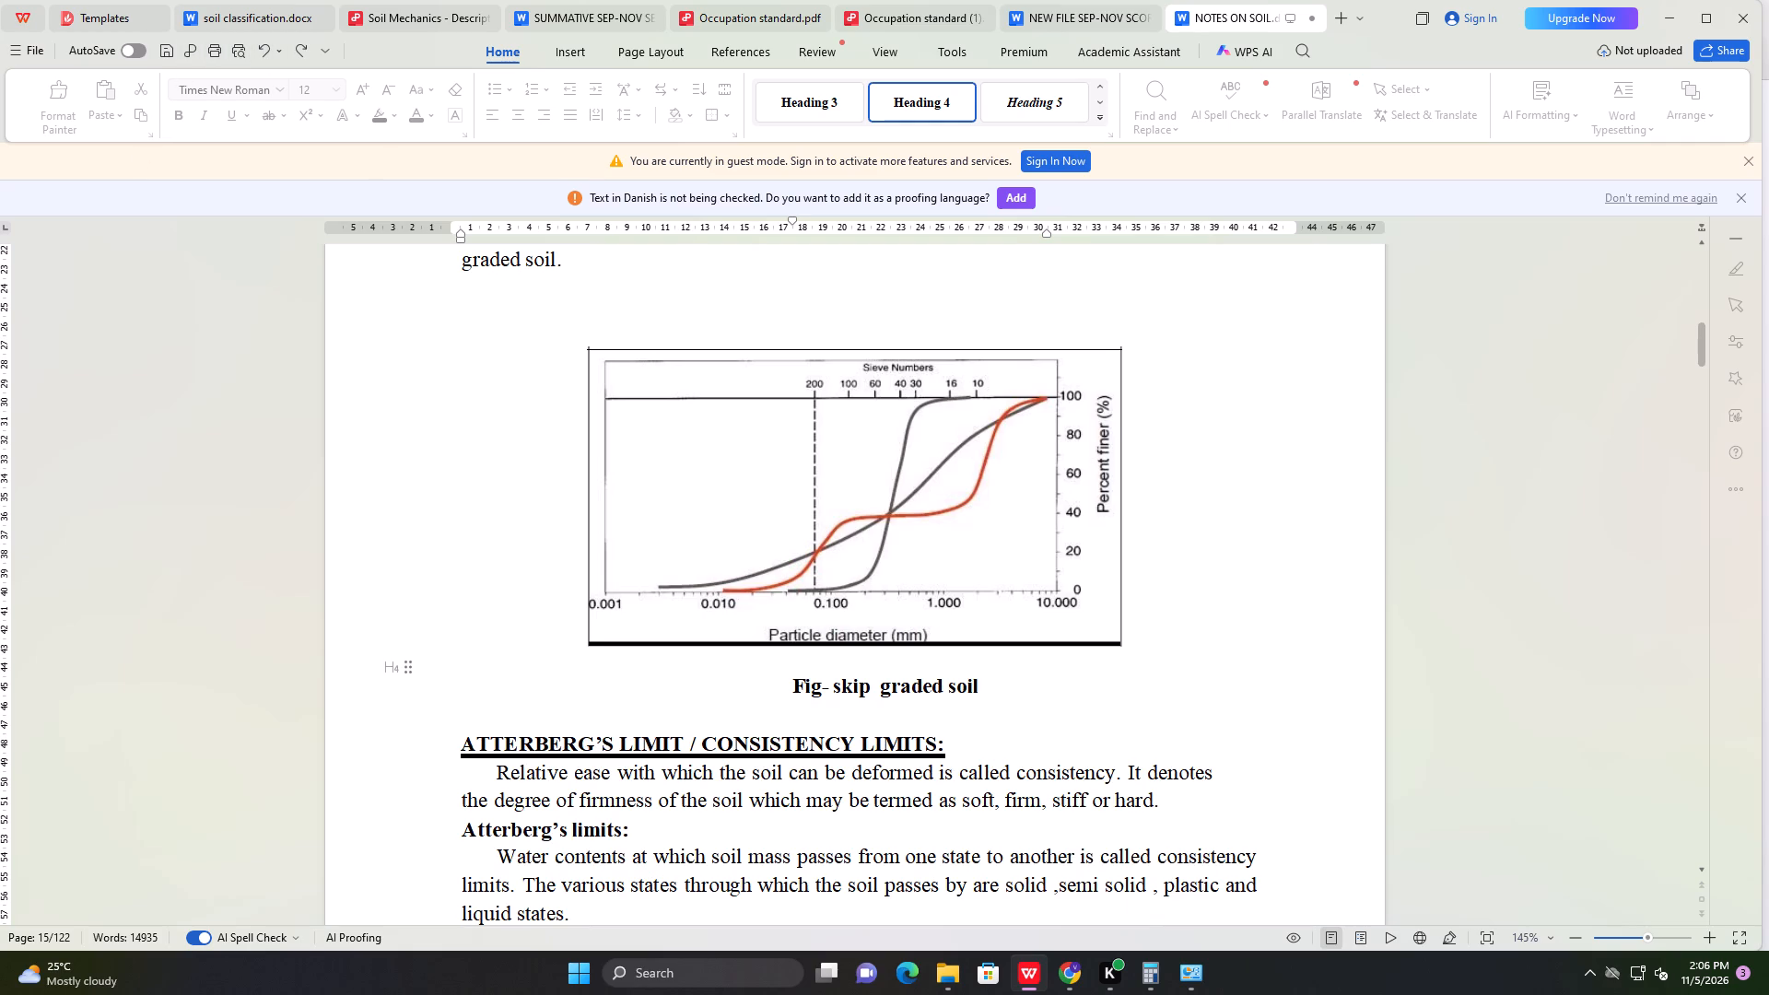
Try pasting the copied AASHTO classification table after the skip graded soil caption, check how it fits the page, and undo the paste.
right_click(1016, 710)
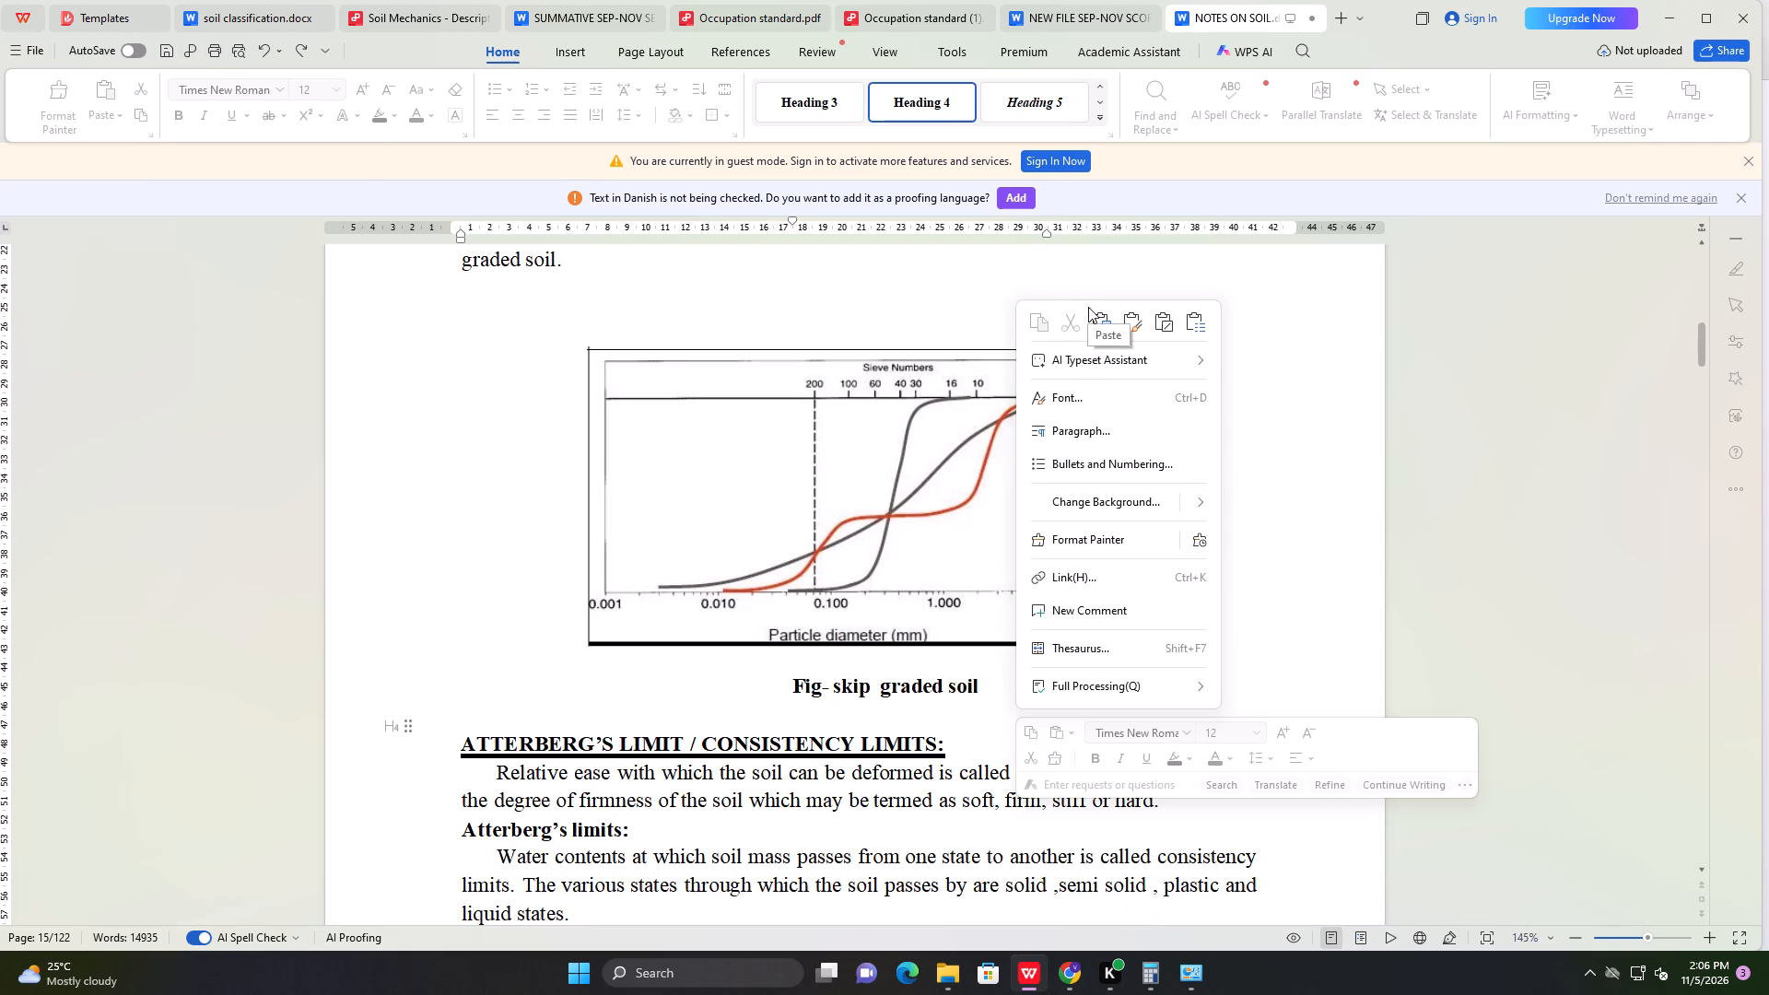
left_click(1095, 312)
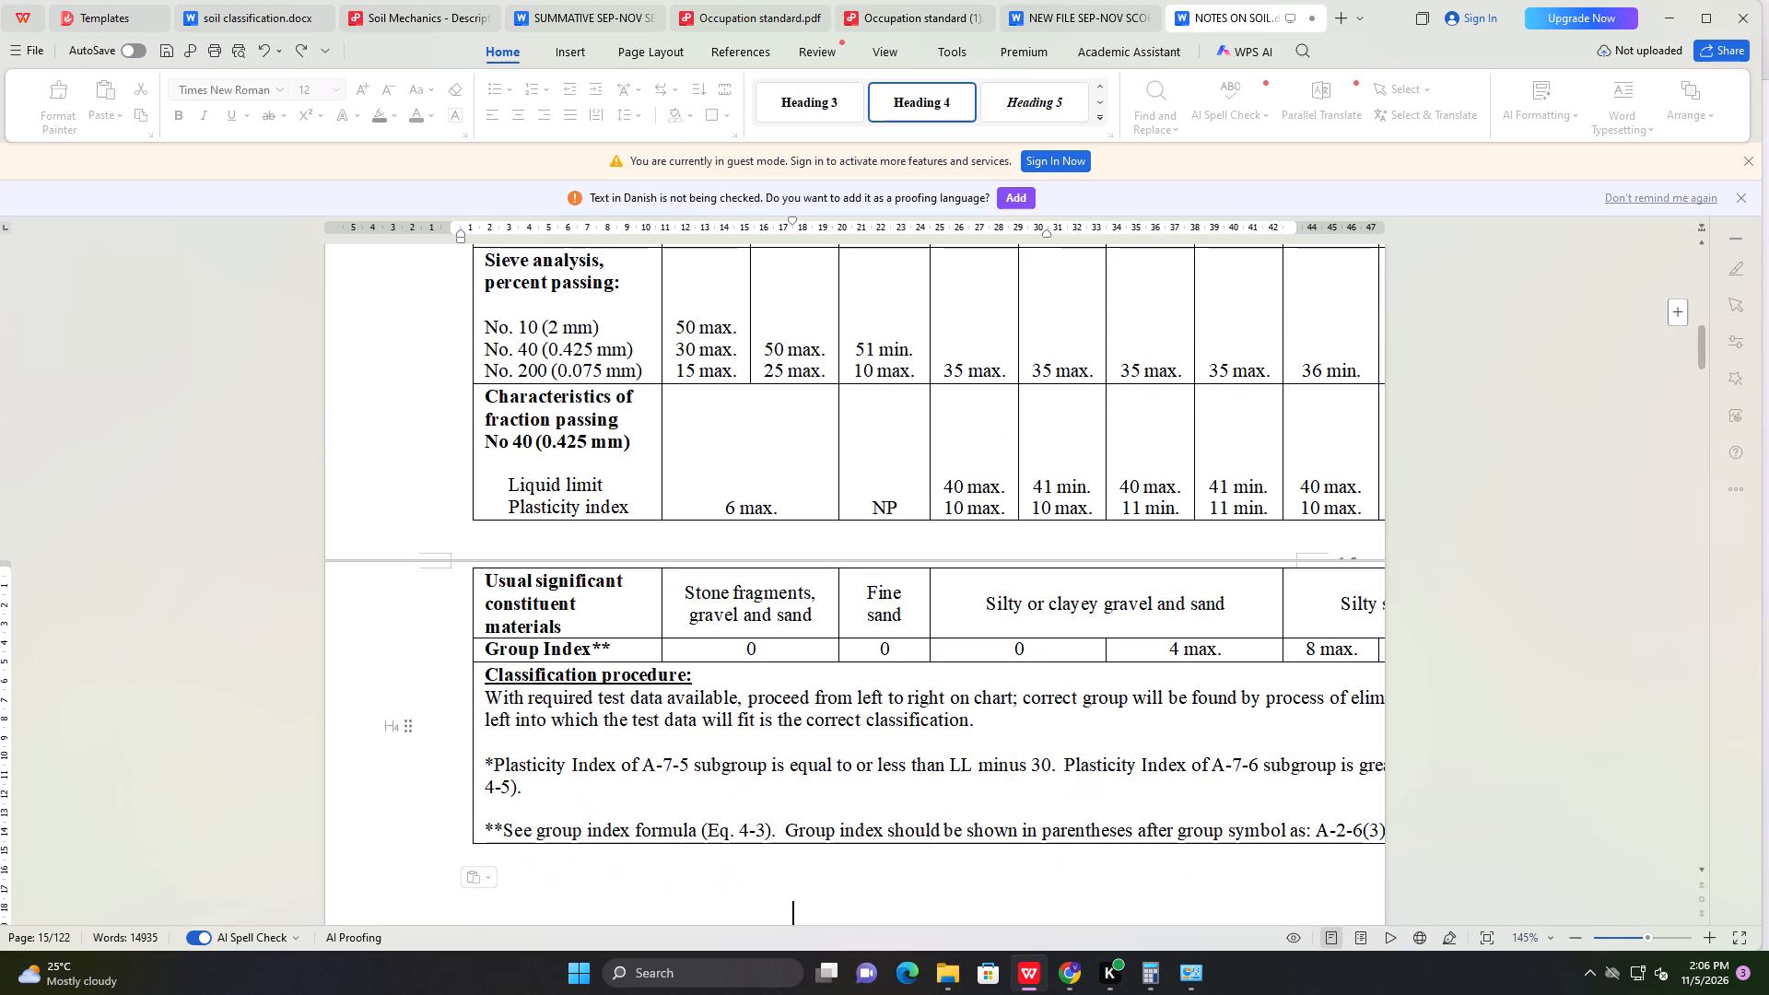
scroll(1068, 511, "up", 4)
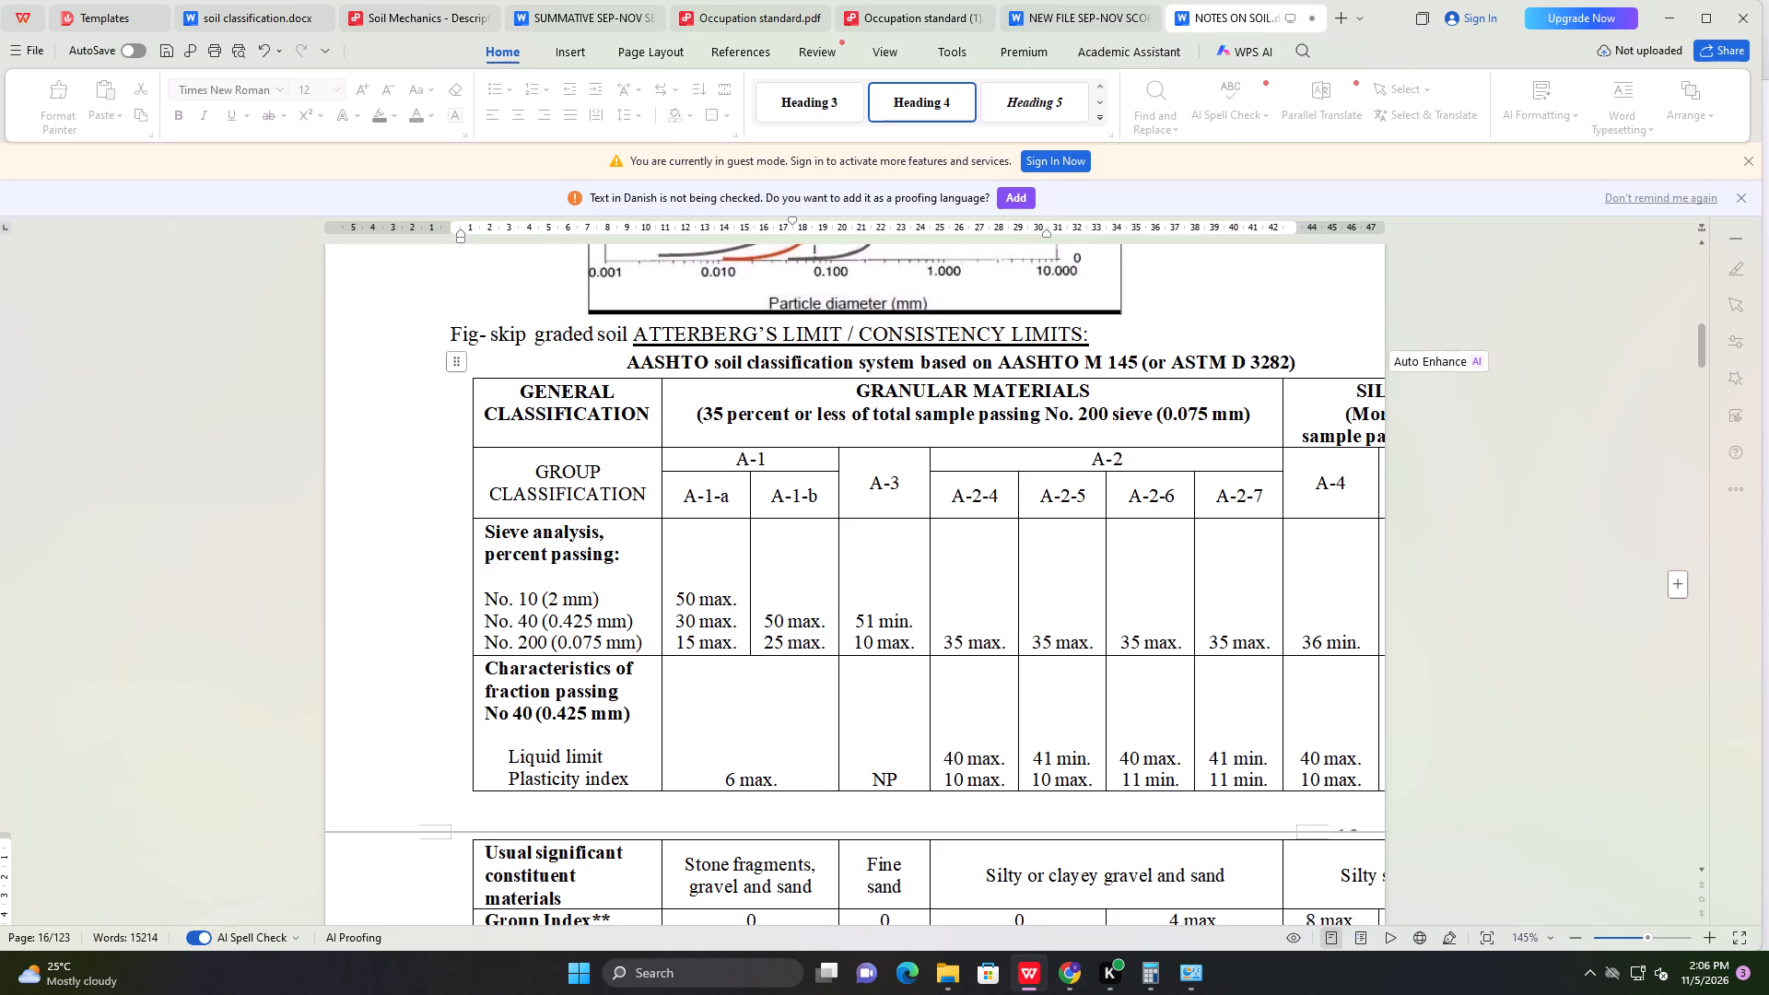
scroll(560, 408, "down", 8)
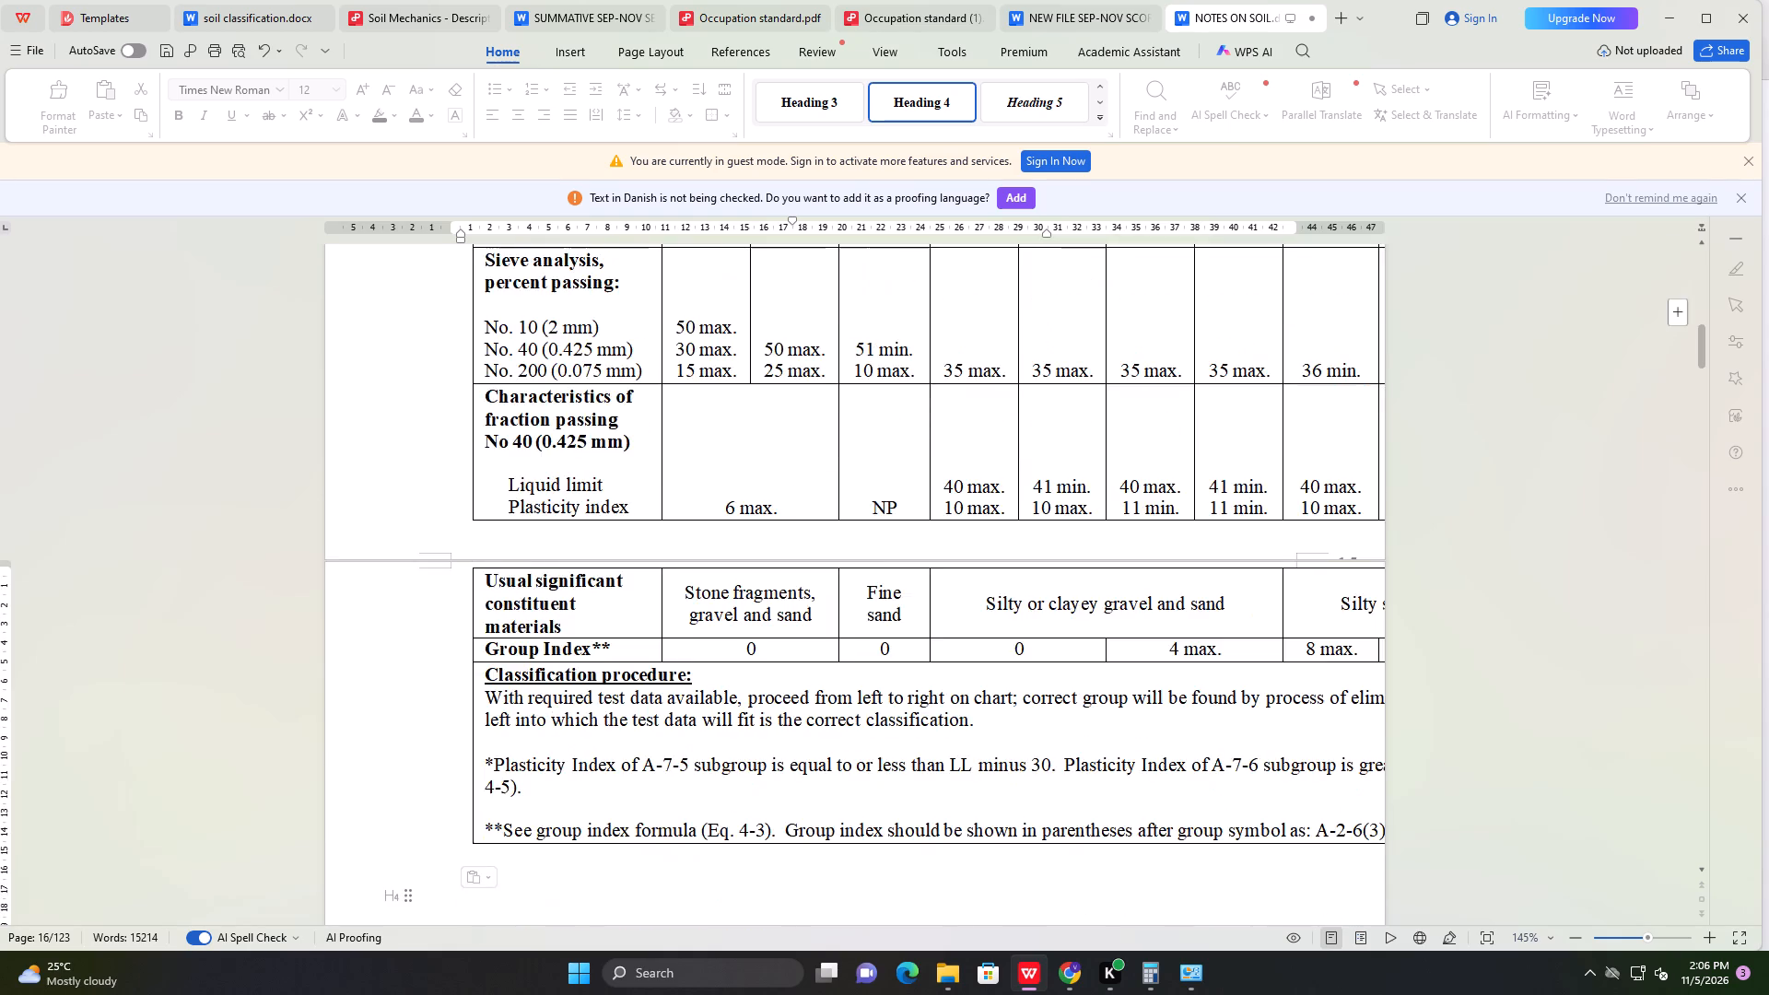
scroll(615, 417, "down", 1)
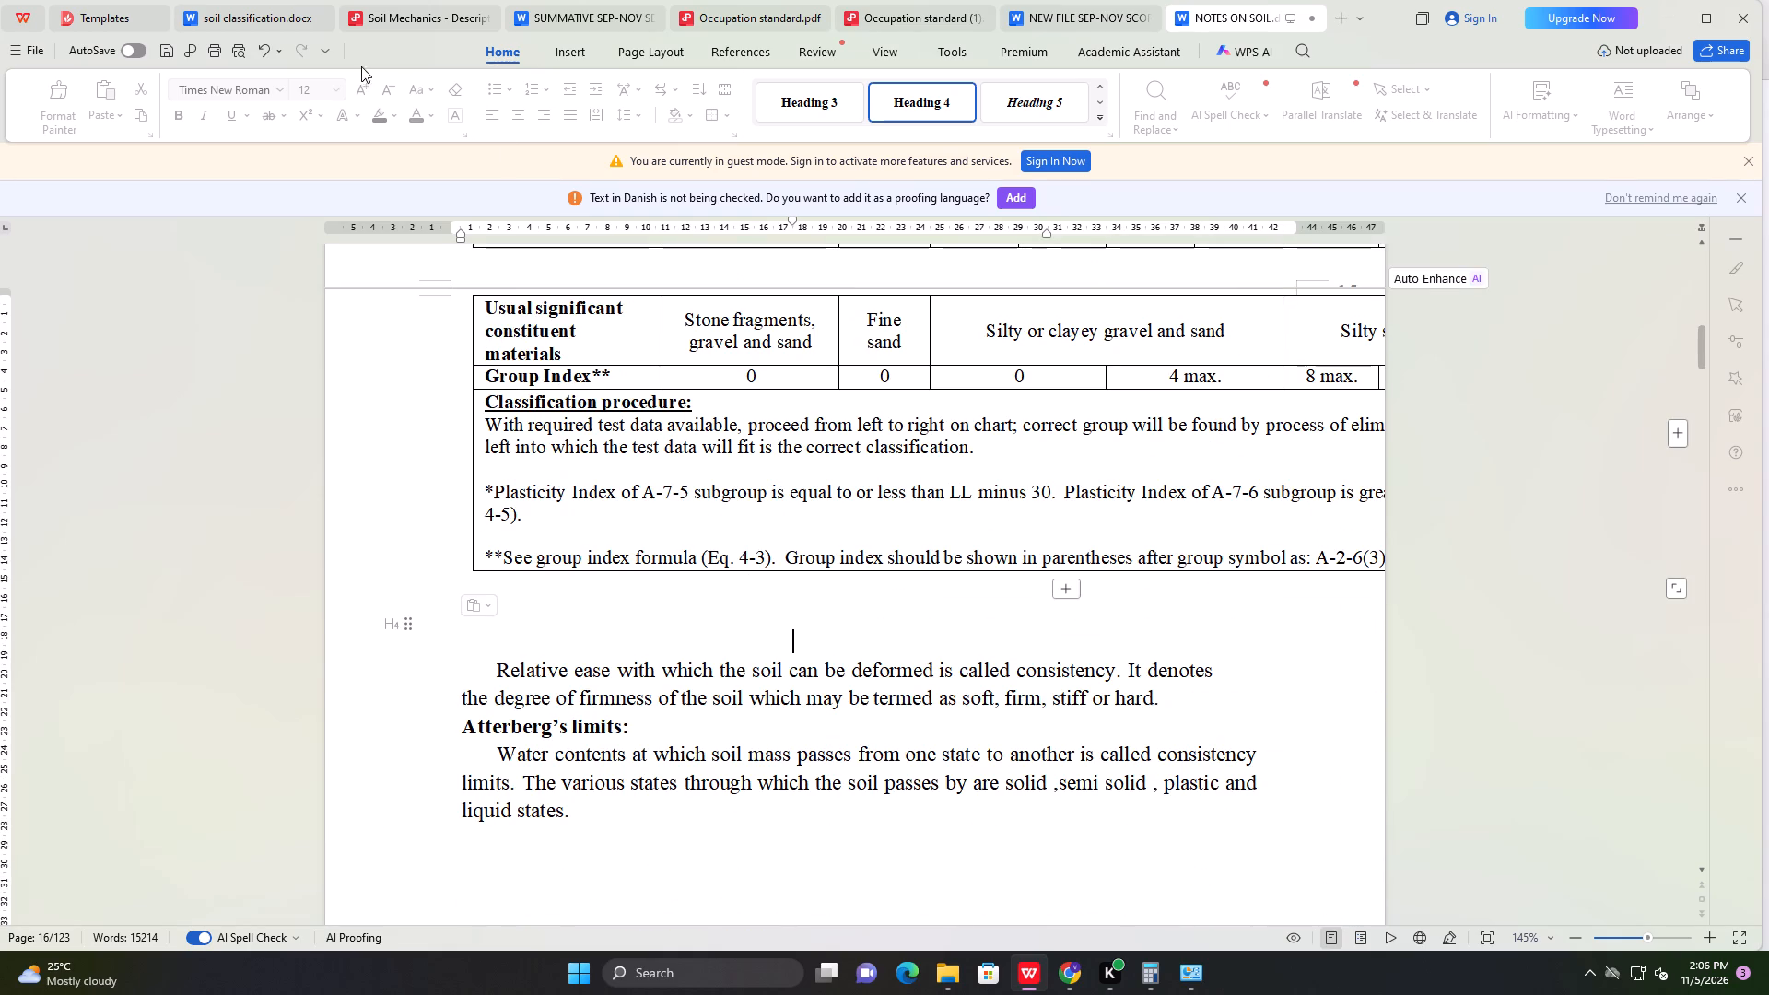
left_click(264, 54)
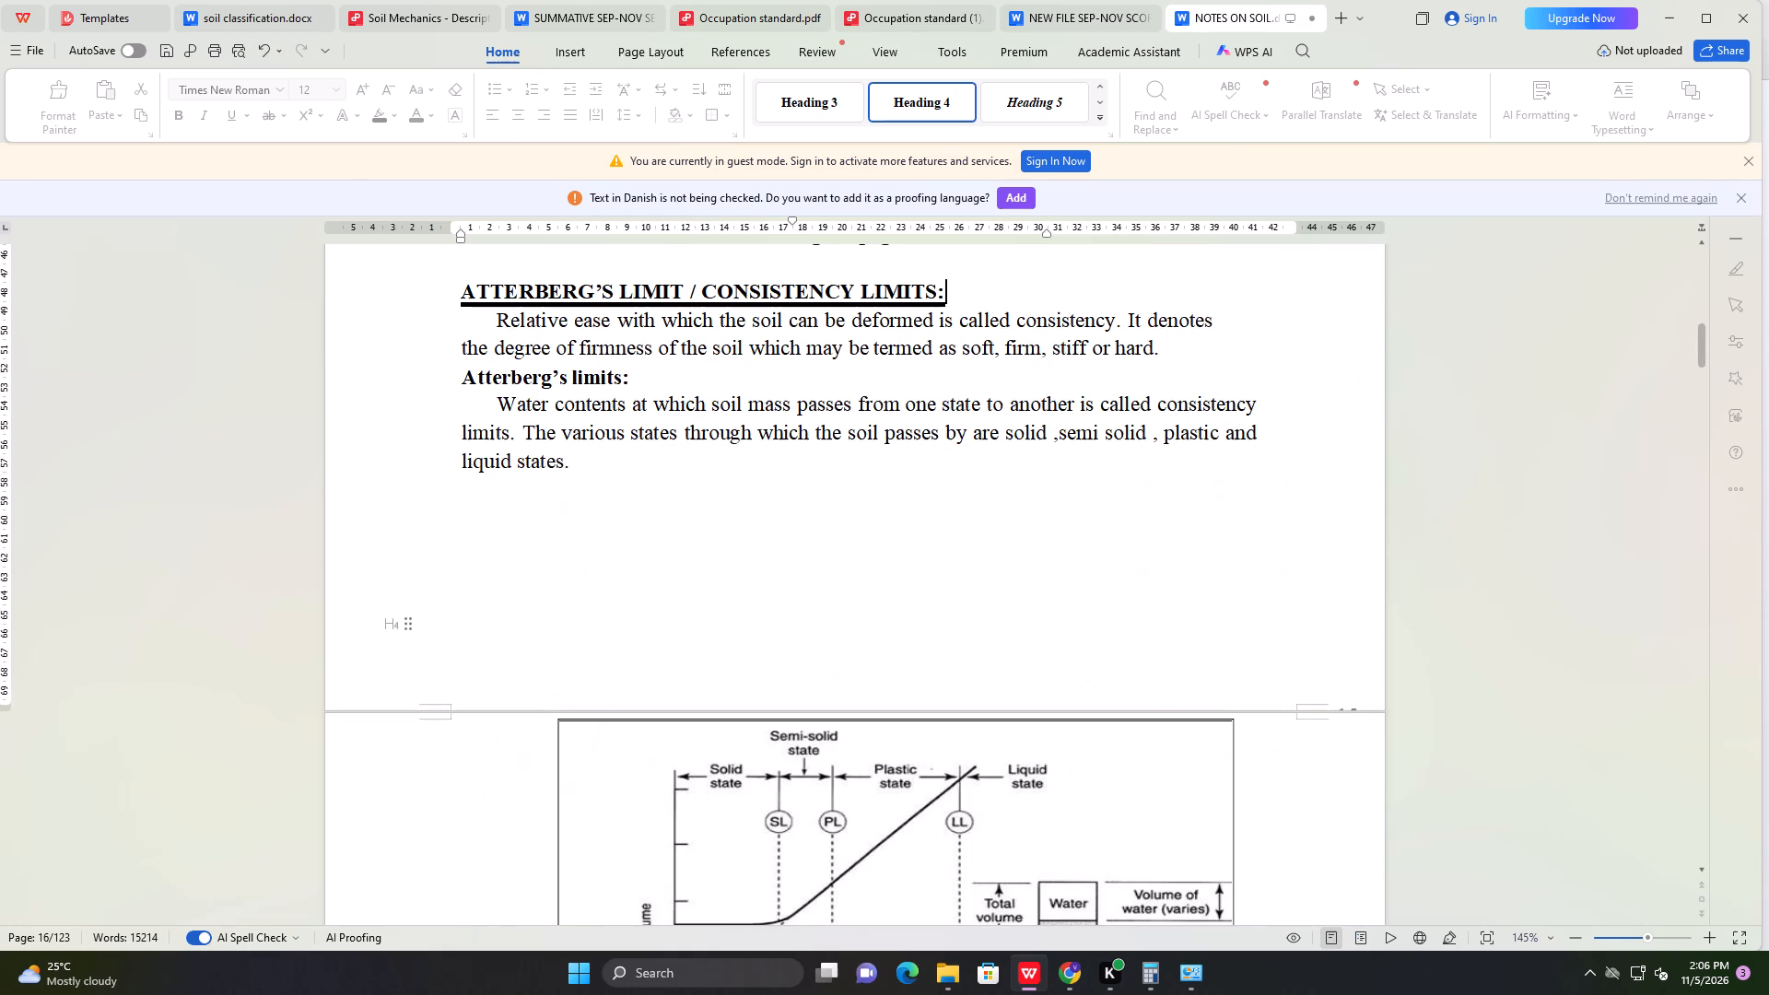
Look through the Atterberg's limits pages, from consistency limits and liquid limit to the numerical on fine-grained soil, for a place for the table.
scroll(765, 622, "down", 4)
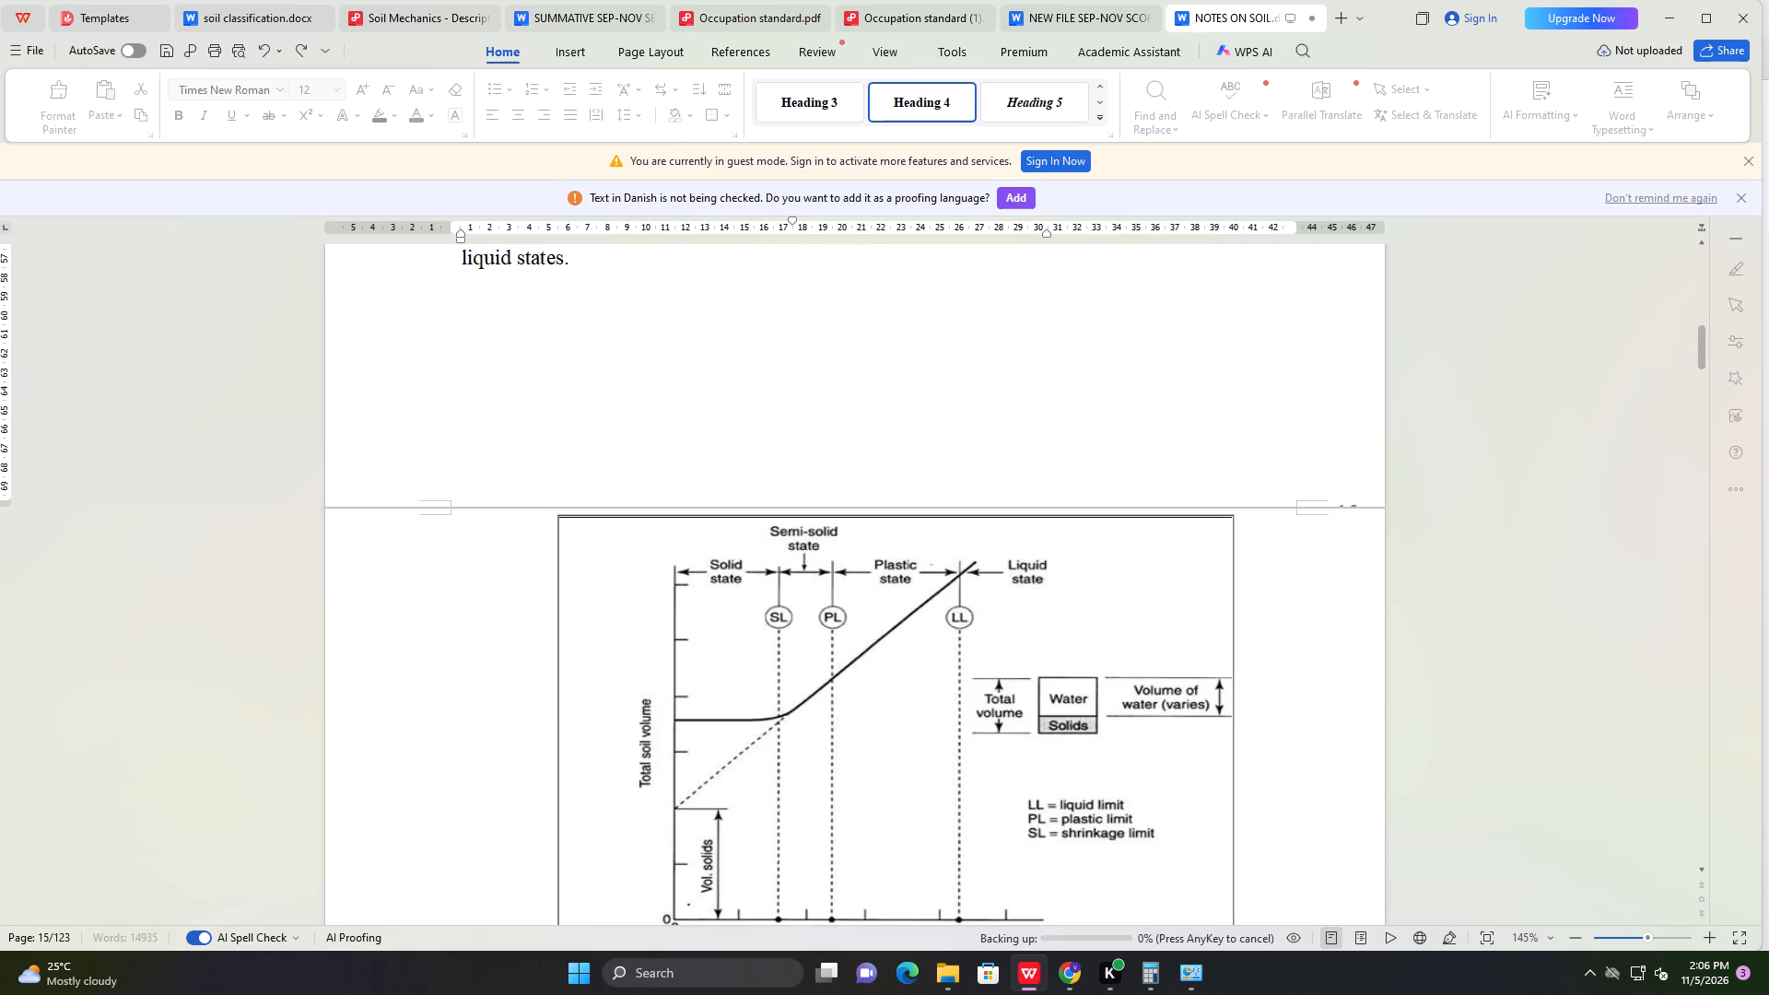
scroll(732, 574, "up", 4)
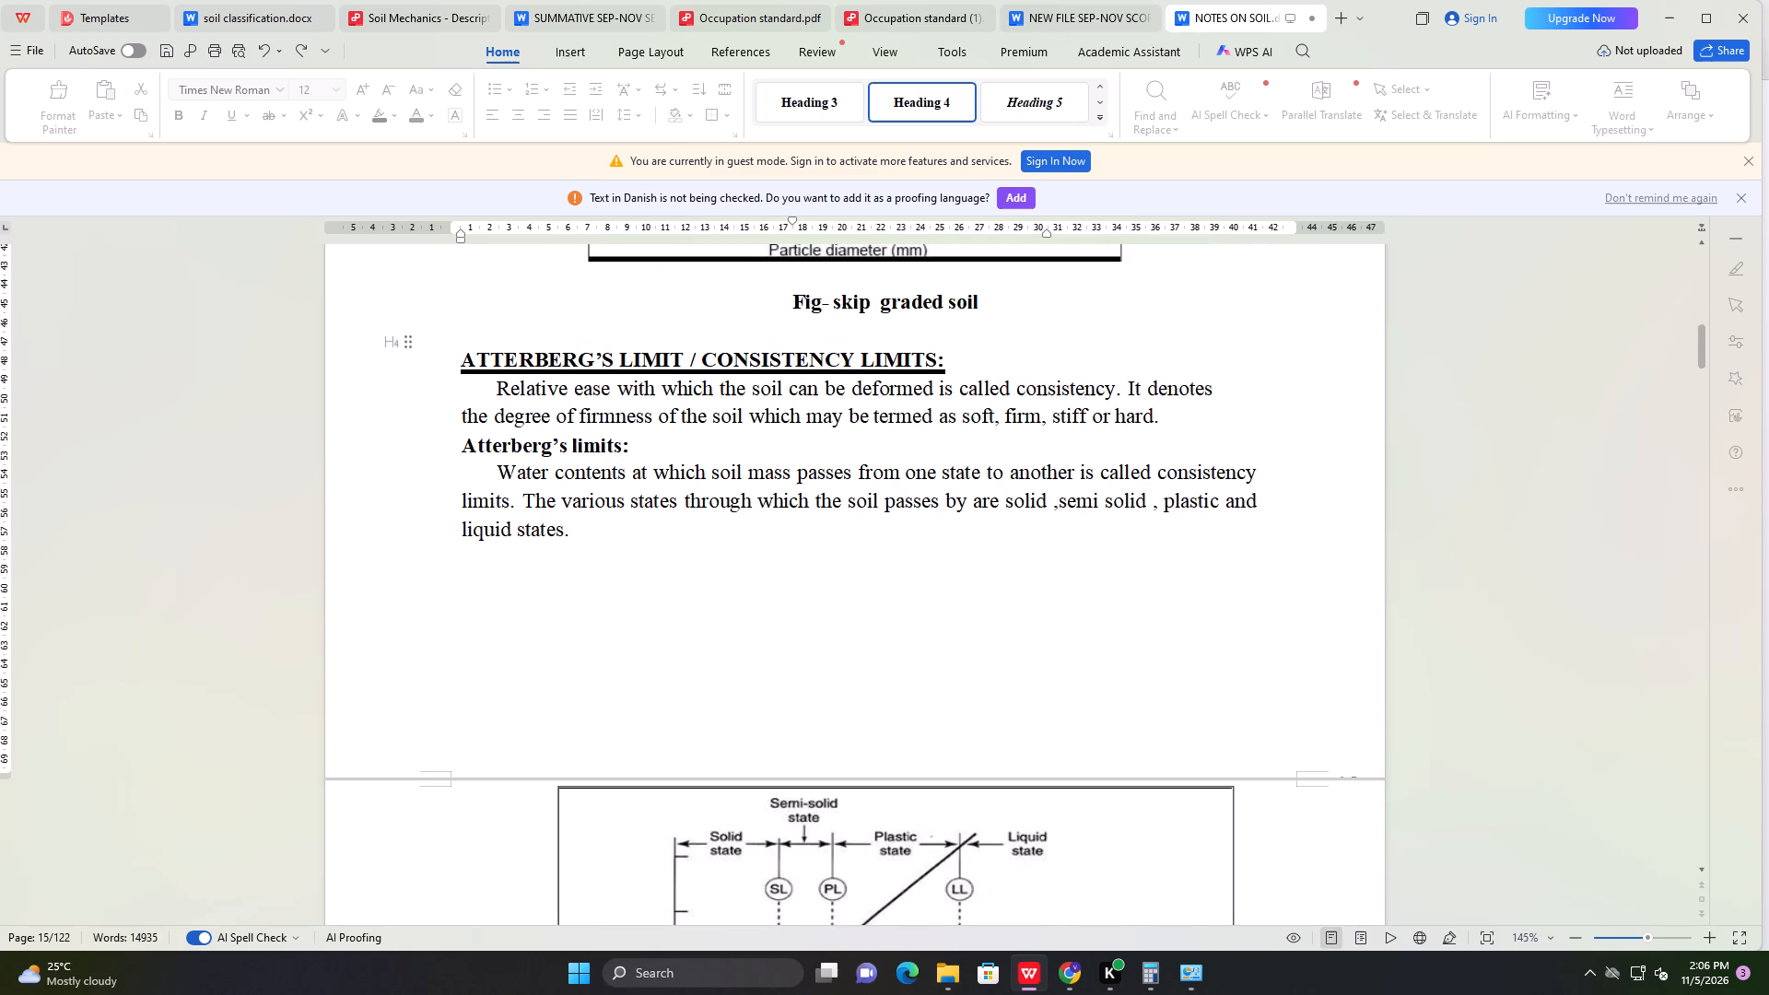
scroll(742, 565, "down", 14)
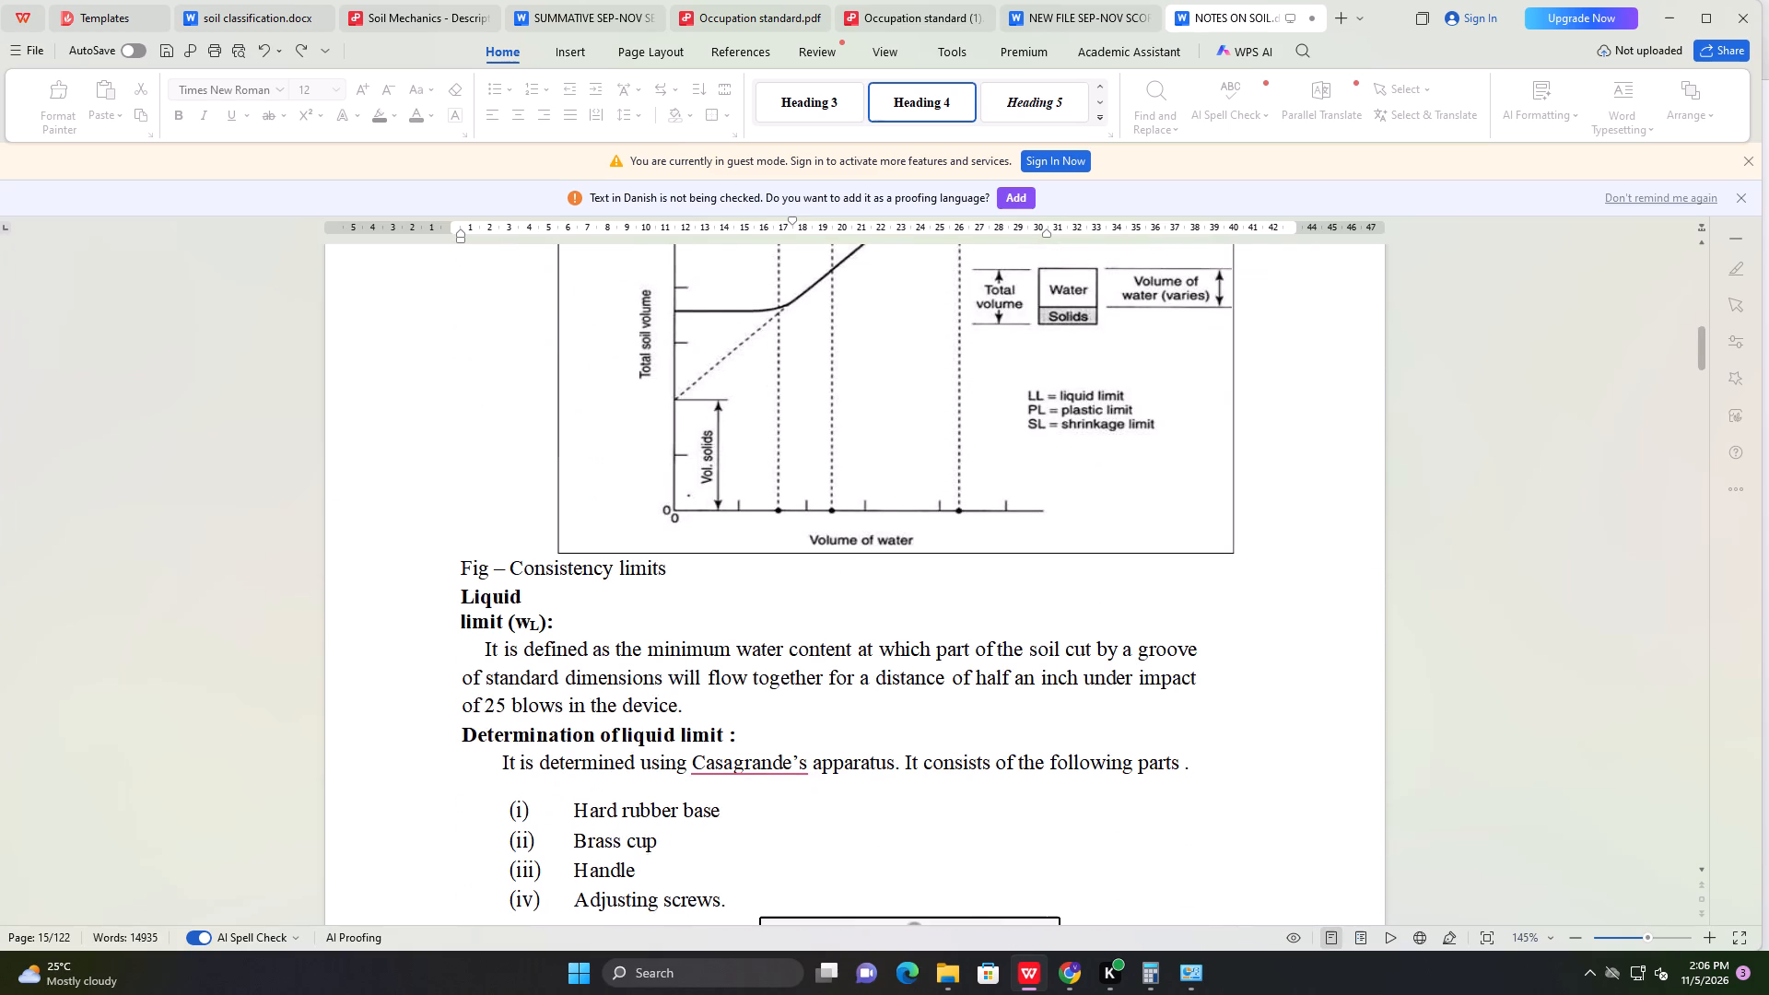
scroll(743, 565, "down", 4)
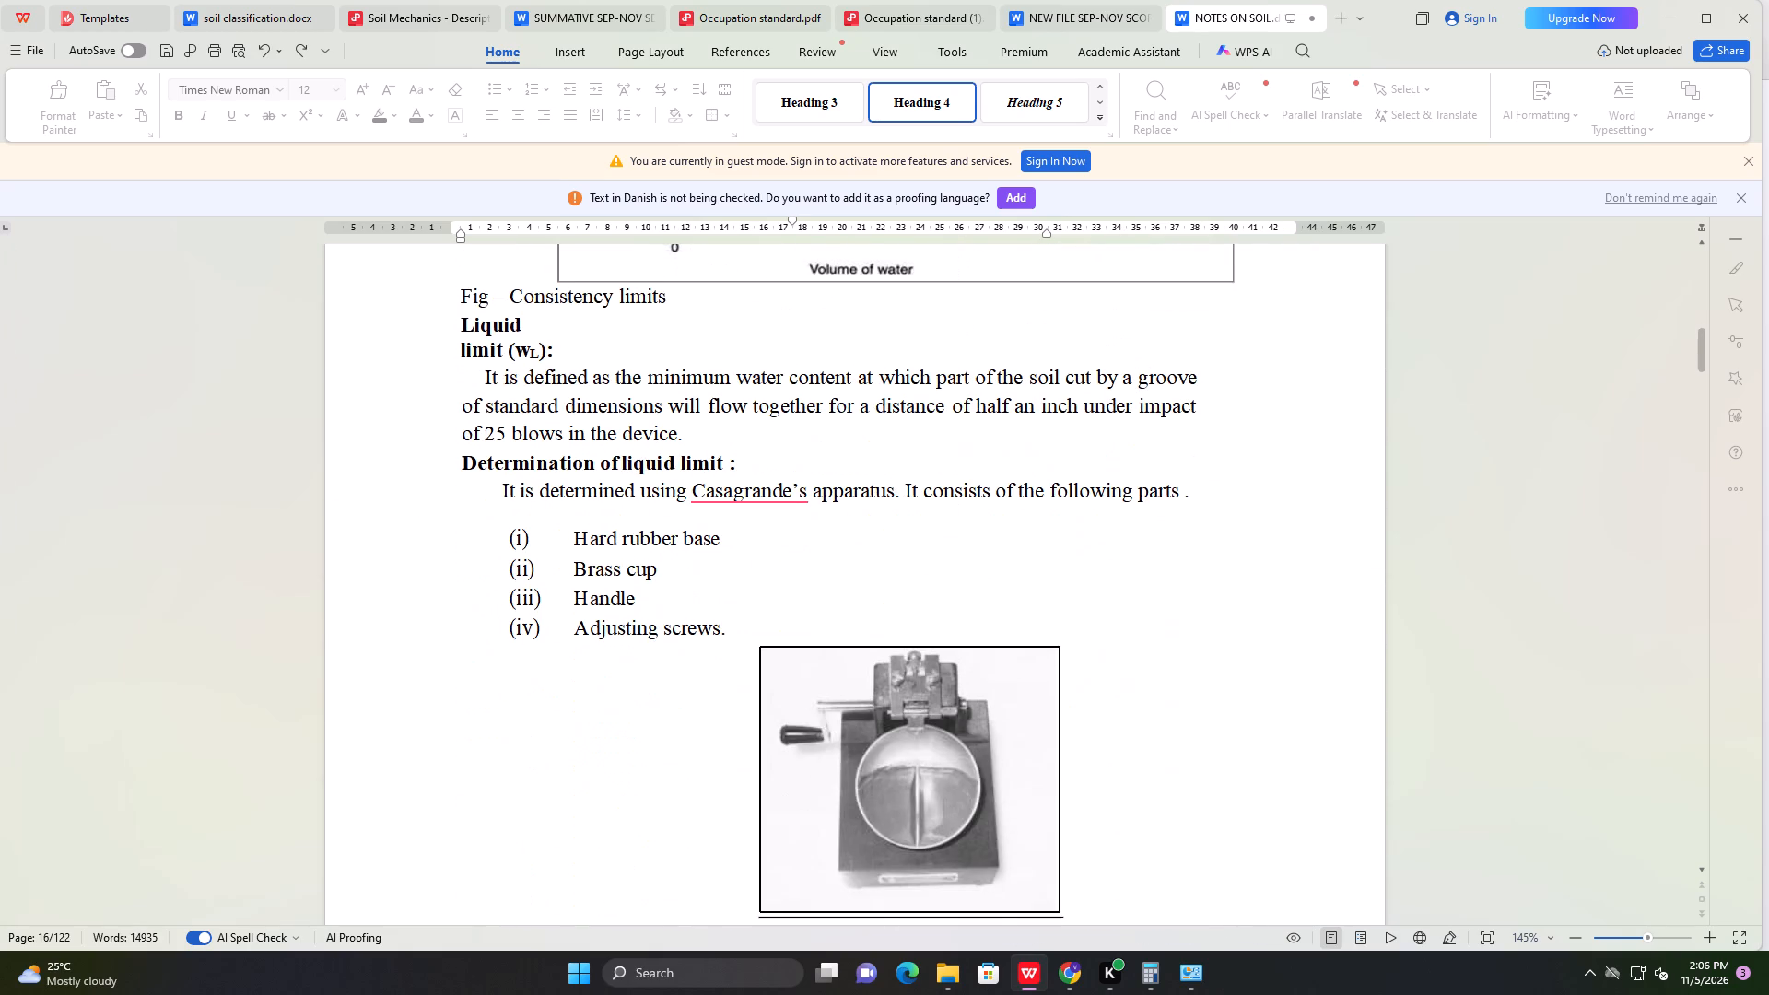
scroll(745, 563, "down", 16)
scroll(746, 564, "down", 5)
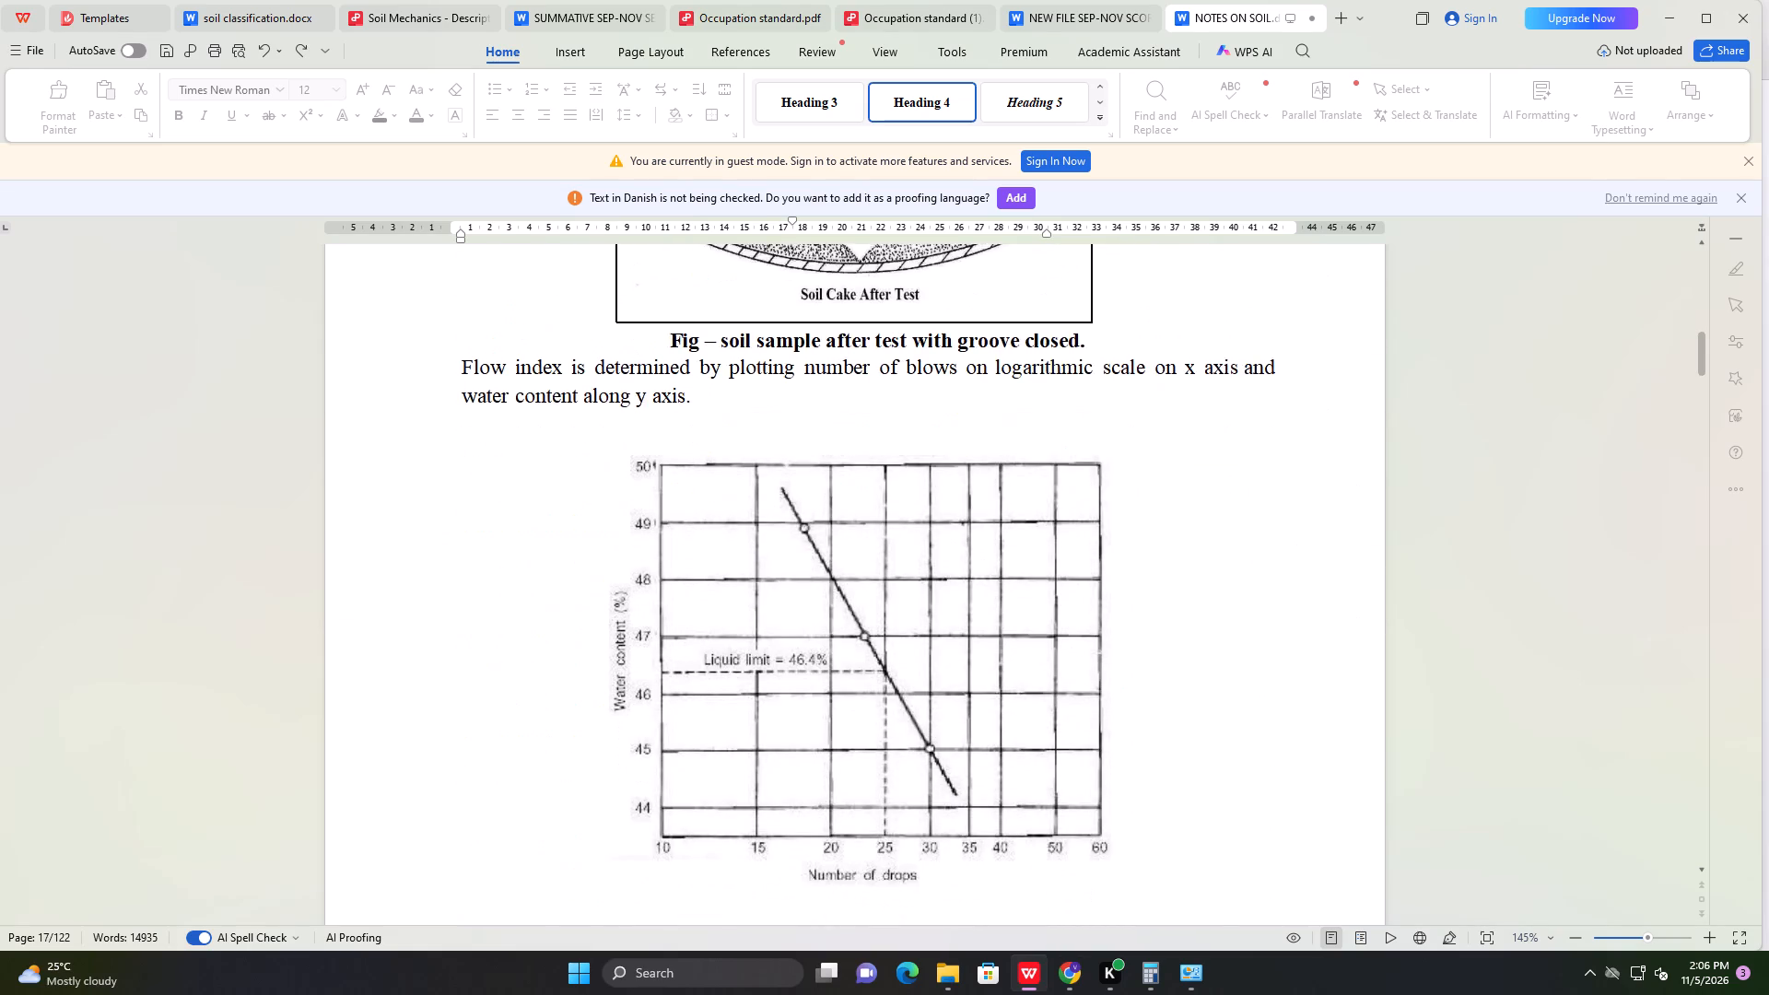
scroll(746, 564, "down", 14)
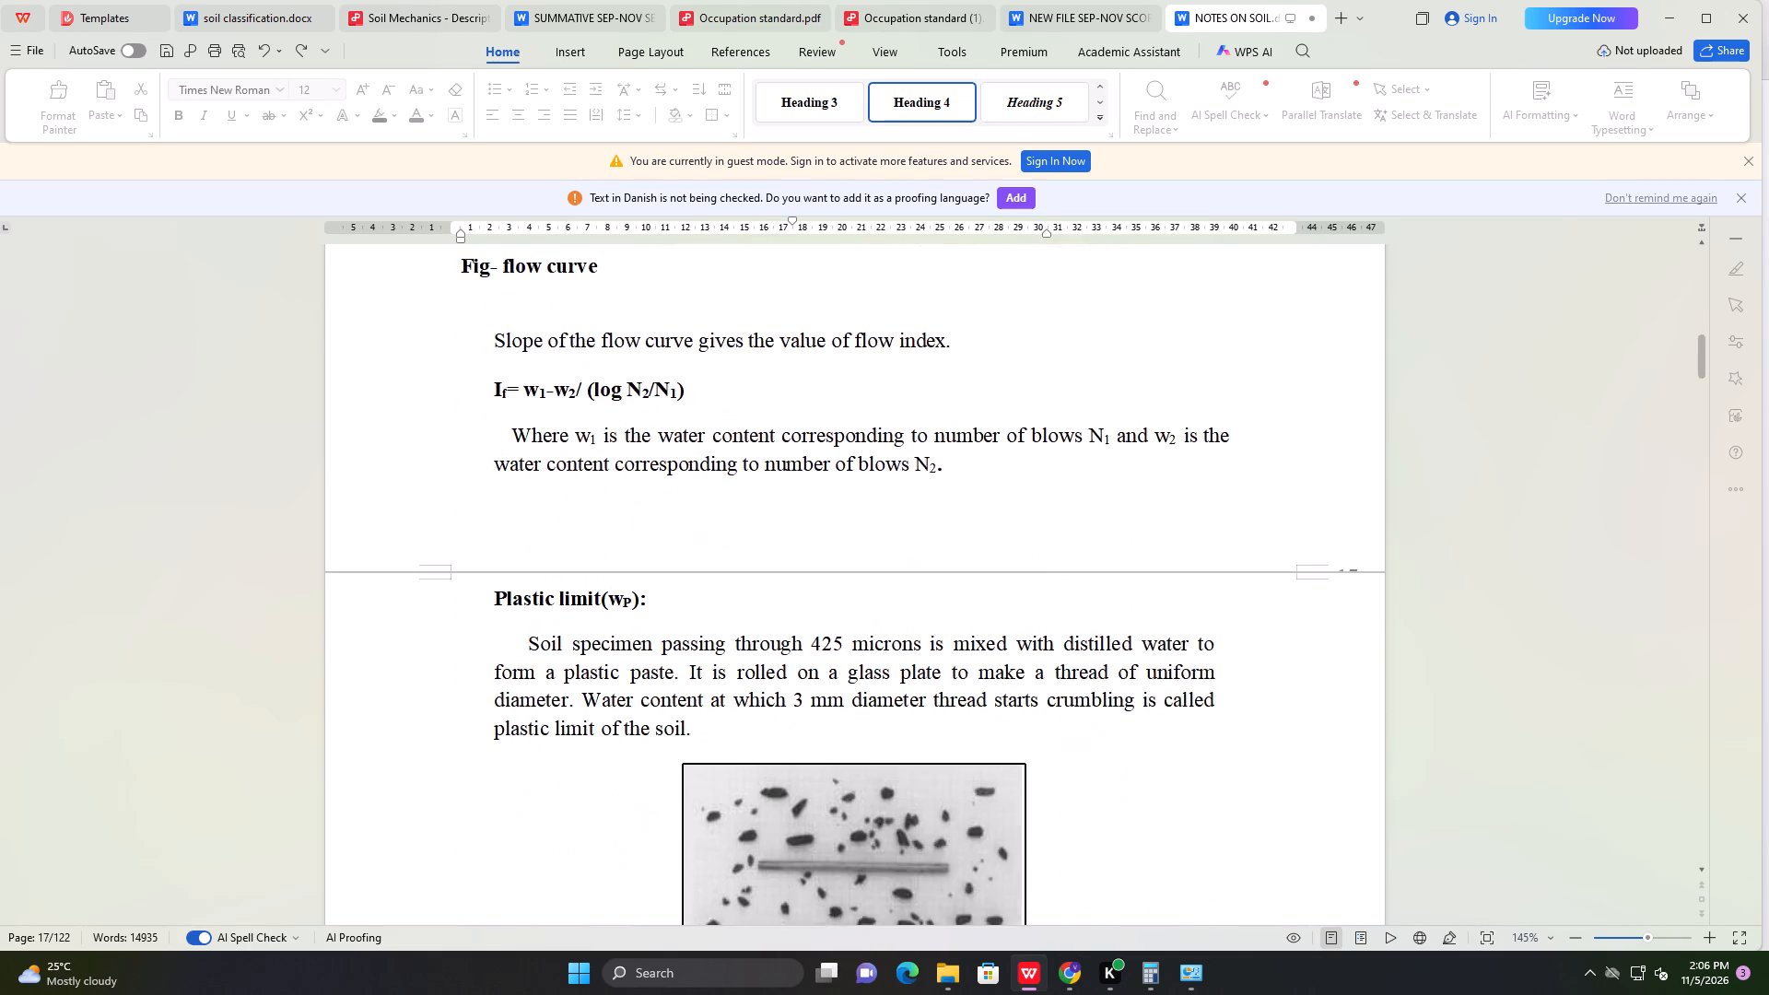
scroll(752, 563, "down", 10)
scroll(752, 563, "down", 11)
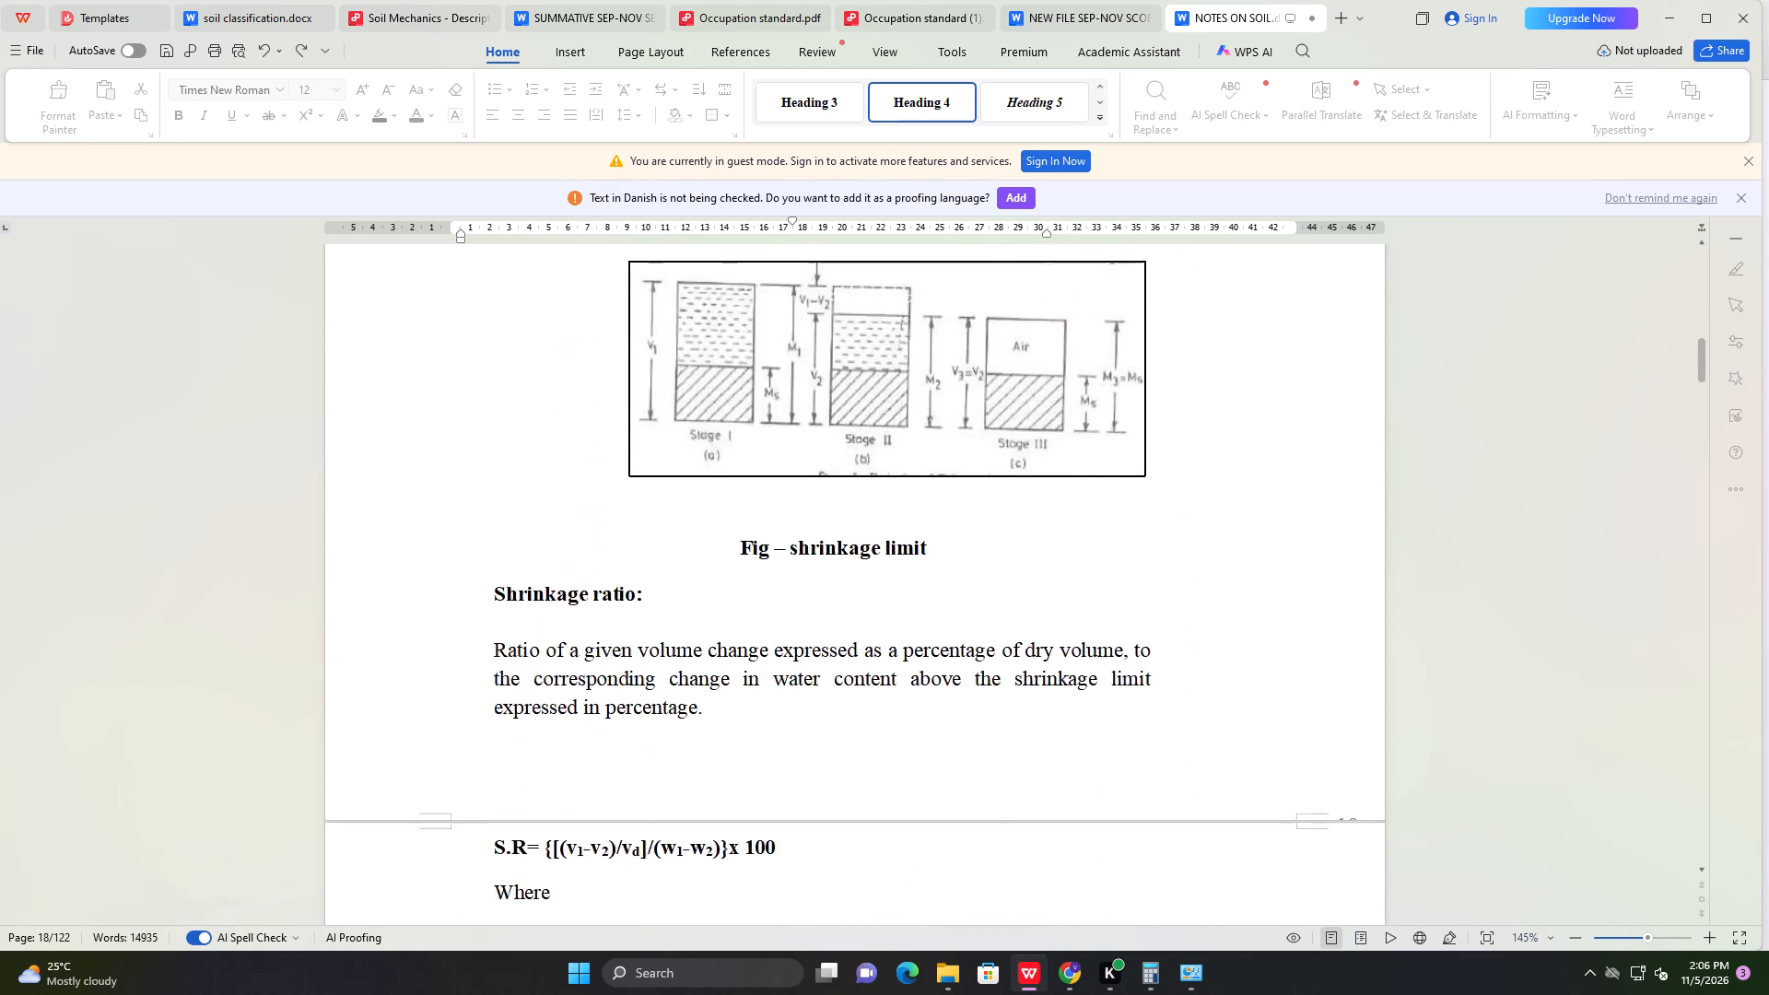
scroll(752, 563, "down", 17)
scroll(752, 563, "down", 5)
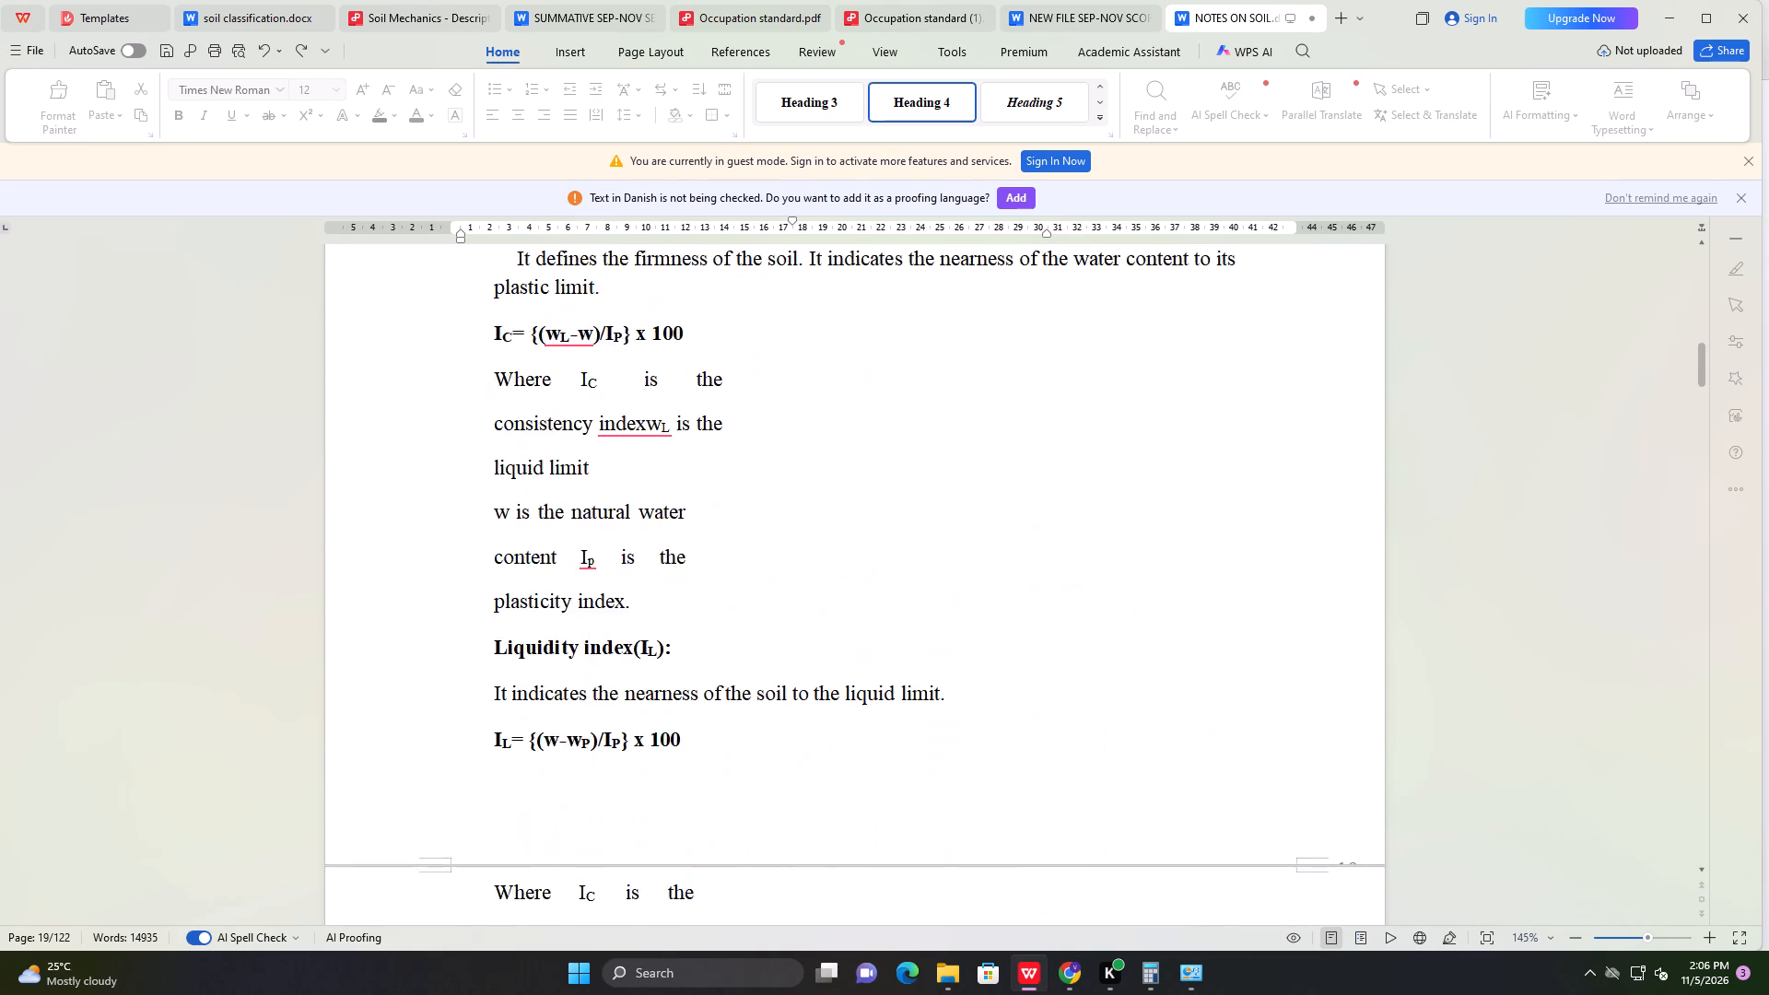
scroll(757, 560, "down", 20)
scroll(772, 555, "down", 2)
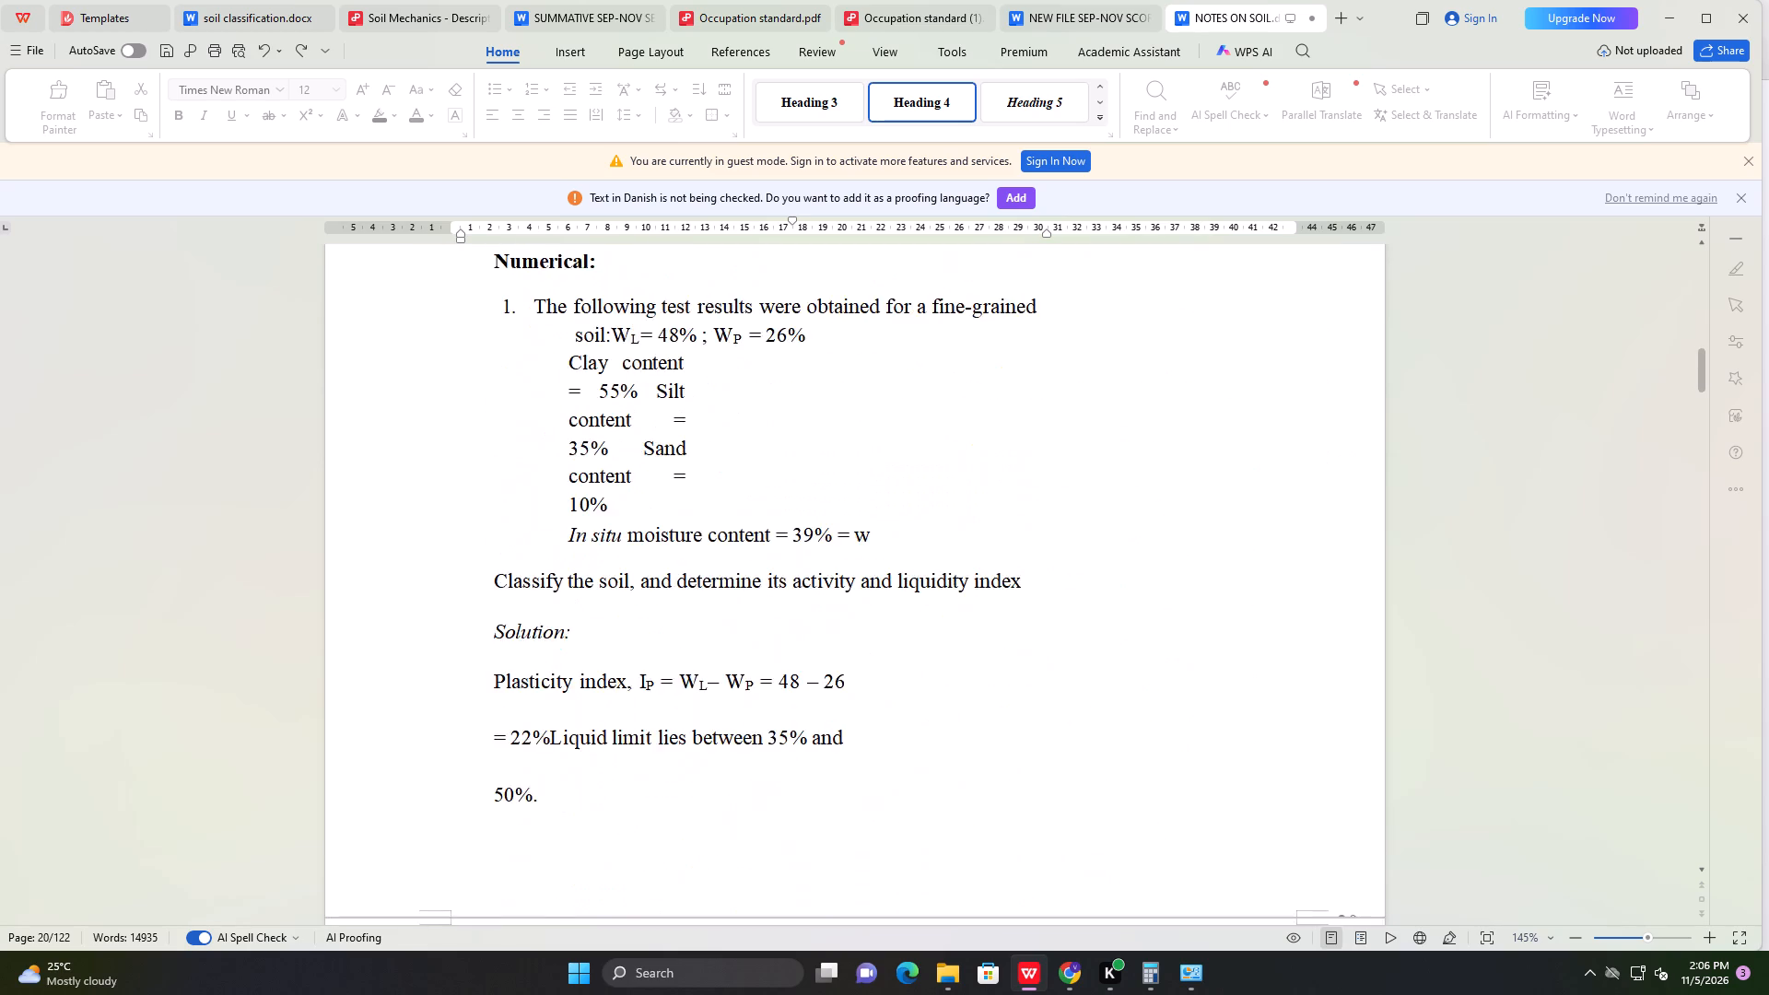
Examine the soil description and classification section, from purpose of classification to the Indian standard soil classification system, for a place for the table.
scroll(772, 555, "down", 13)
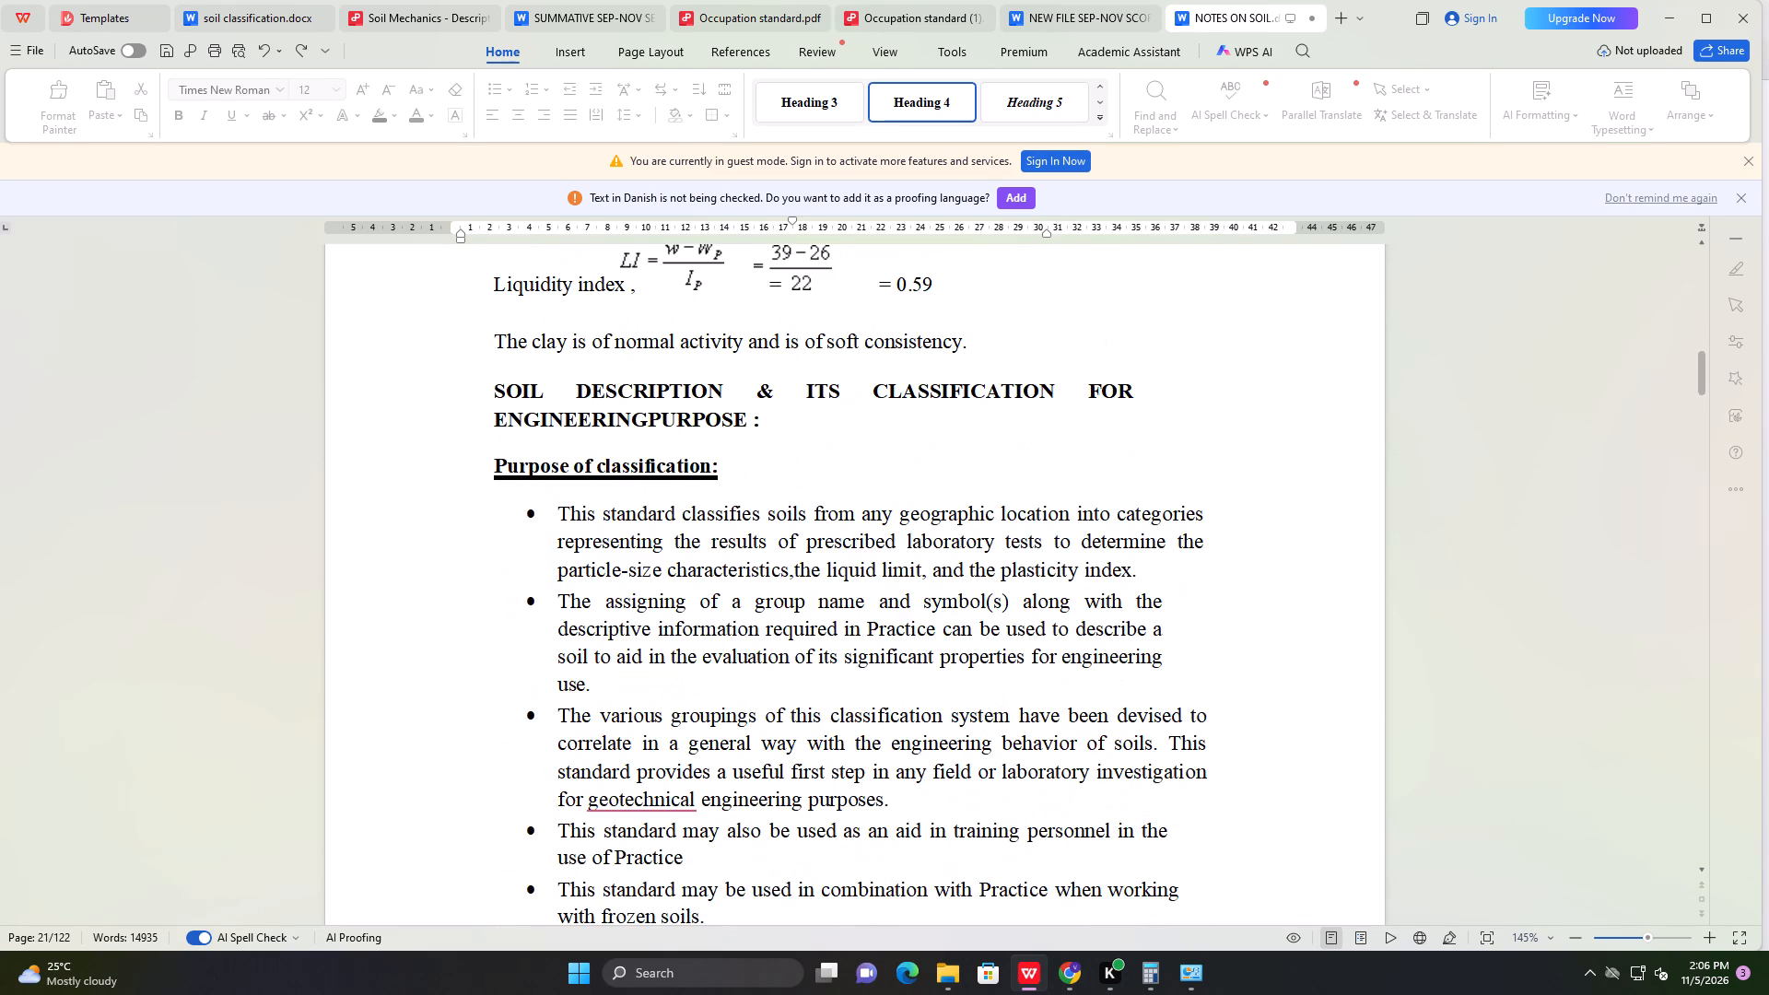
scroll(835, 506, "down", 13)
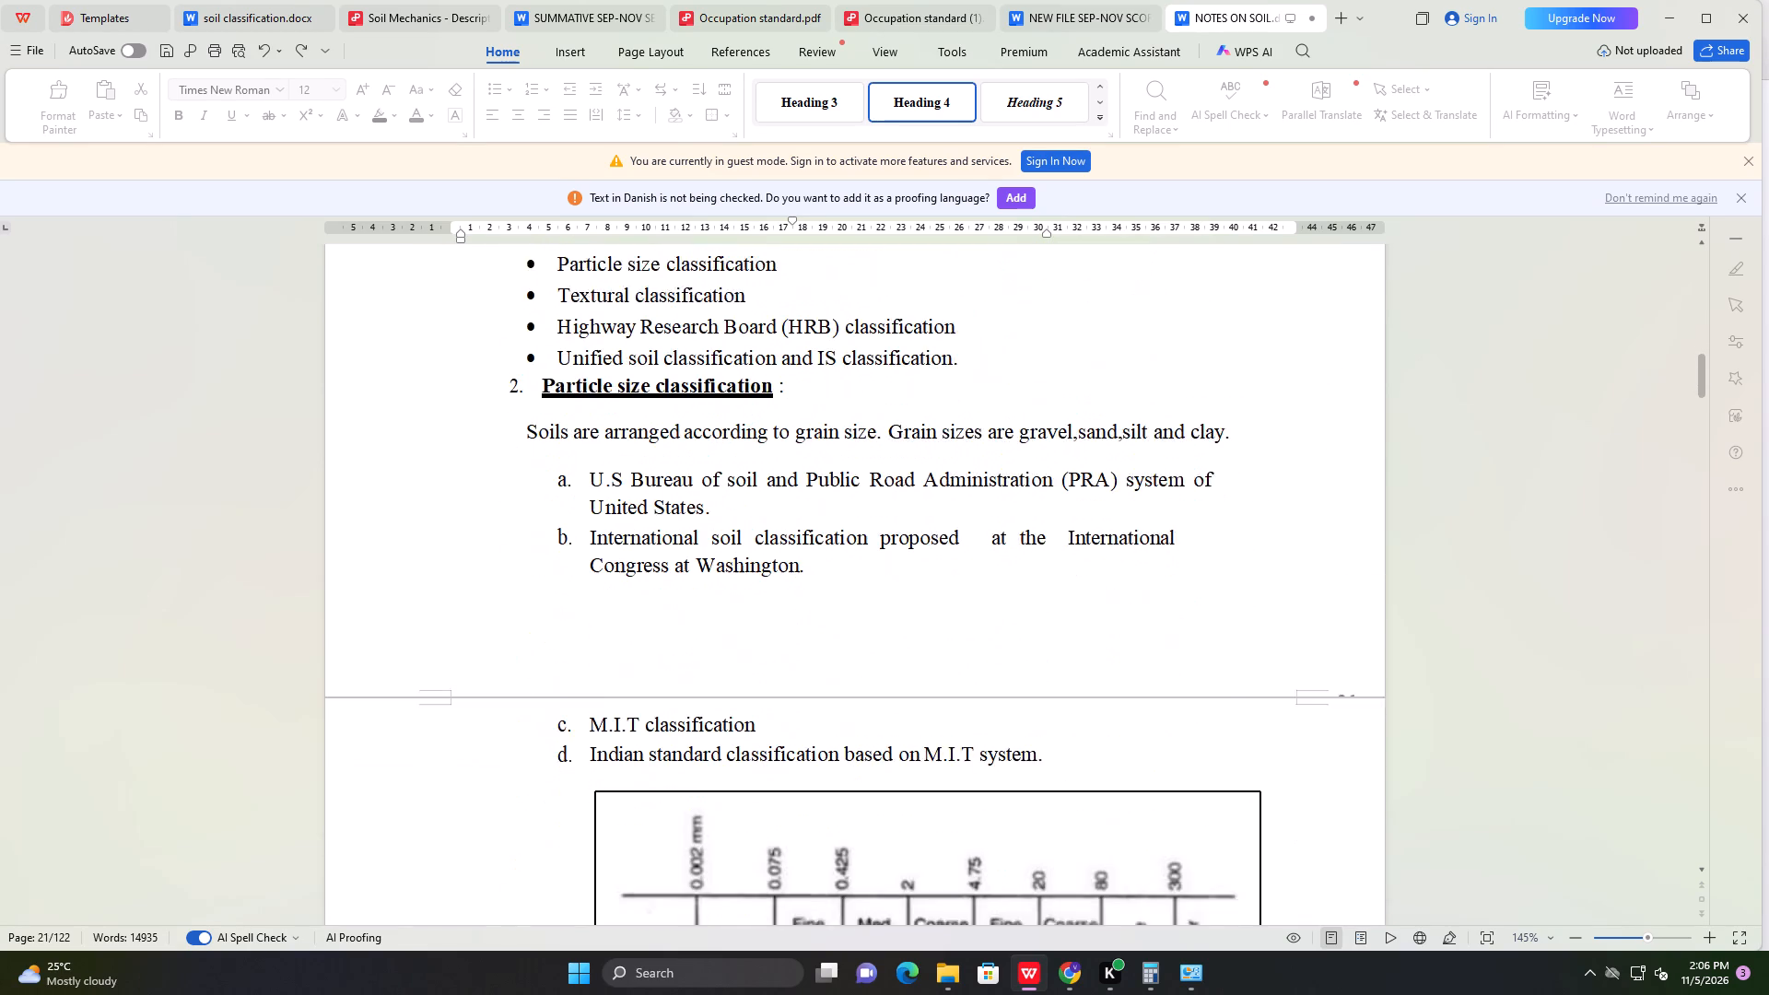
scroll(831, 516, "down", 8)
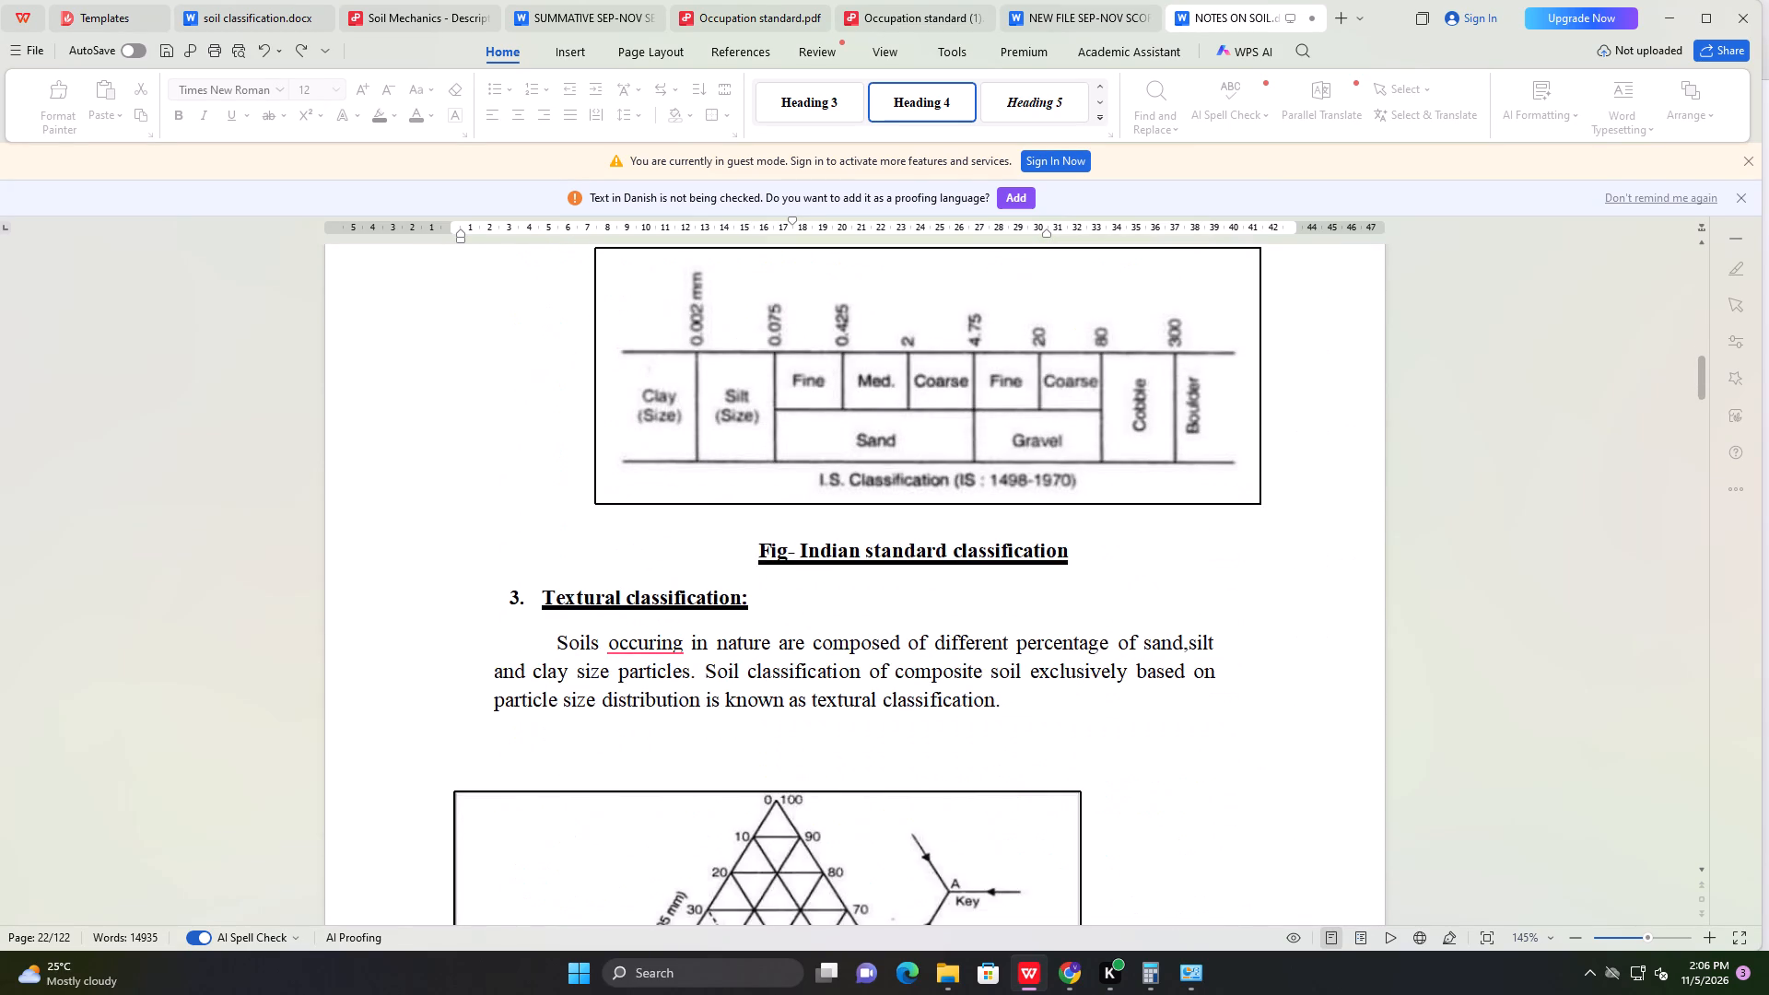
scroll(842, 513, "down", 14)
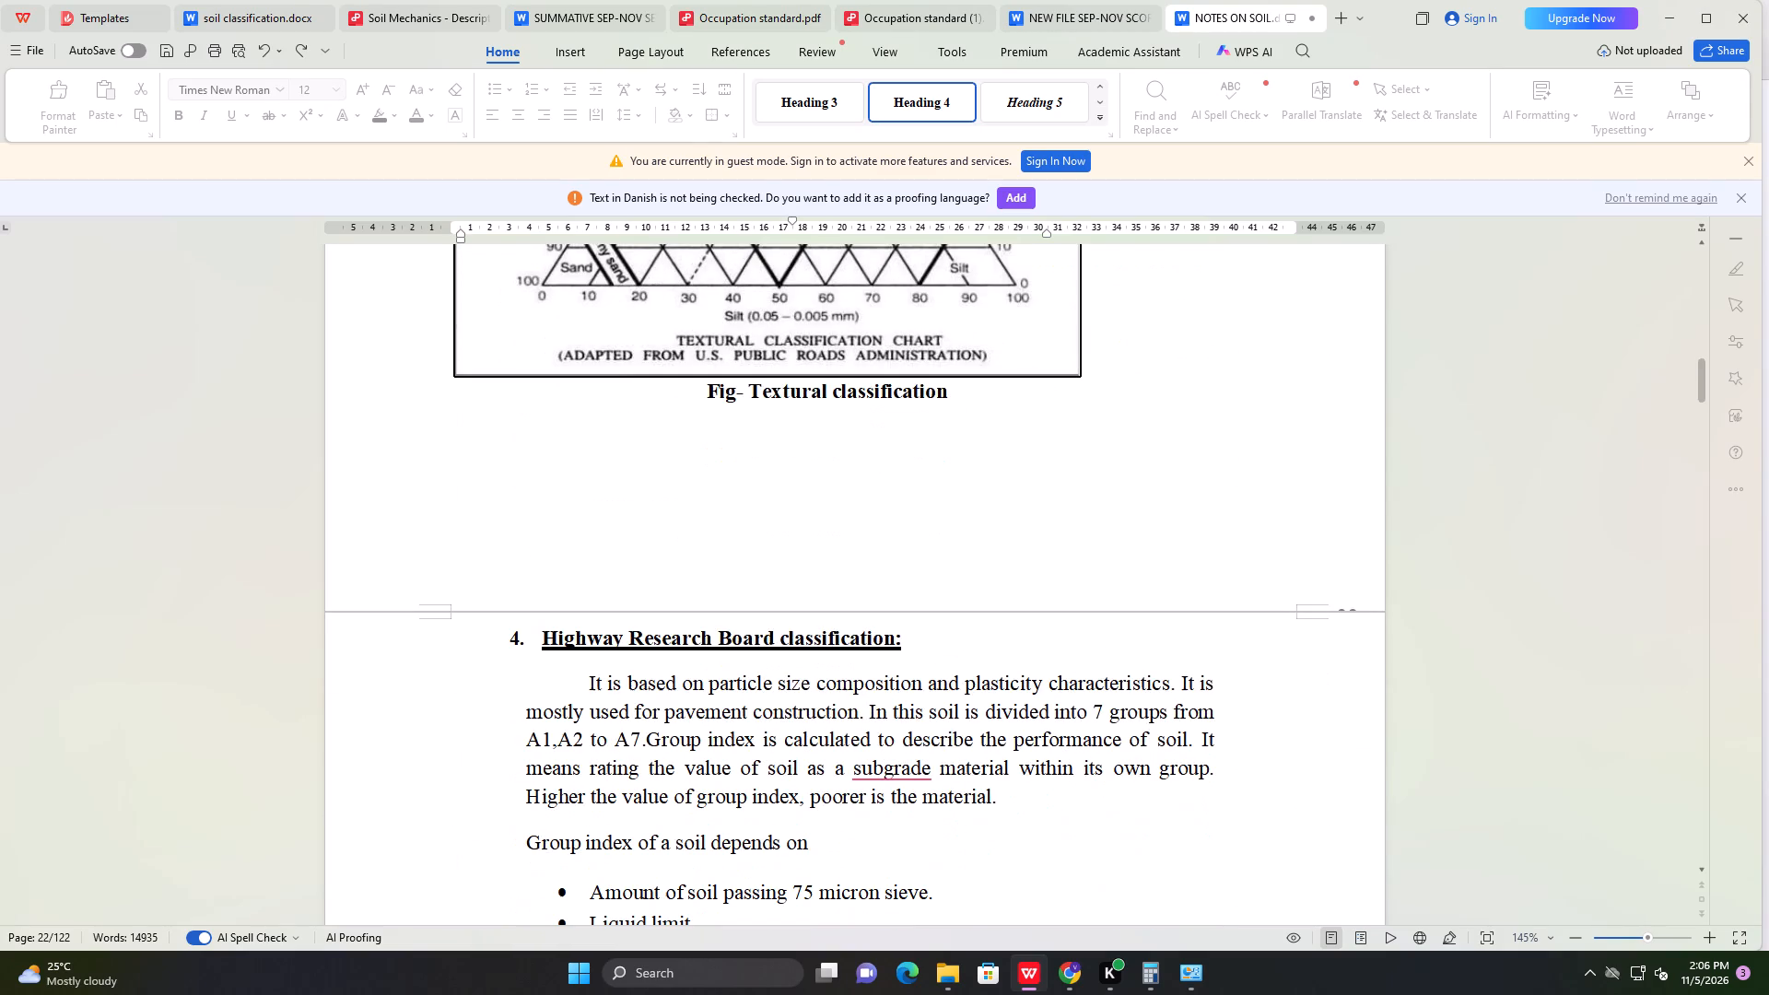
scroll(842, 513, "down", 3)
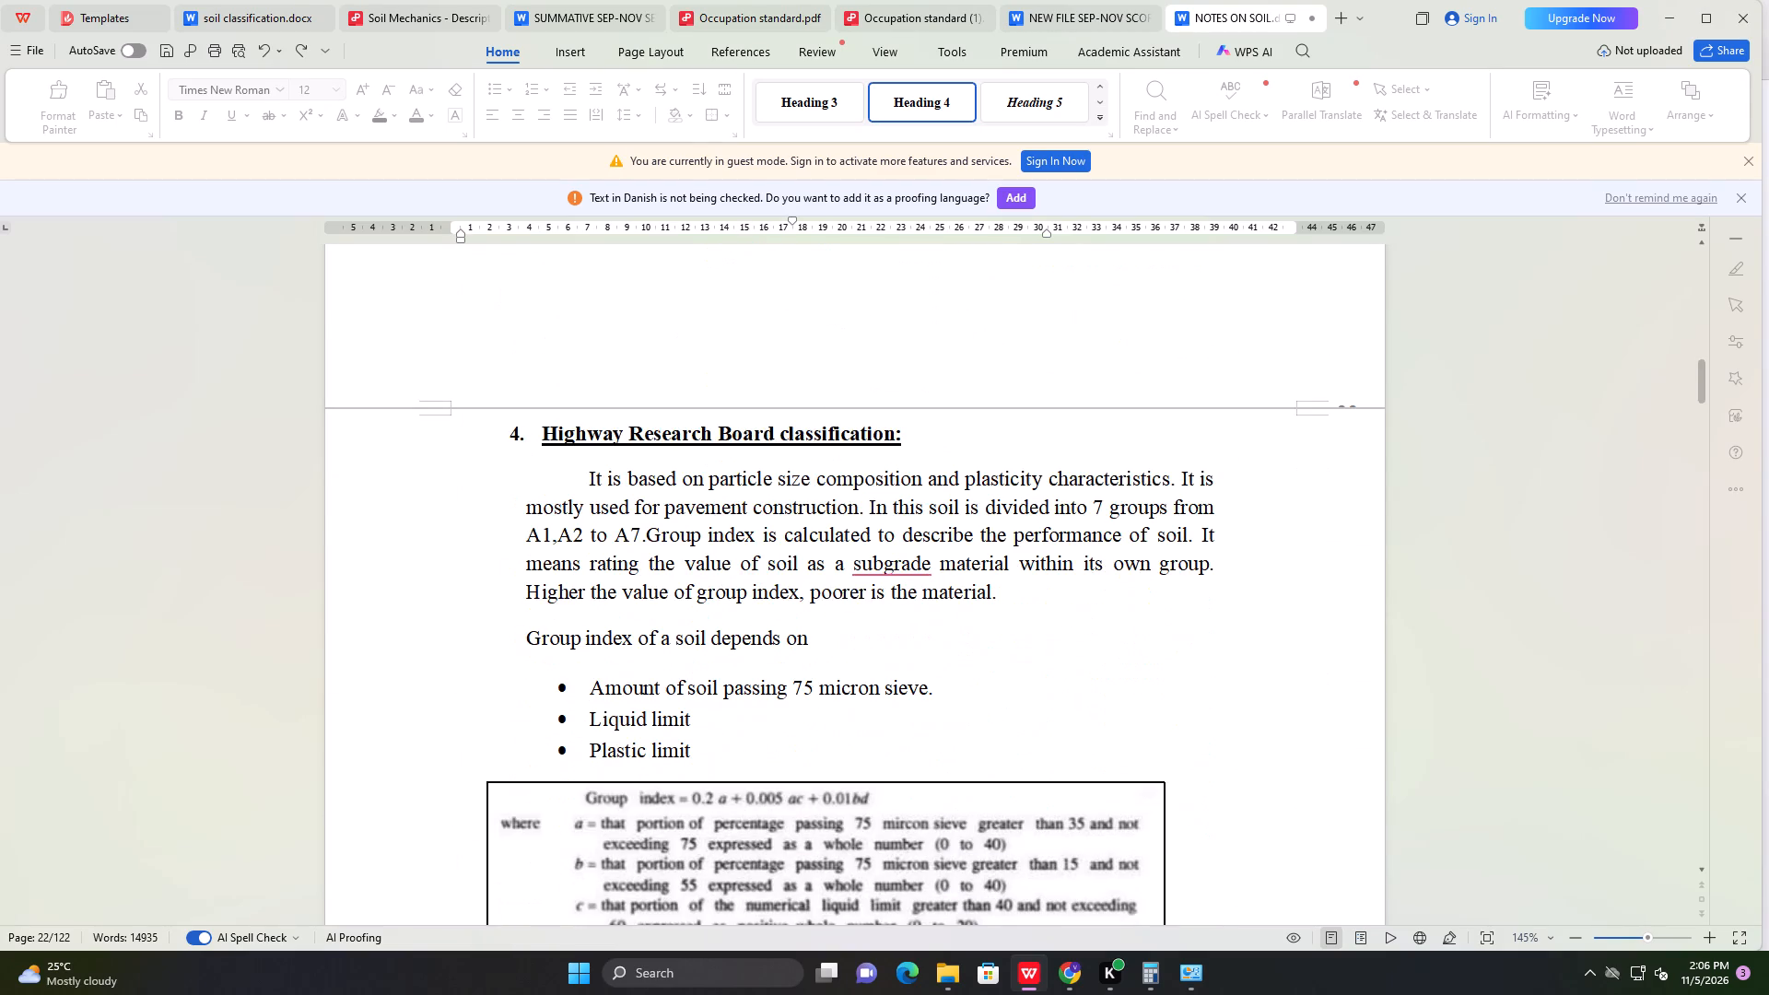
scroll(842, 513, "down", 3)
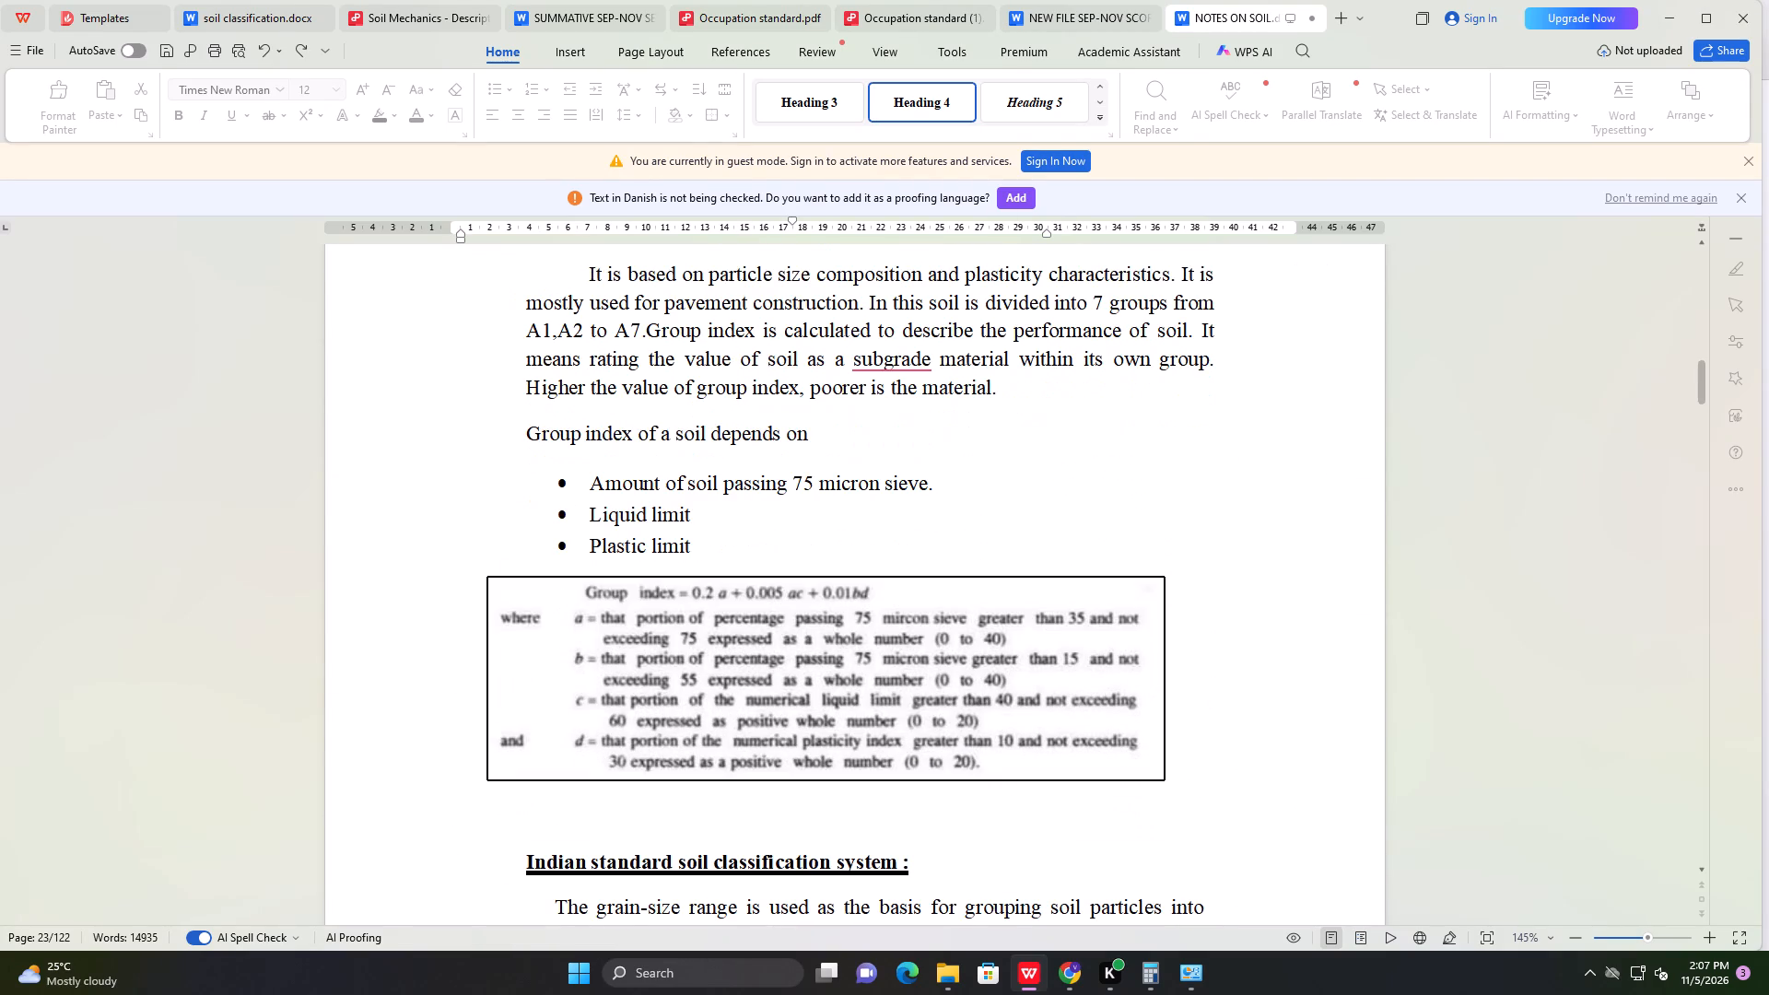
scroll(842, 513, "down", 3)
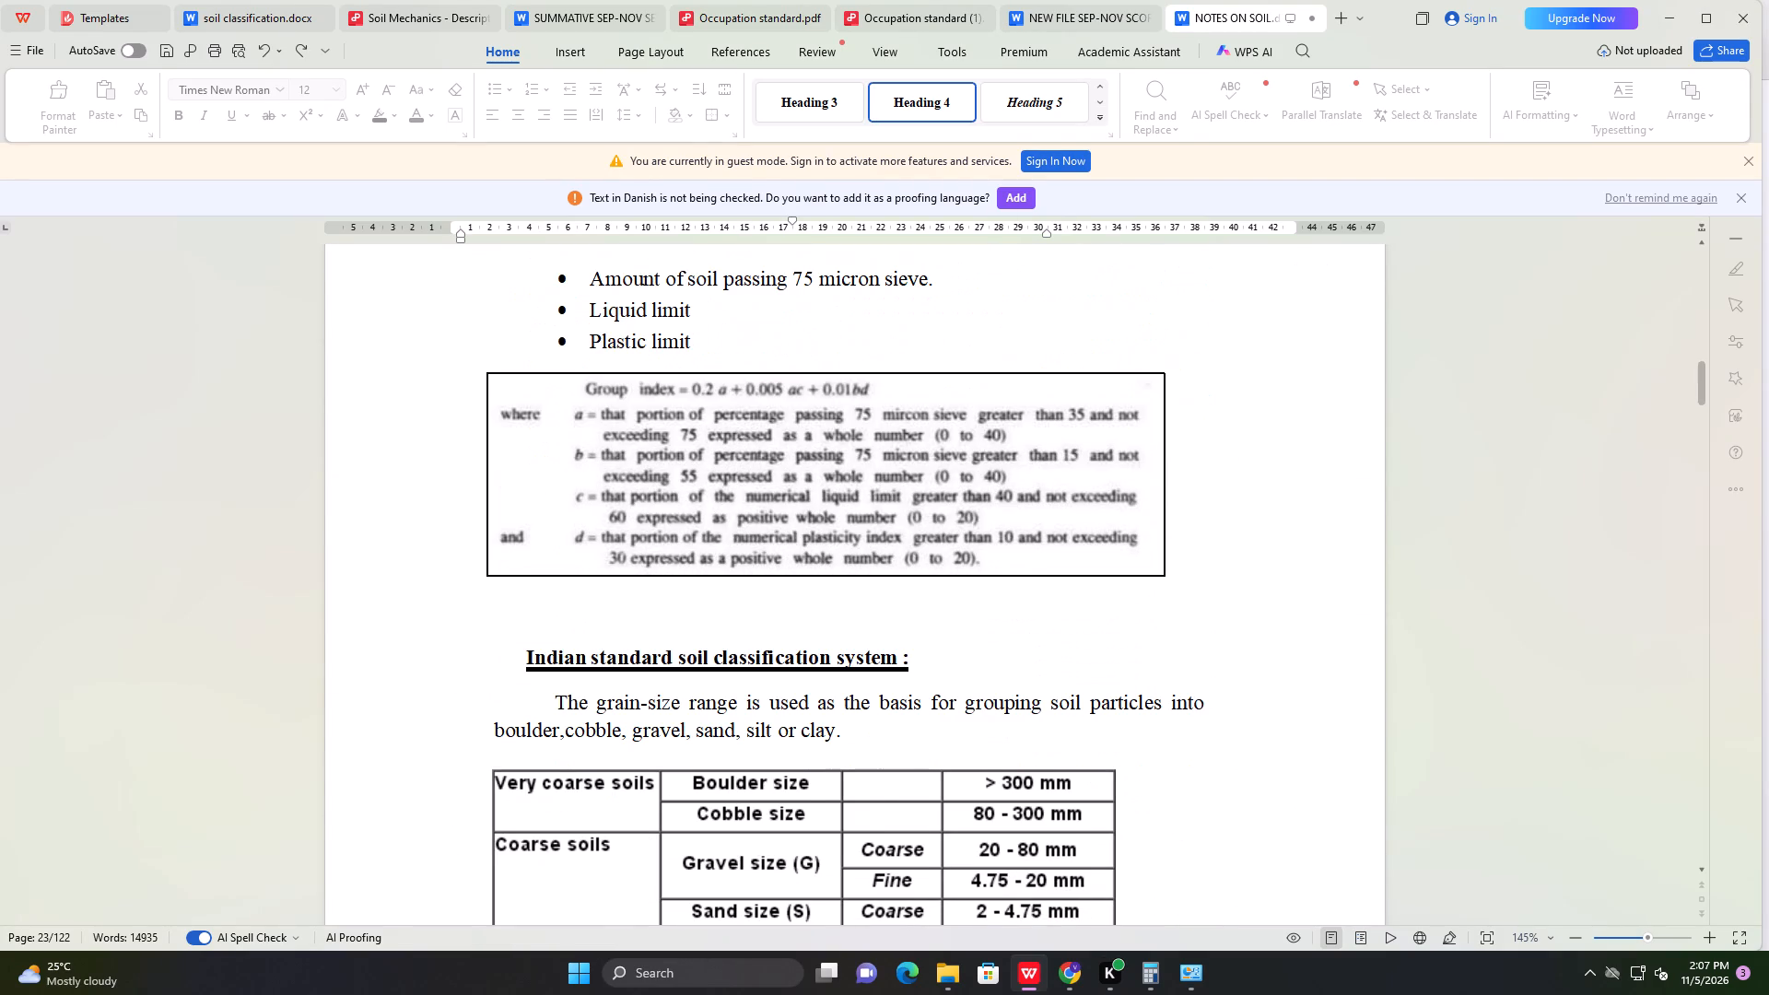
scroll(842, 514, "down", 5)
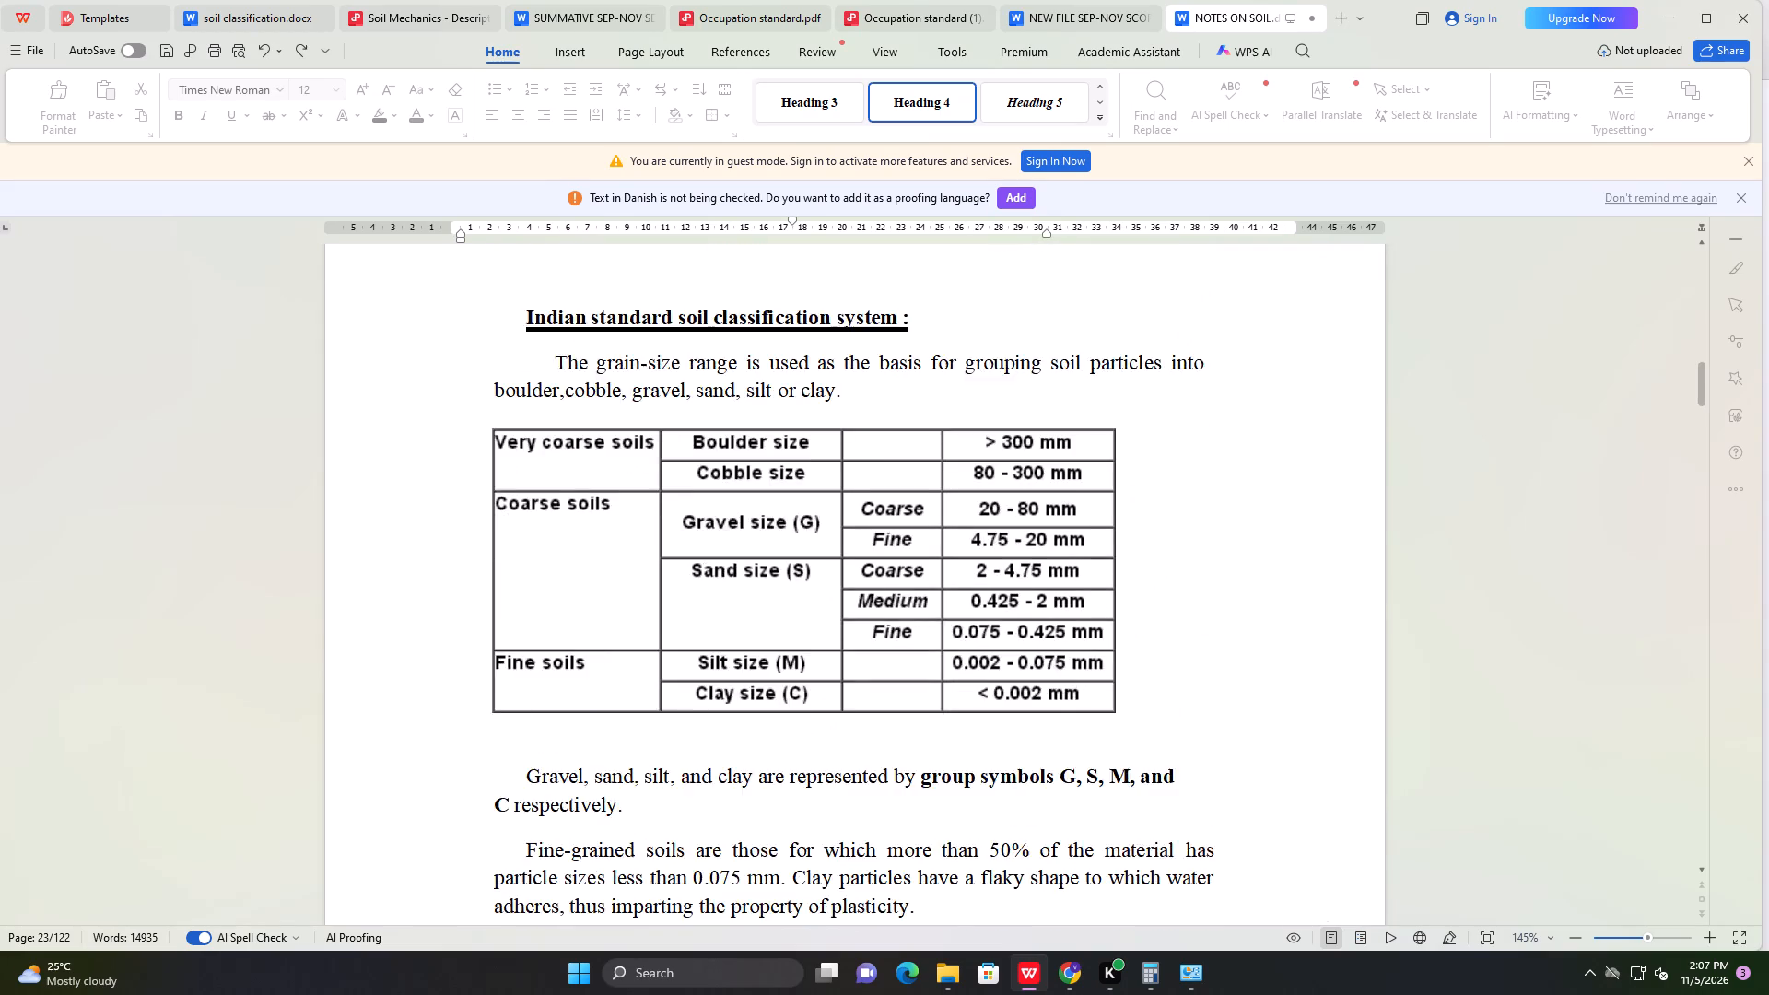
Examine the plasticity chart and group symbol pages down to the Problems for practice heading for a place for the table.
scroll(842, 514, "down", 9)
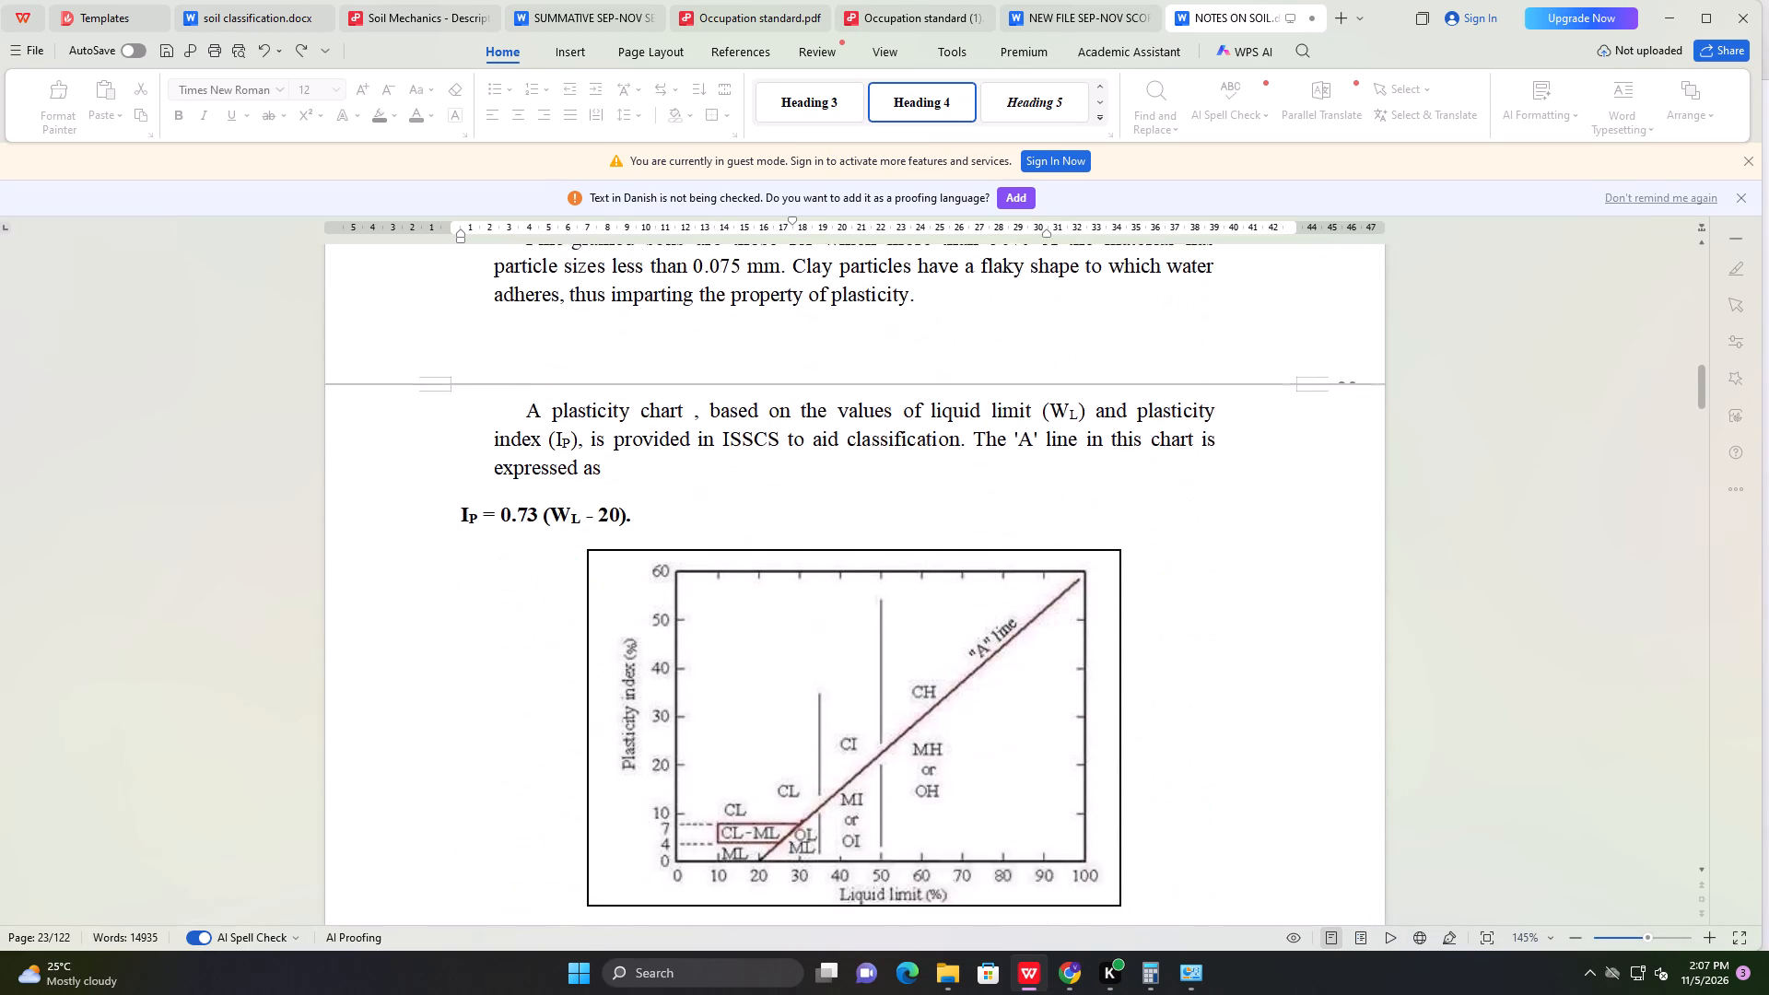
scroll(842, 514, "down", 6)
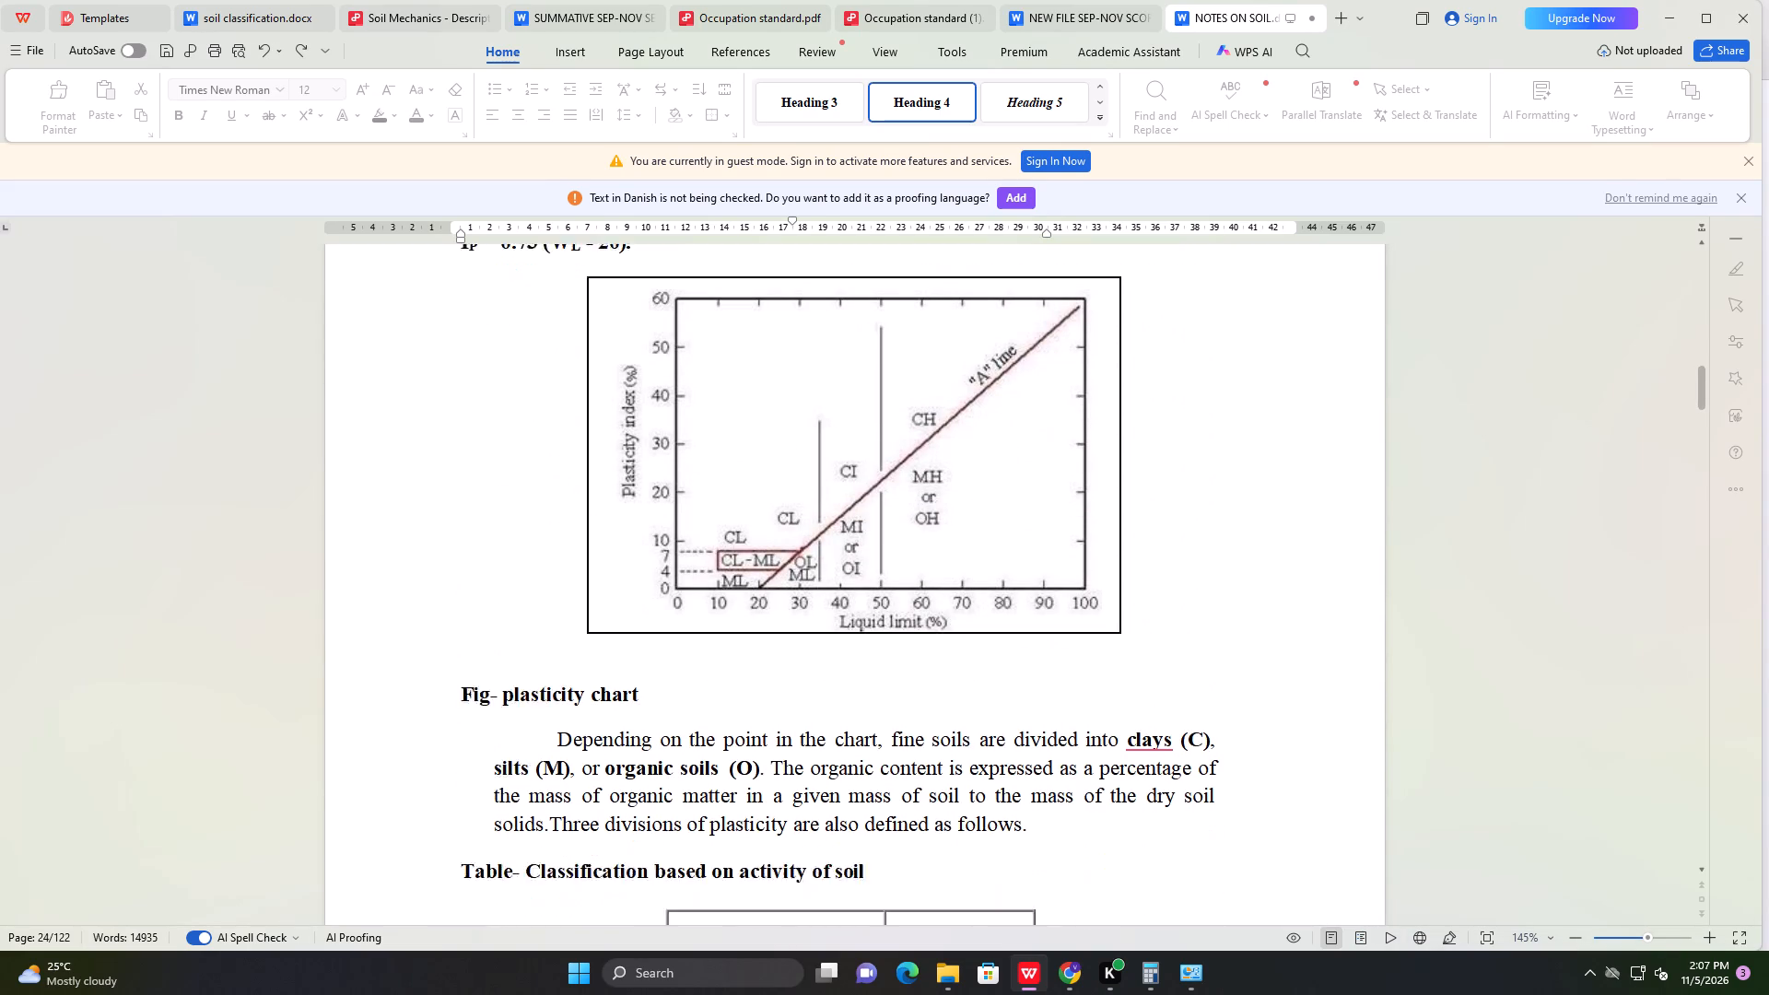
scroll(844, 514, "down", 12)
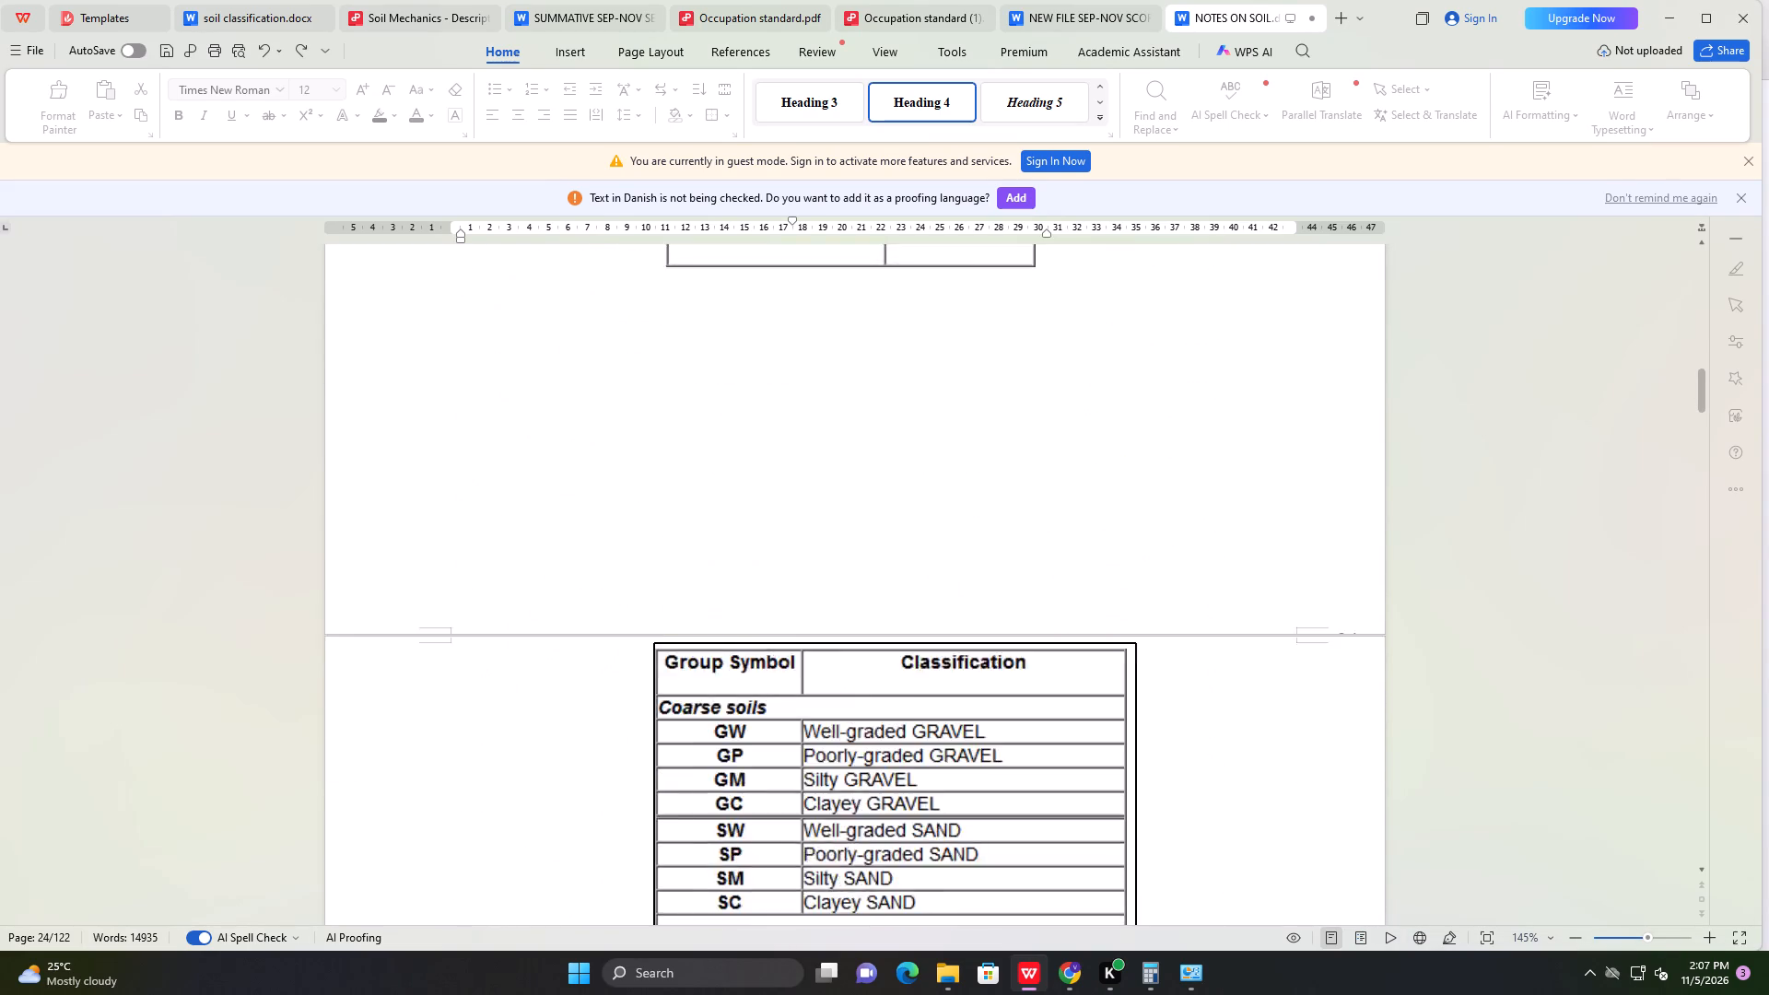
scroll(846, 514, "down", 8)
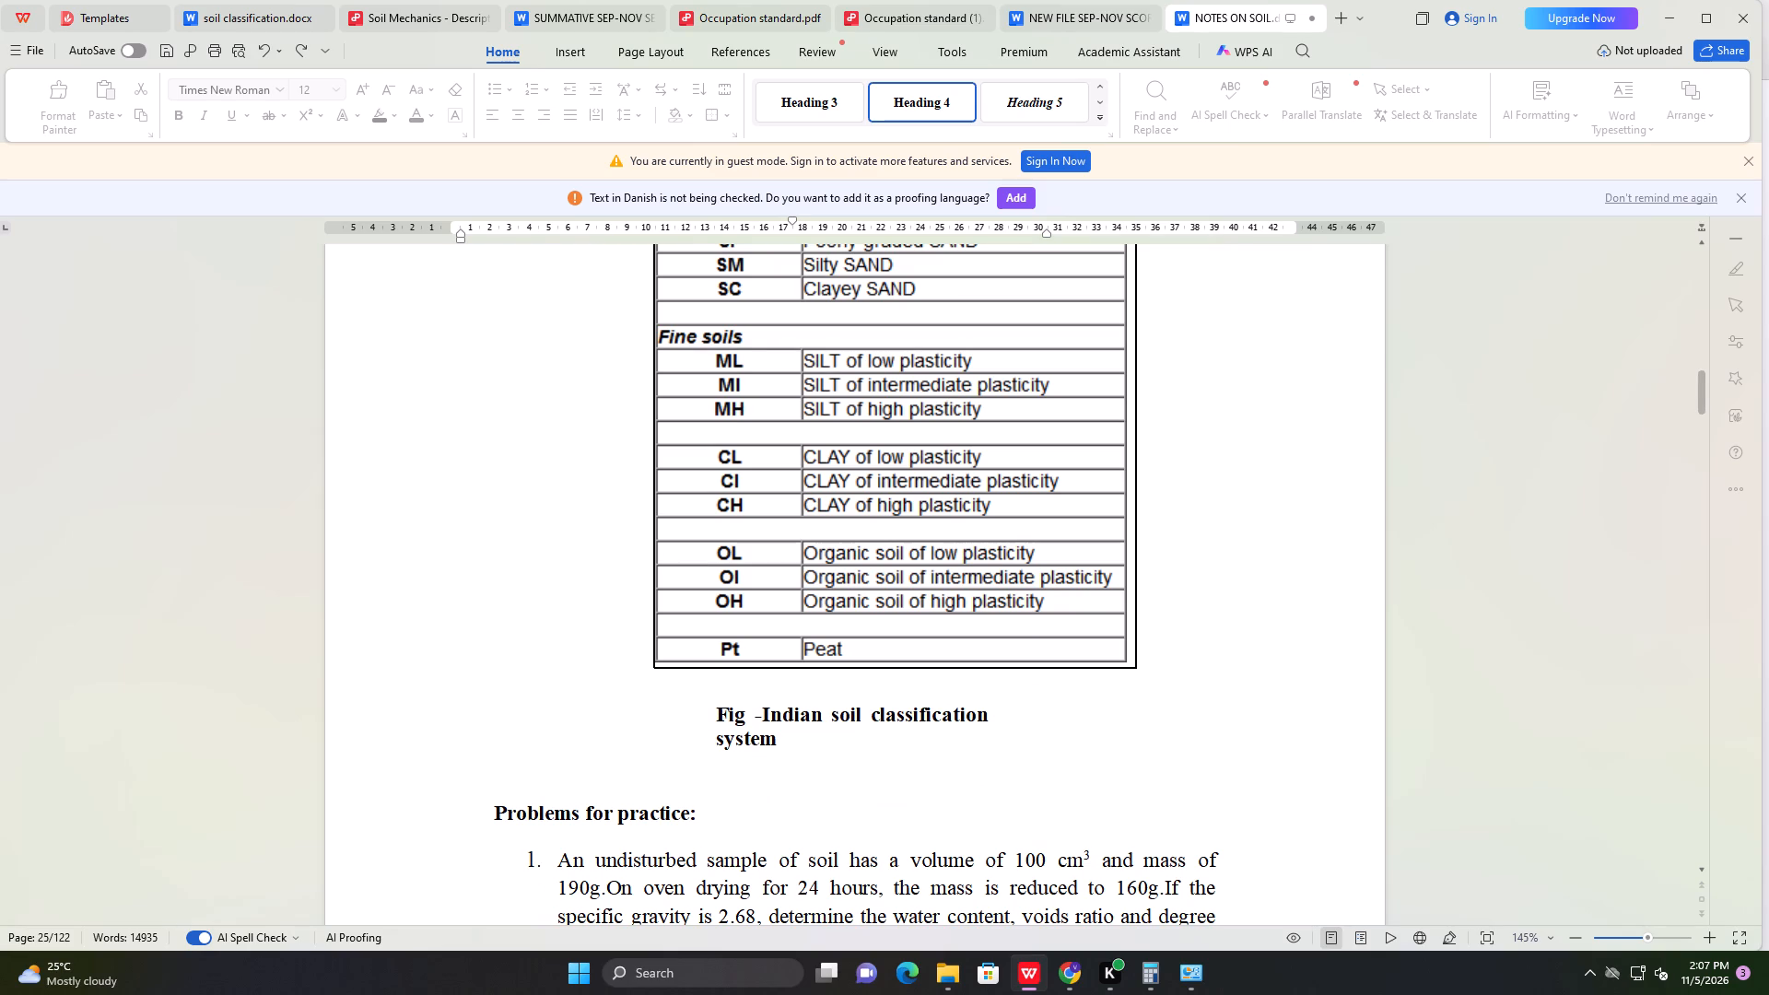
Paste the copied AASHTO classification table between the Indian soil classification system caption and Problems for practice, and check how it fits the page.
left_click(768, 773)
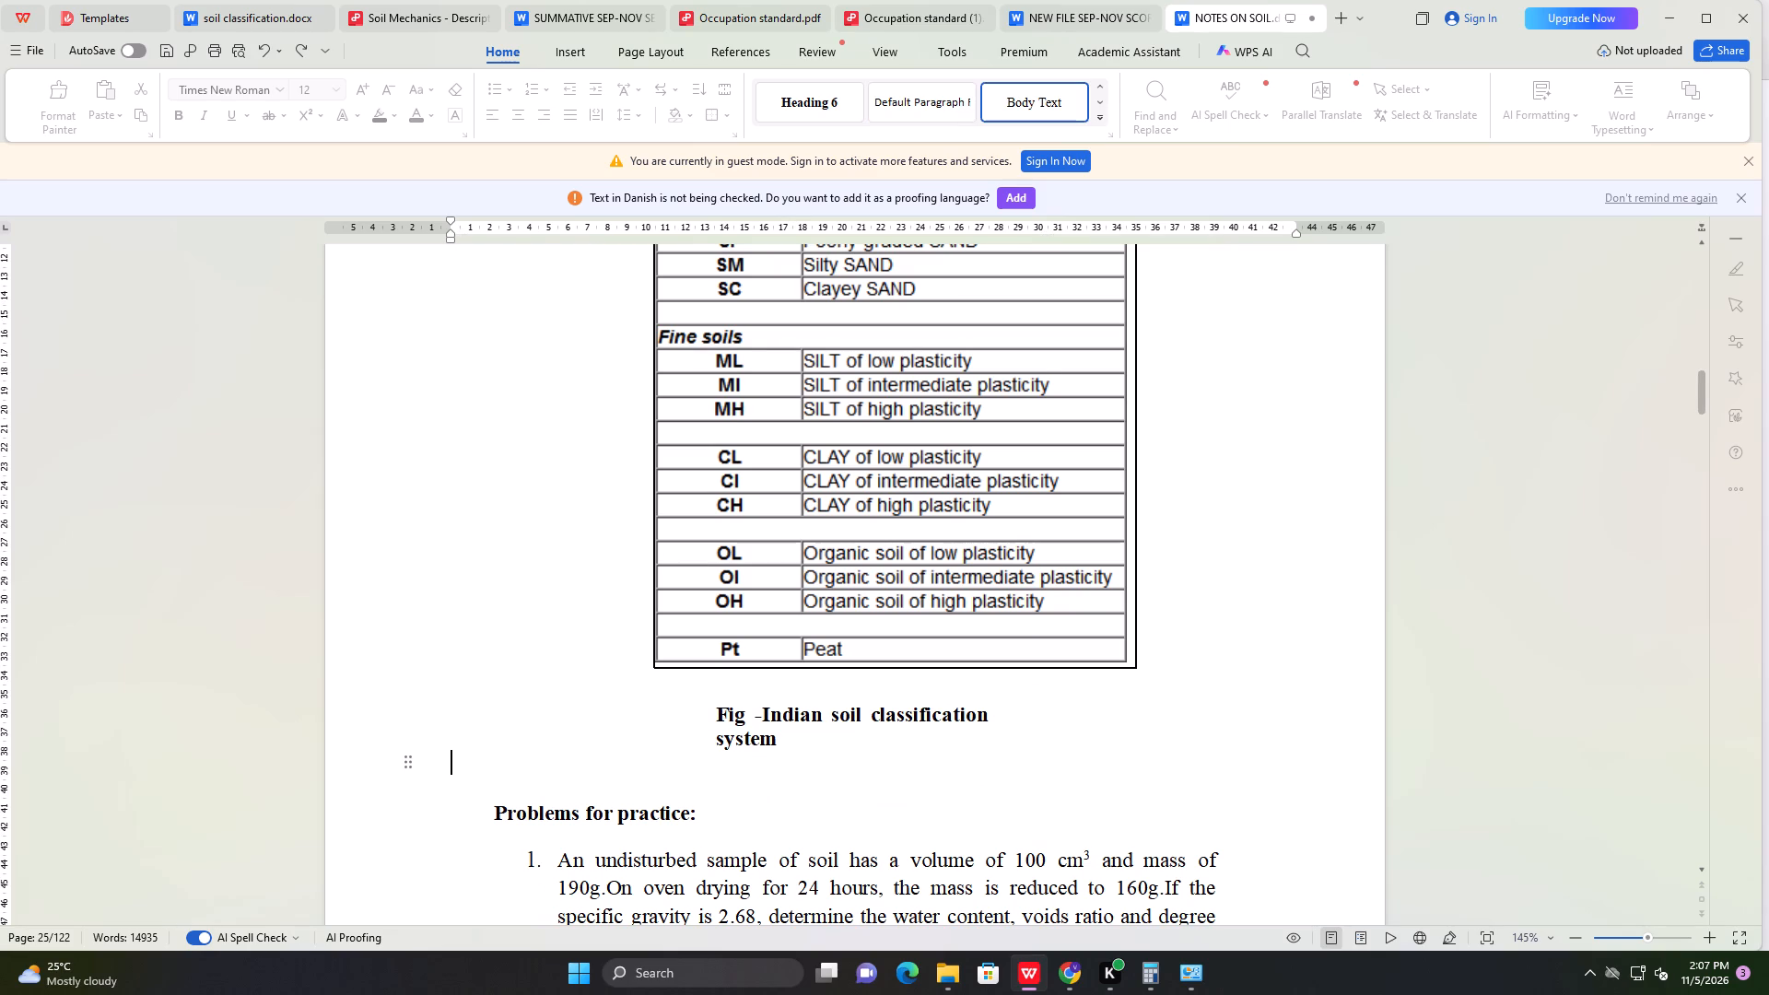
right_click(668, 774)
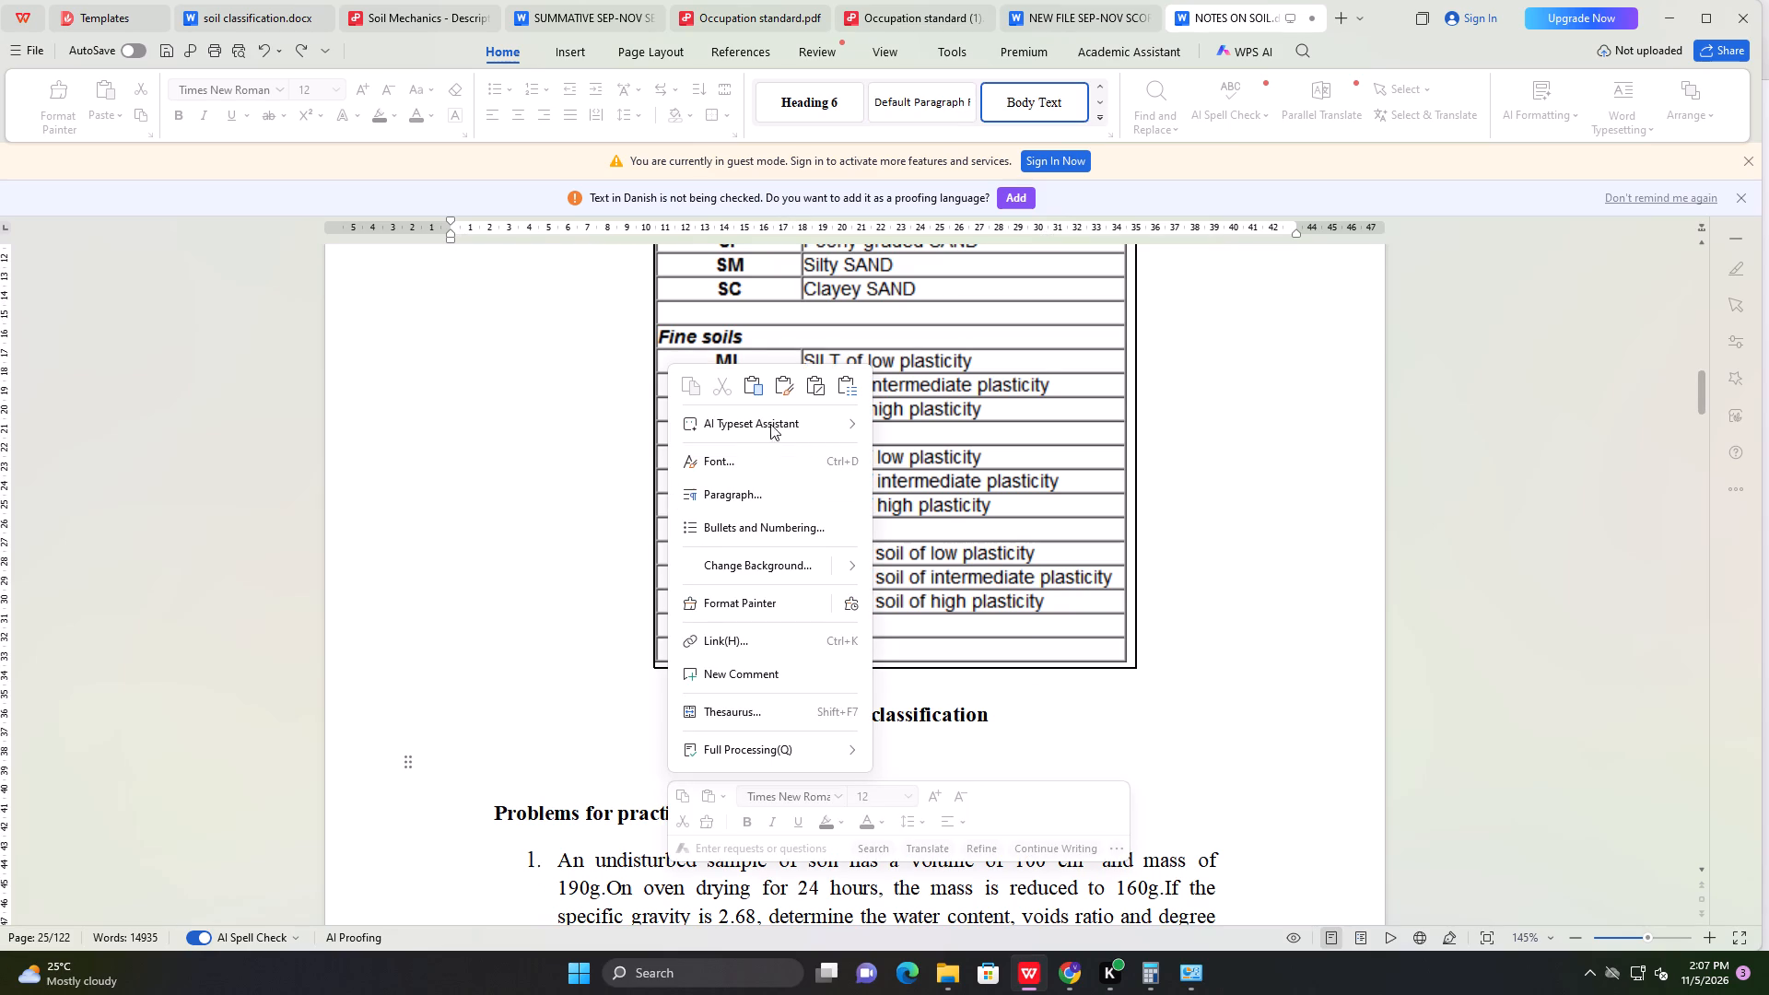
left_click(758, 389)
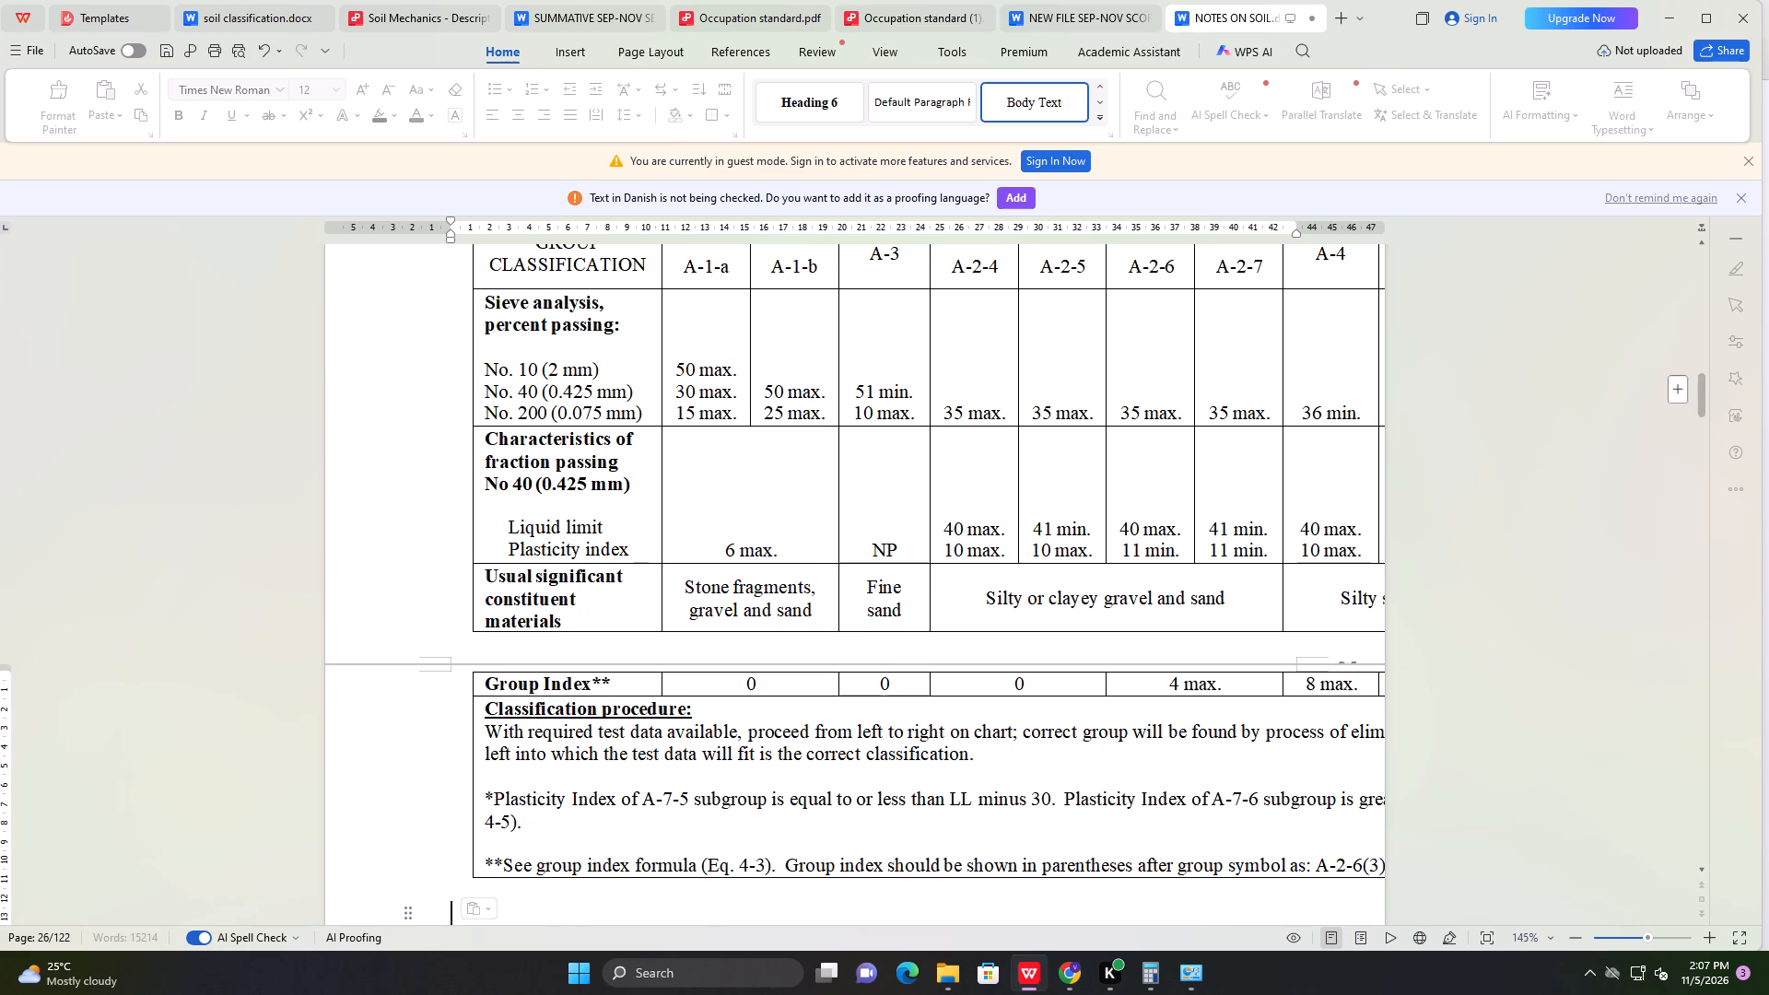
scroll(803, 607, "up", 4)
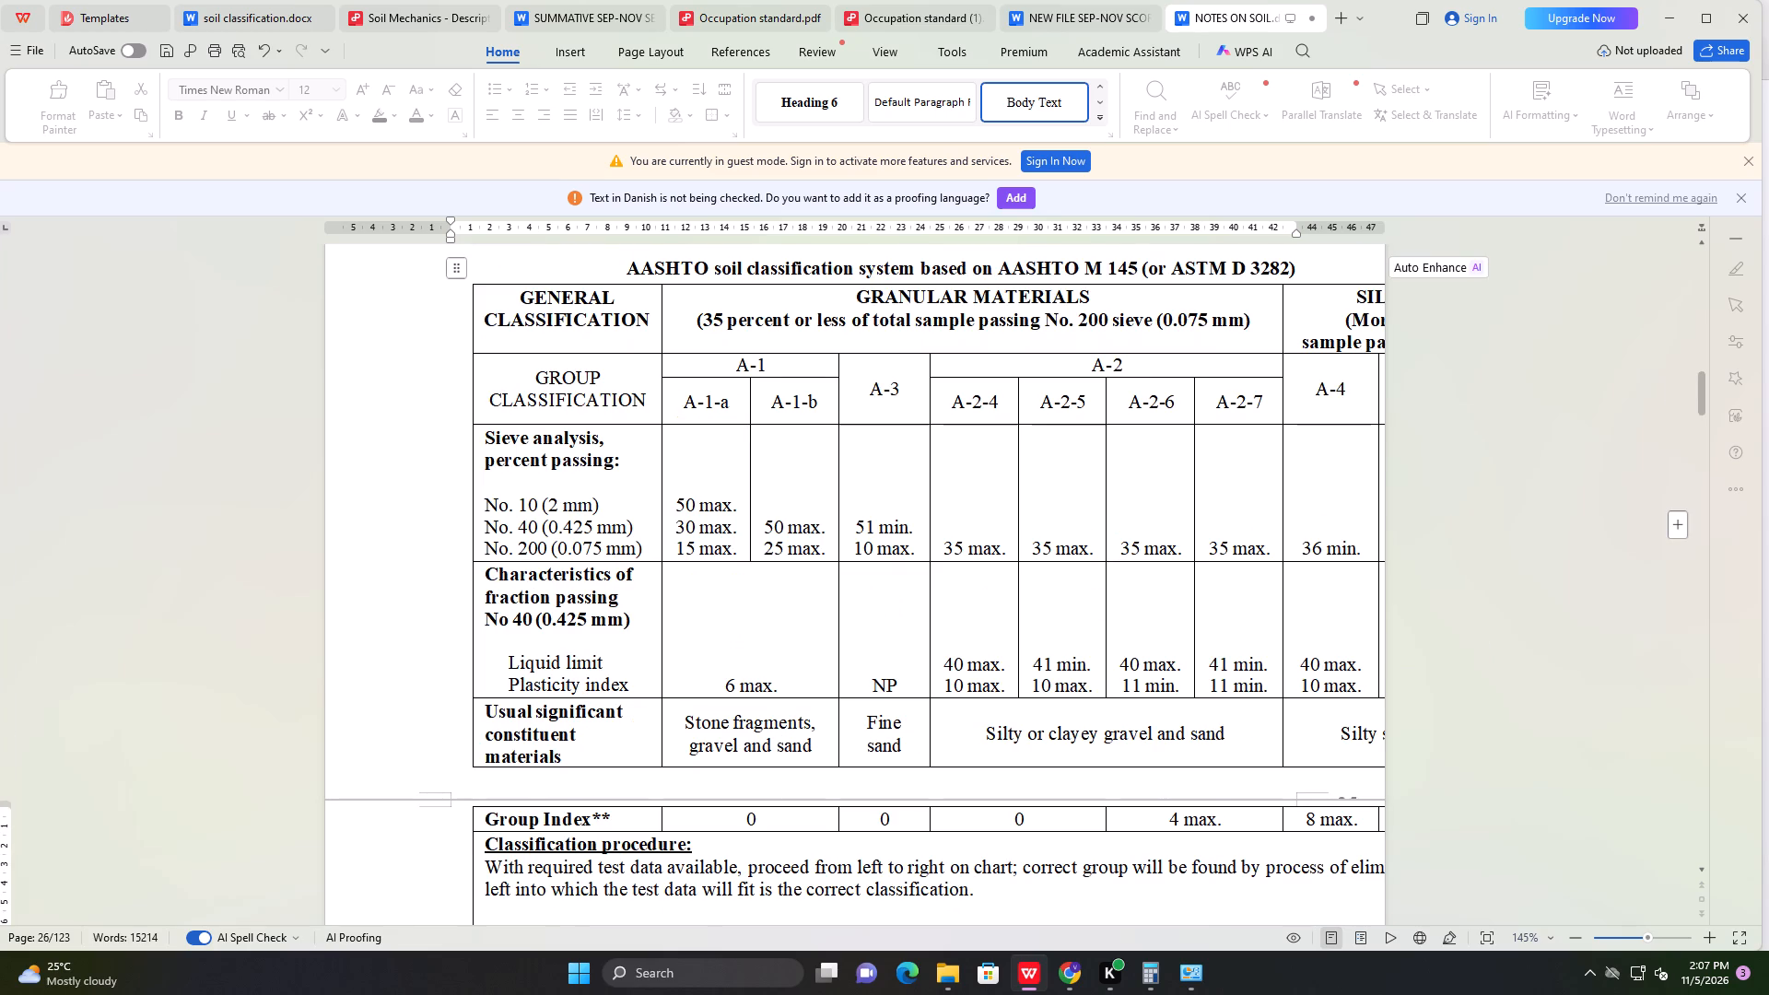
left_click(474, 282)
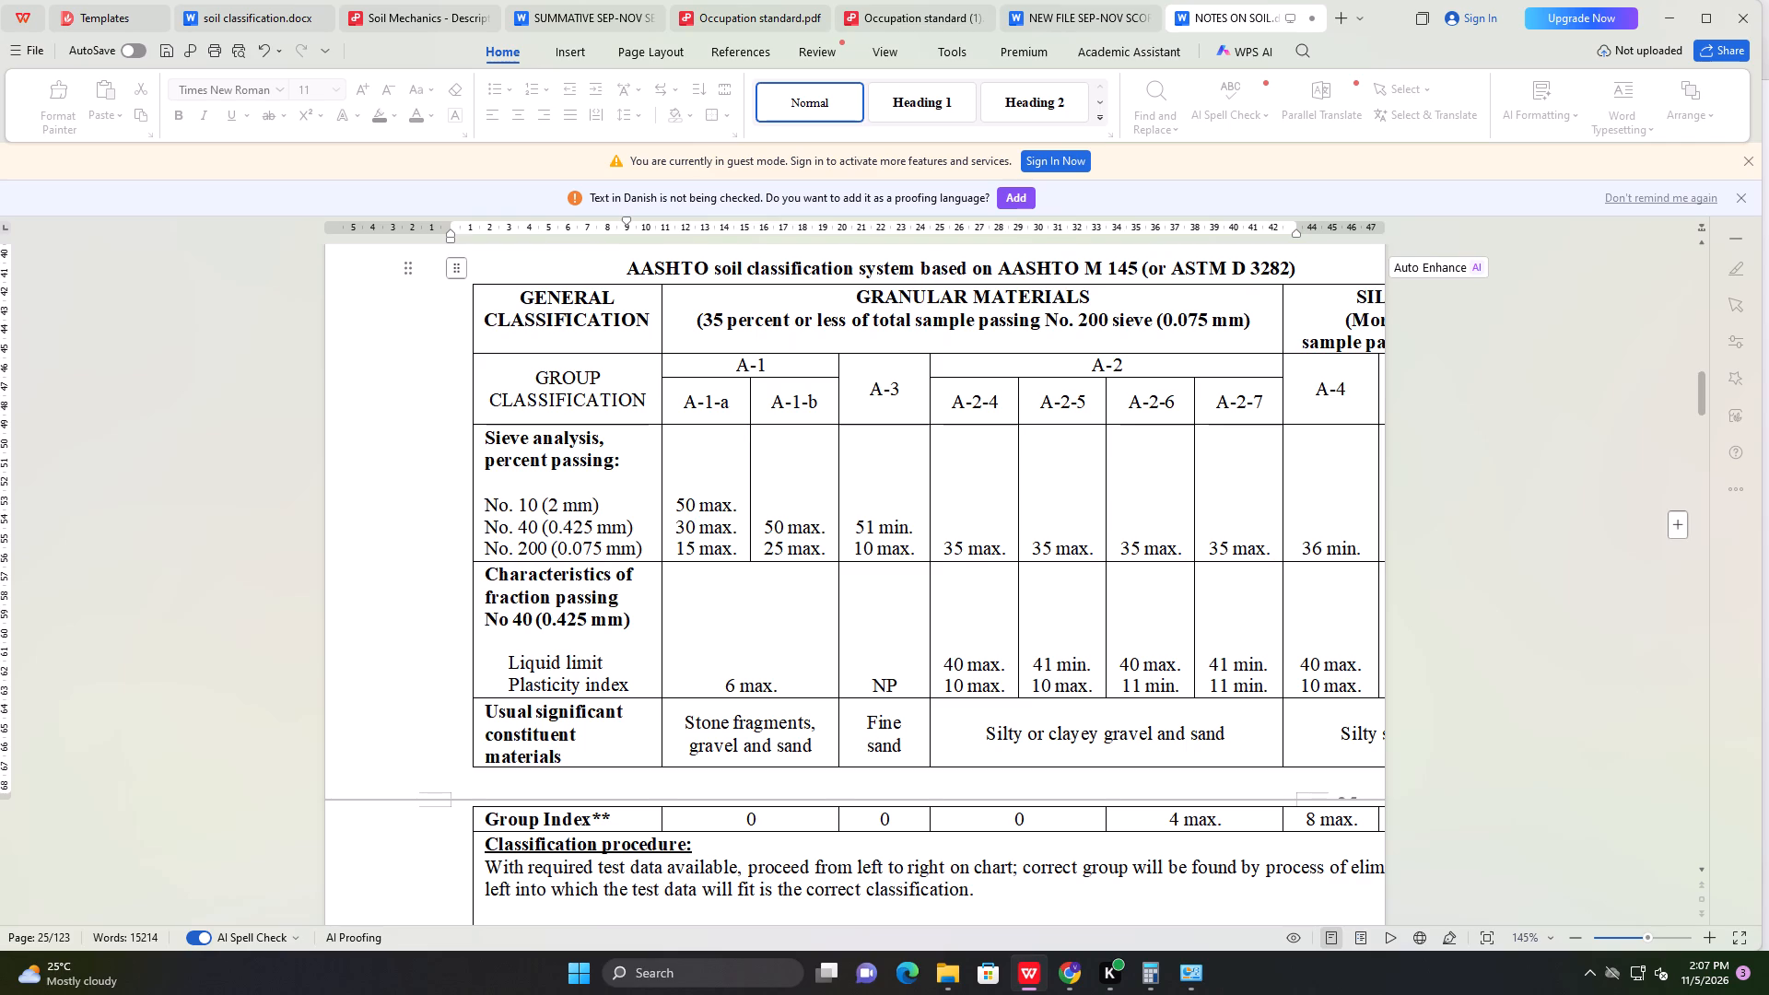
left_click(1299, 406)
scroll(1313, 759, "down", 5)
scroll(1308, 680, "down", 2)
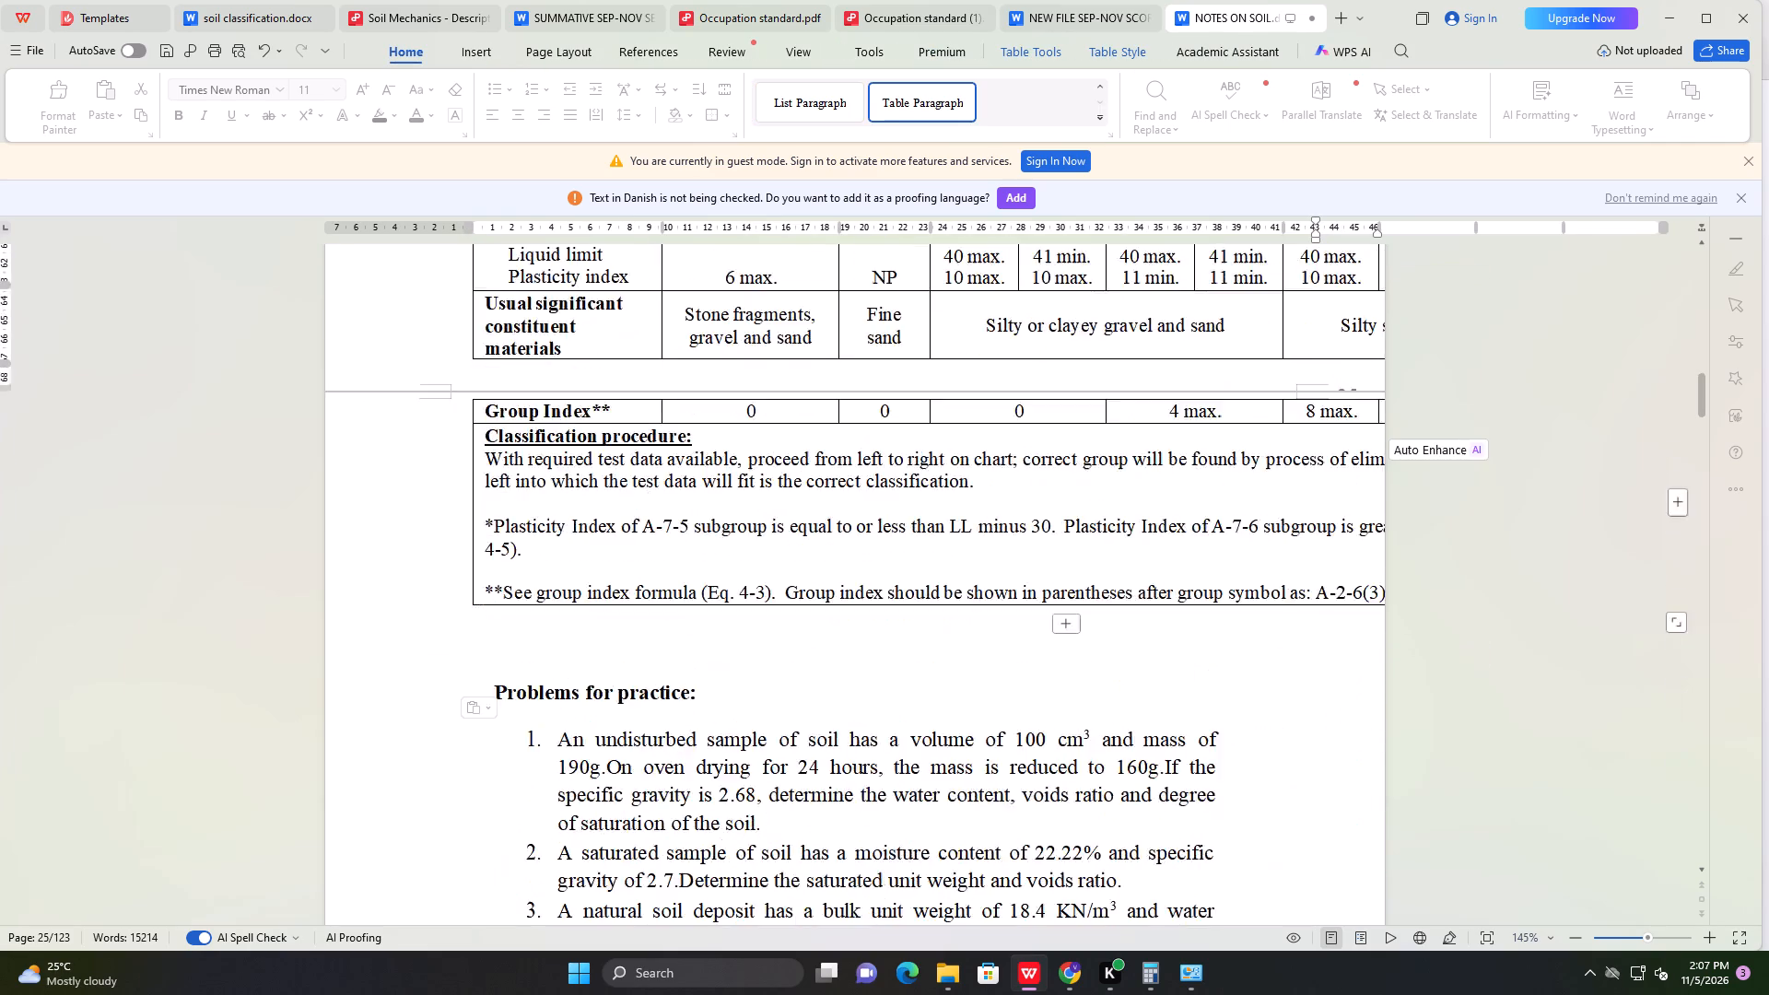
scroll(1307, 680, "down", 2)
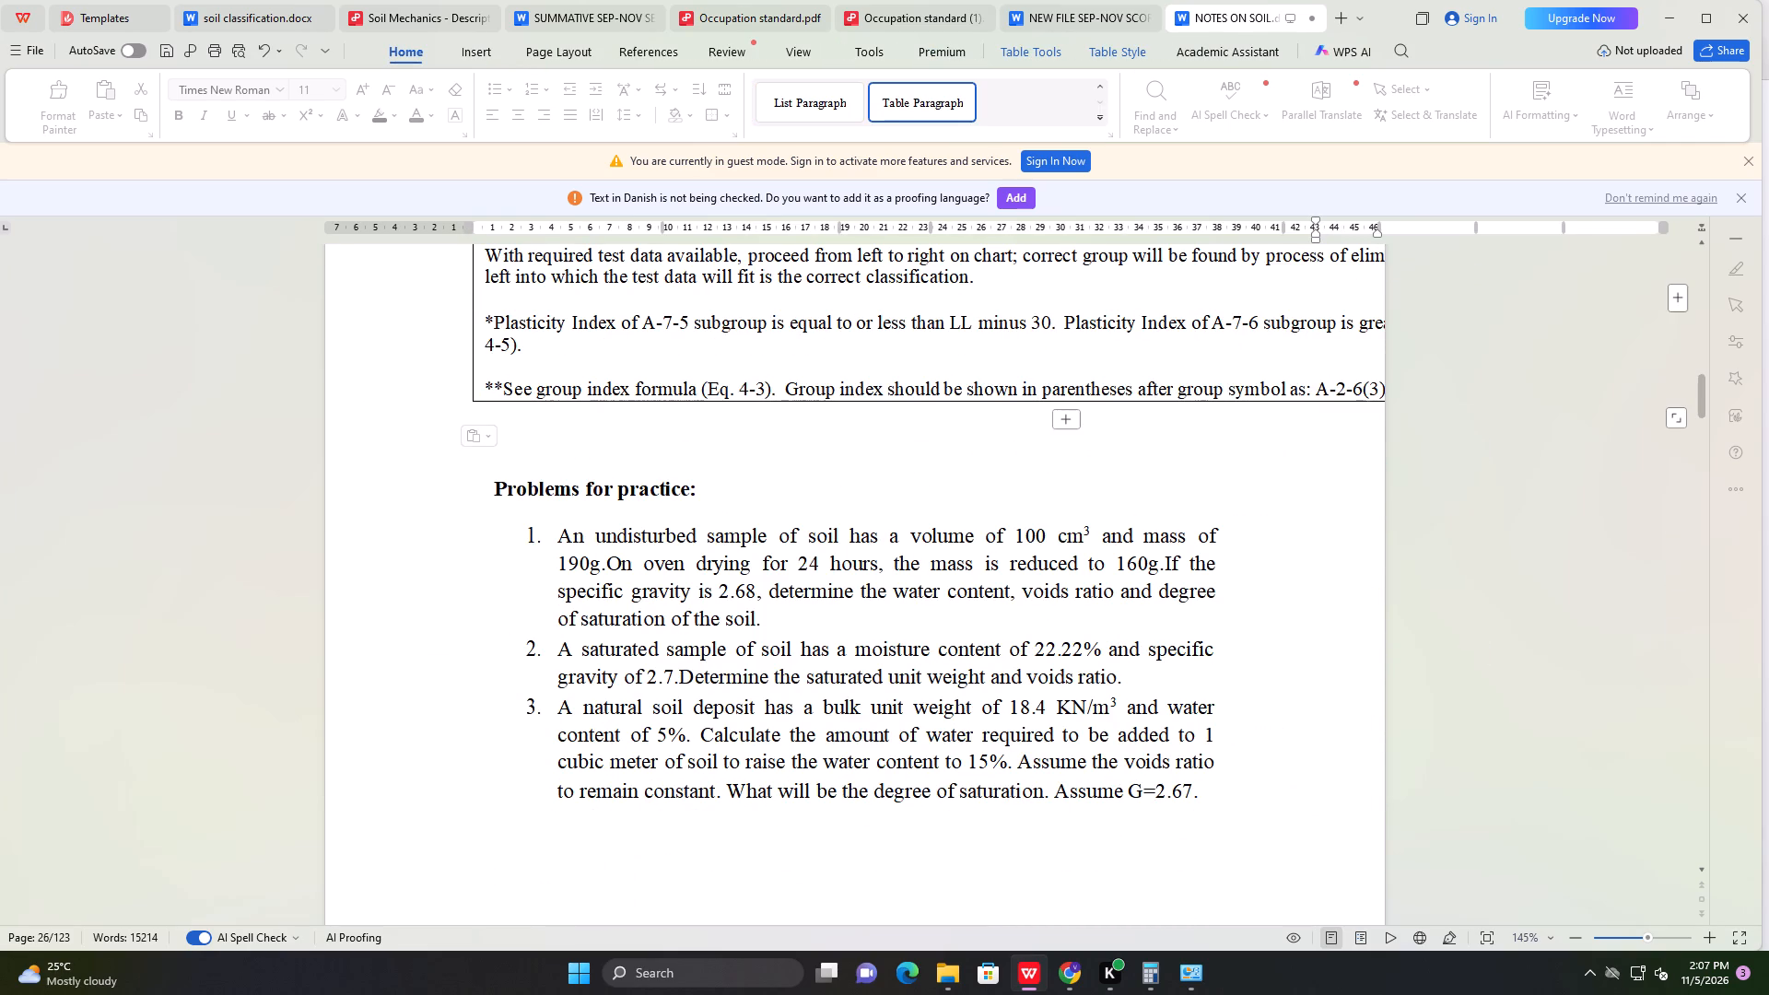
Extend the AASHTO table's outer left border into the page margin, close to the page edge, widening the first column.
left_click(474, 363)
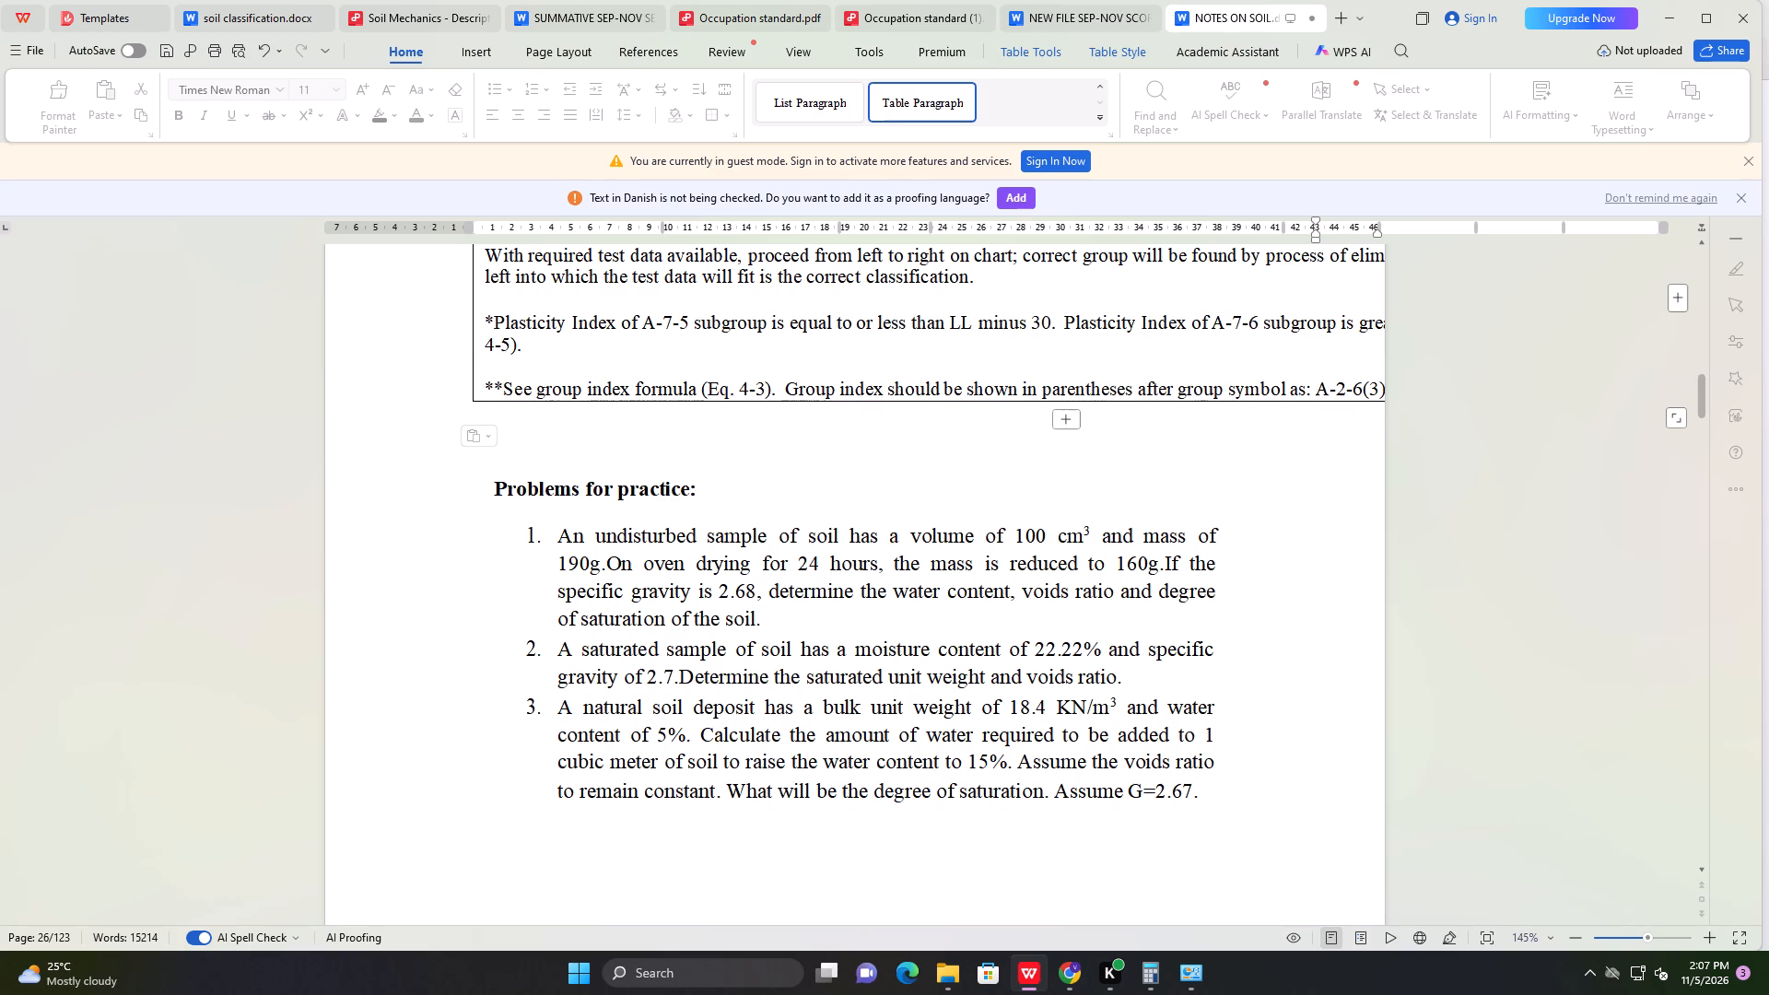
left_click_drag(475, 360, 347, 352)
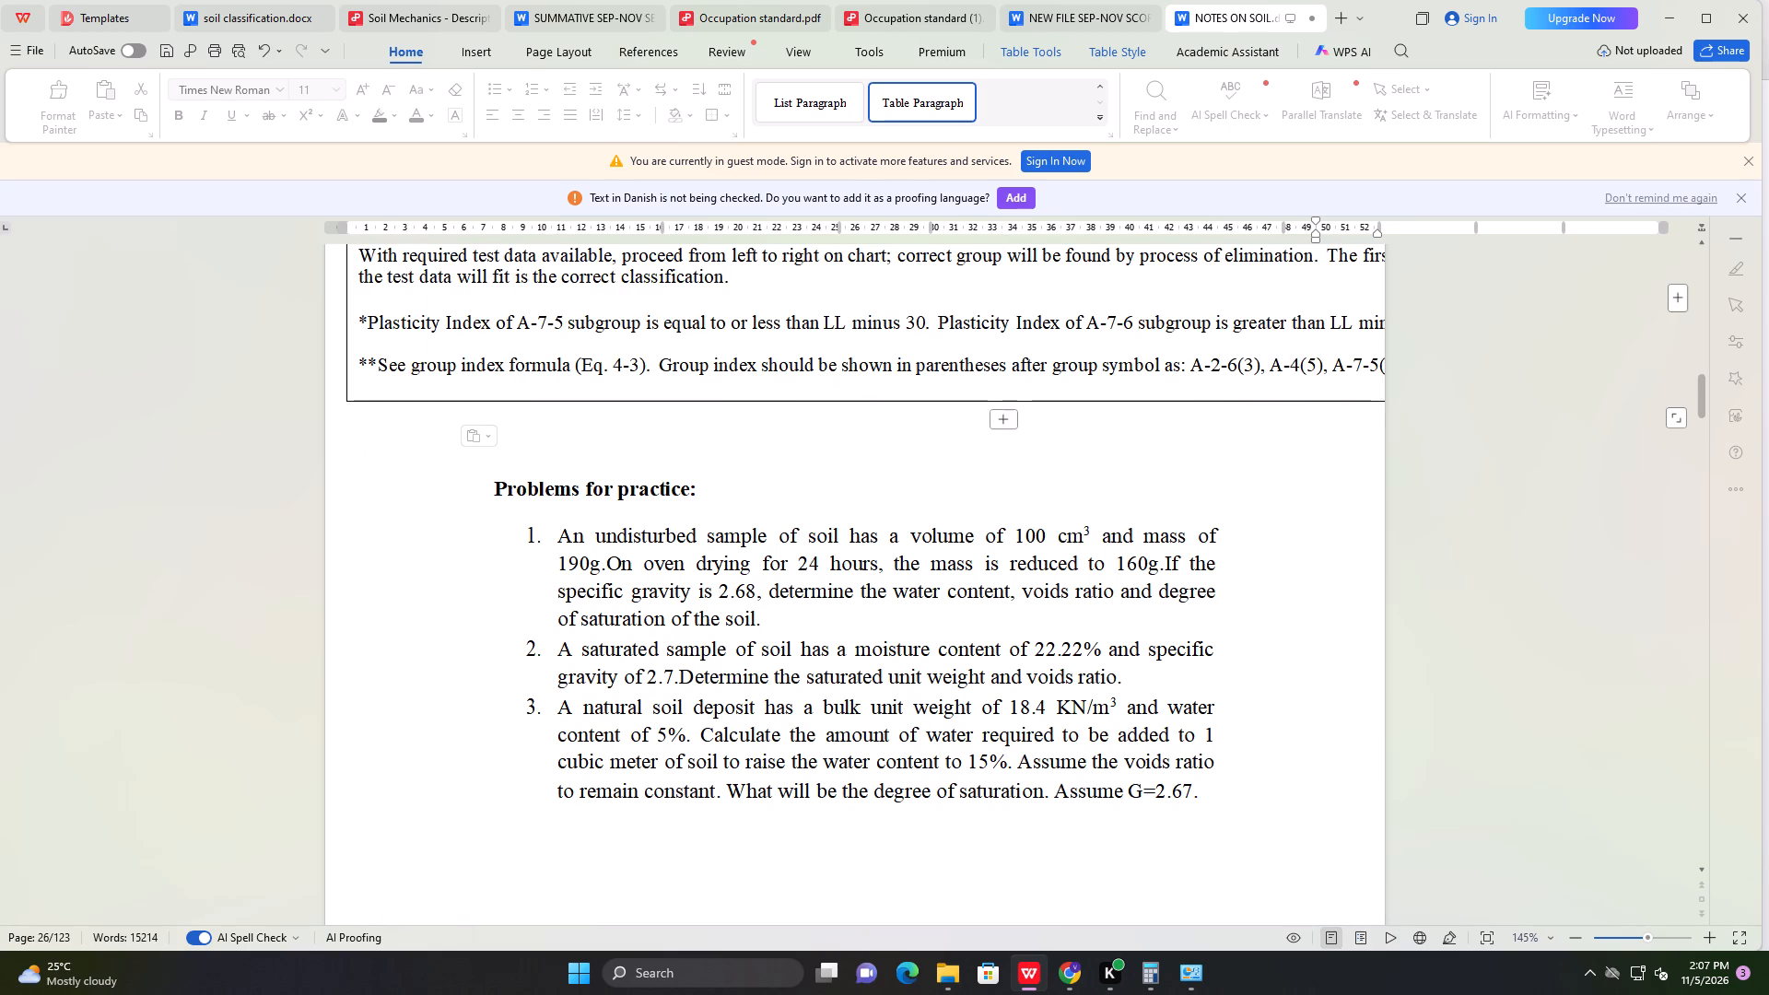
left_click(1402, 380)
Narrow the AASHTO table by moving the right-hand borders of columns A-4, A-2-7, A-2-6, A-2-5 and A-2-4 toward the first column.
scroll(1401, 383, "up", 4)
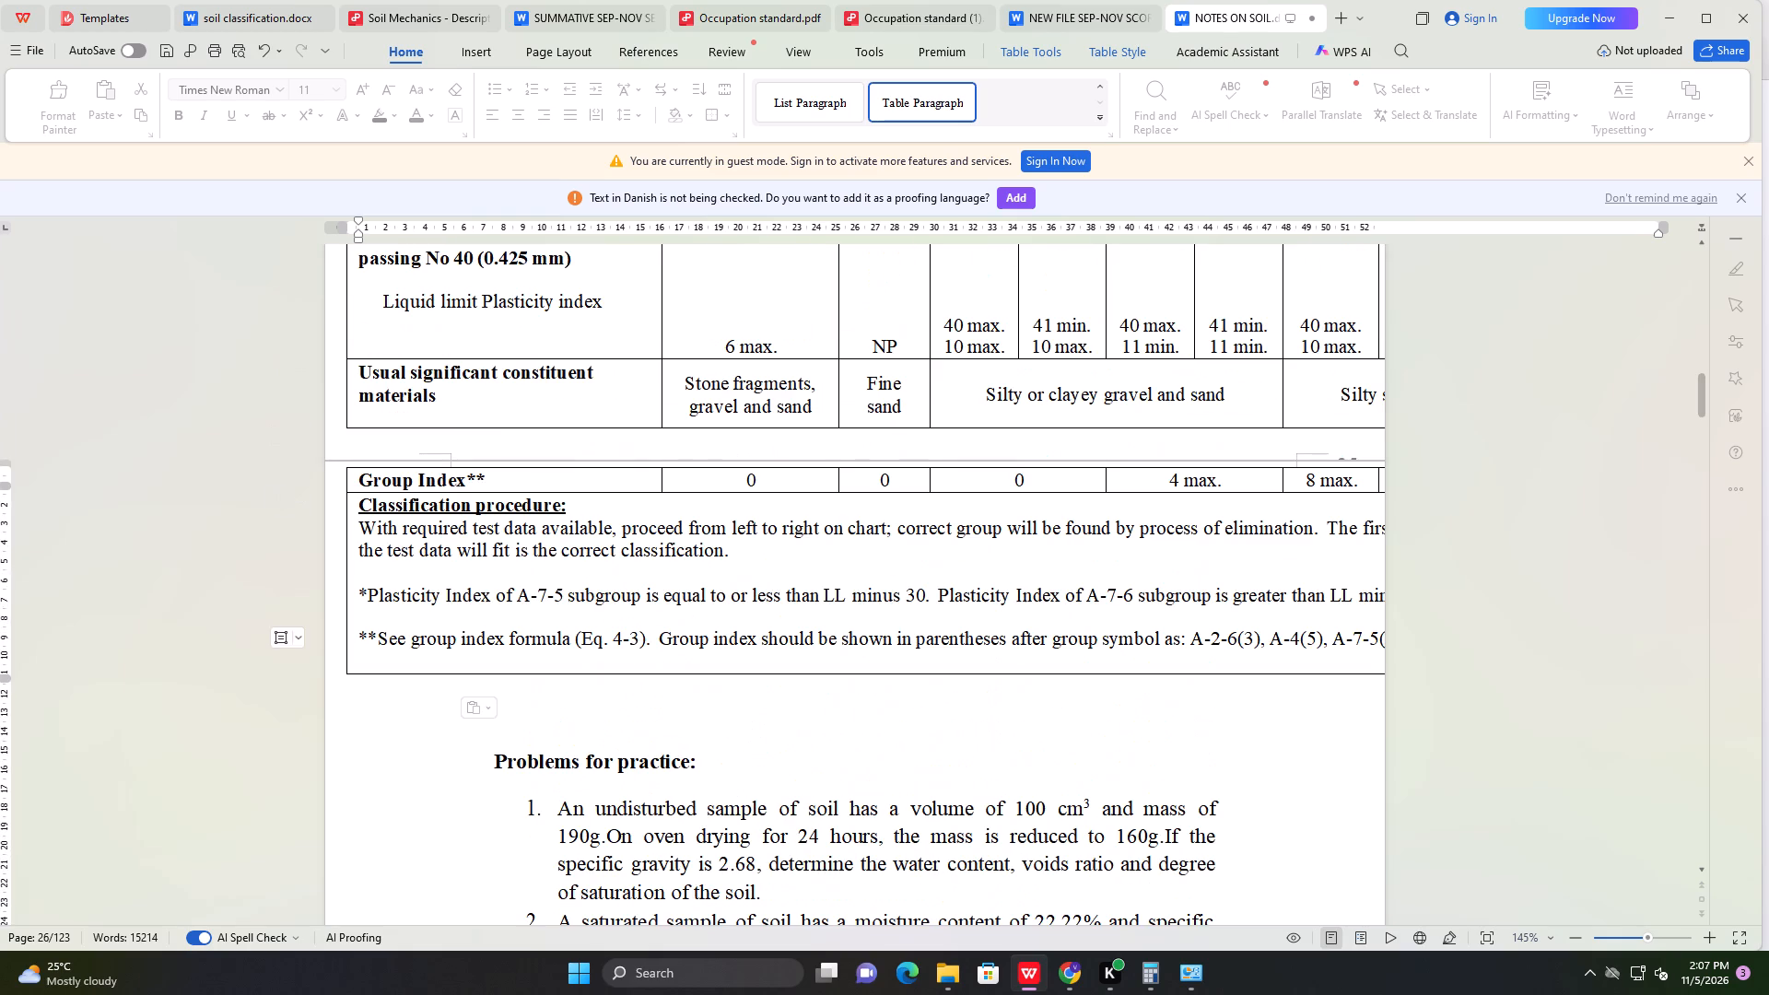
left_click(1346, 407)
scroll(1383, 402, "up", 5)
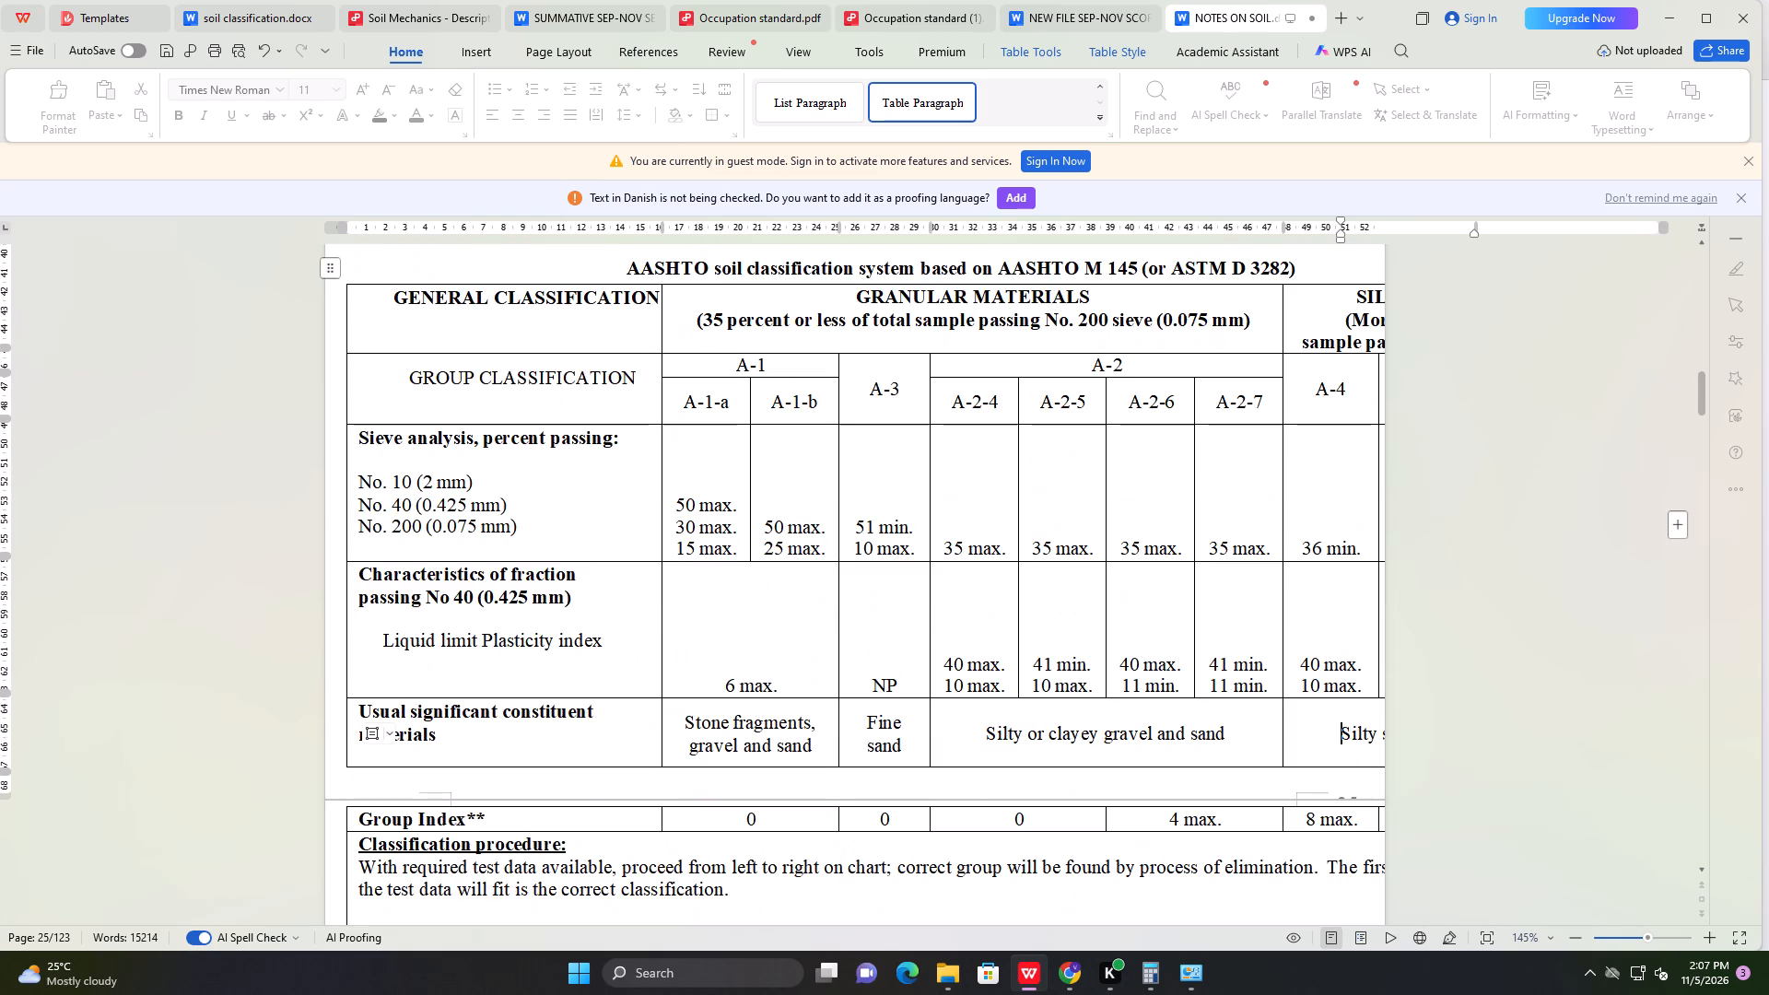
left_click_drag(1378, 412, 1291, 405)
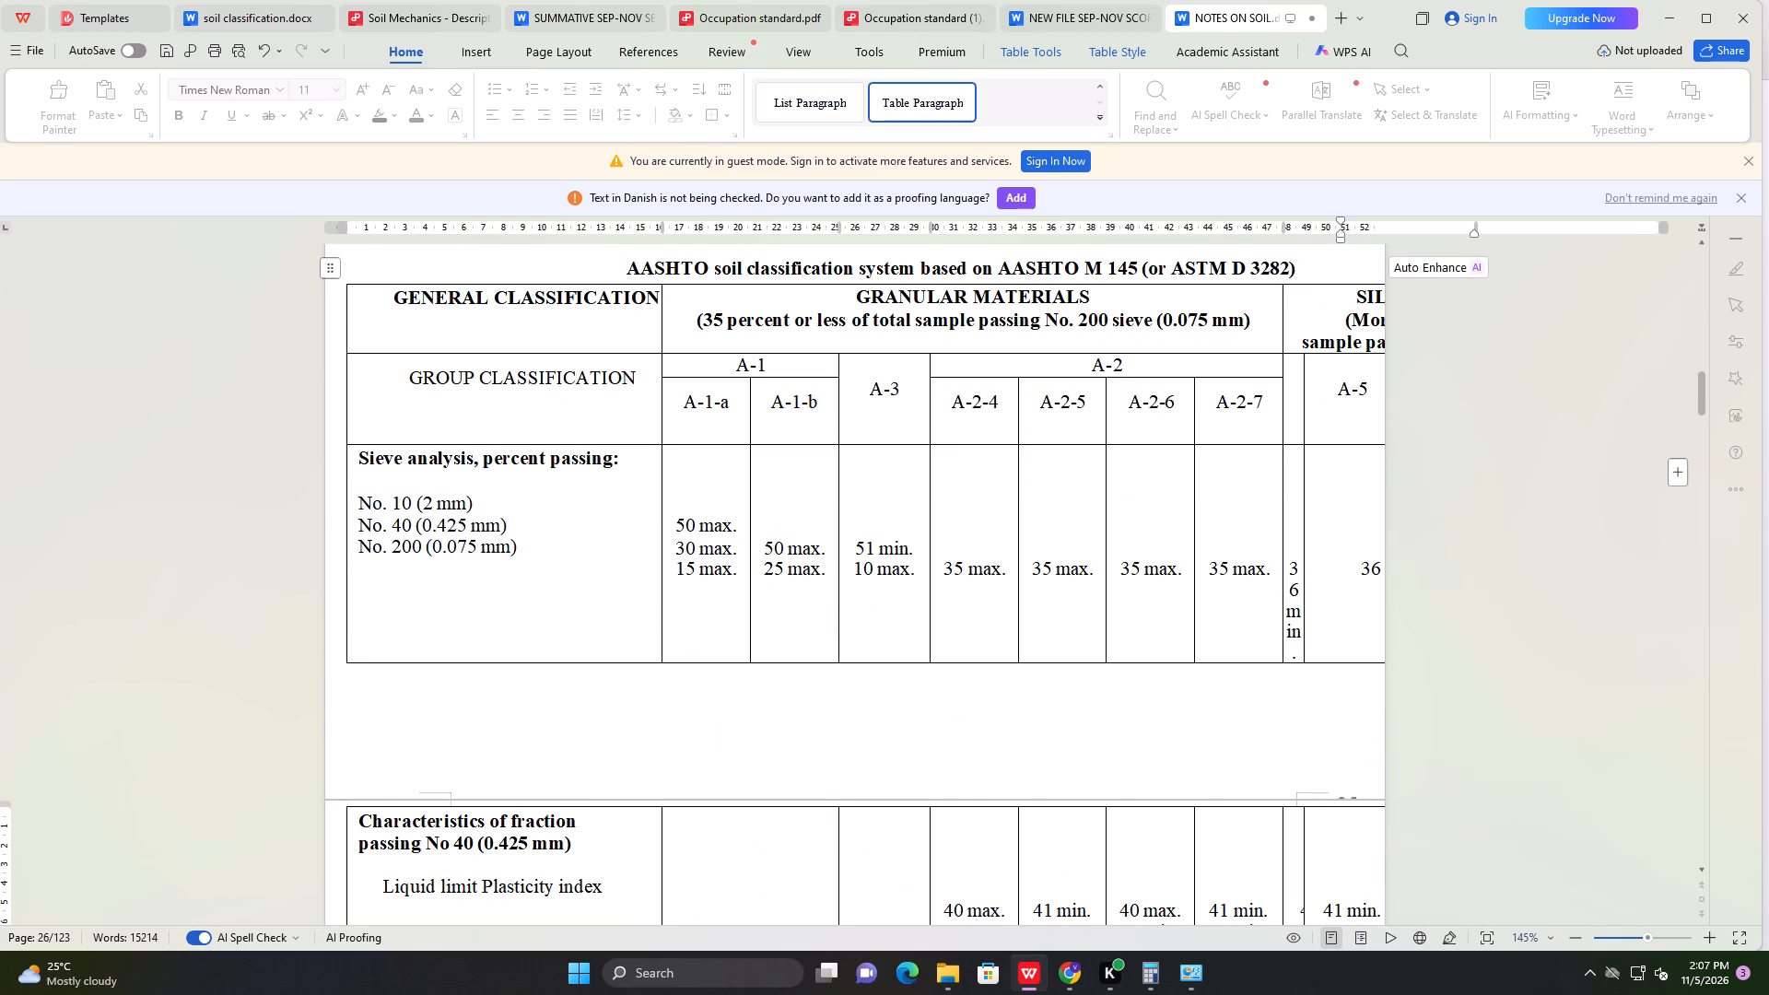
left_click_drag(1283, 428, 1174, 420)
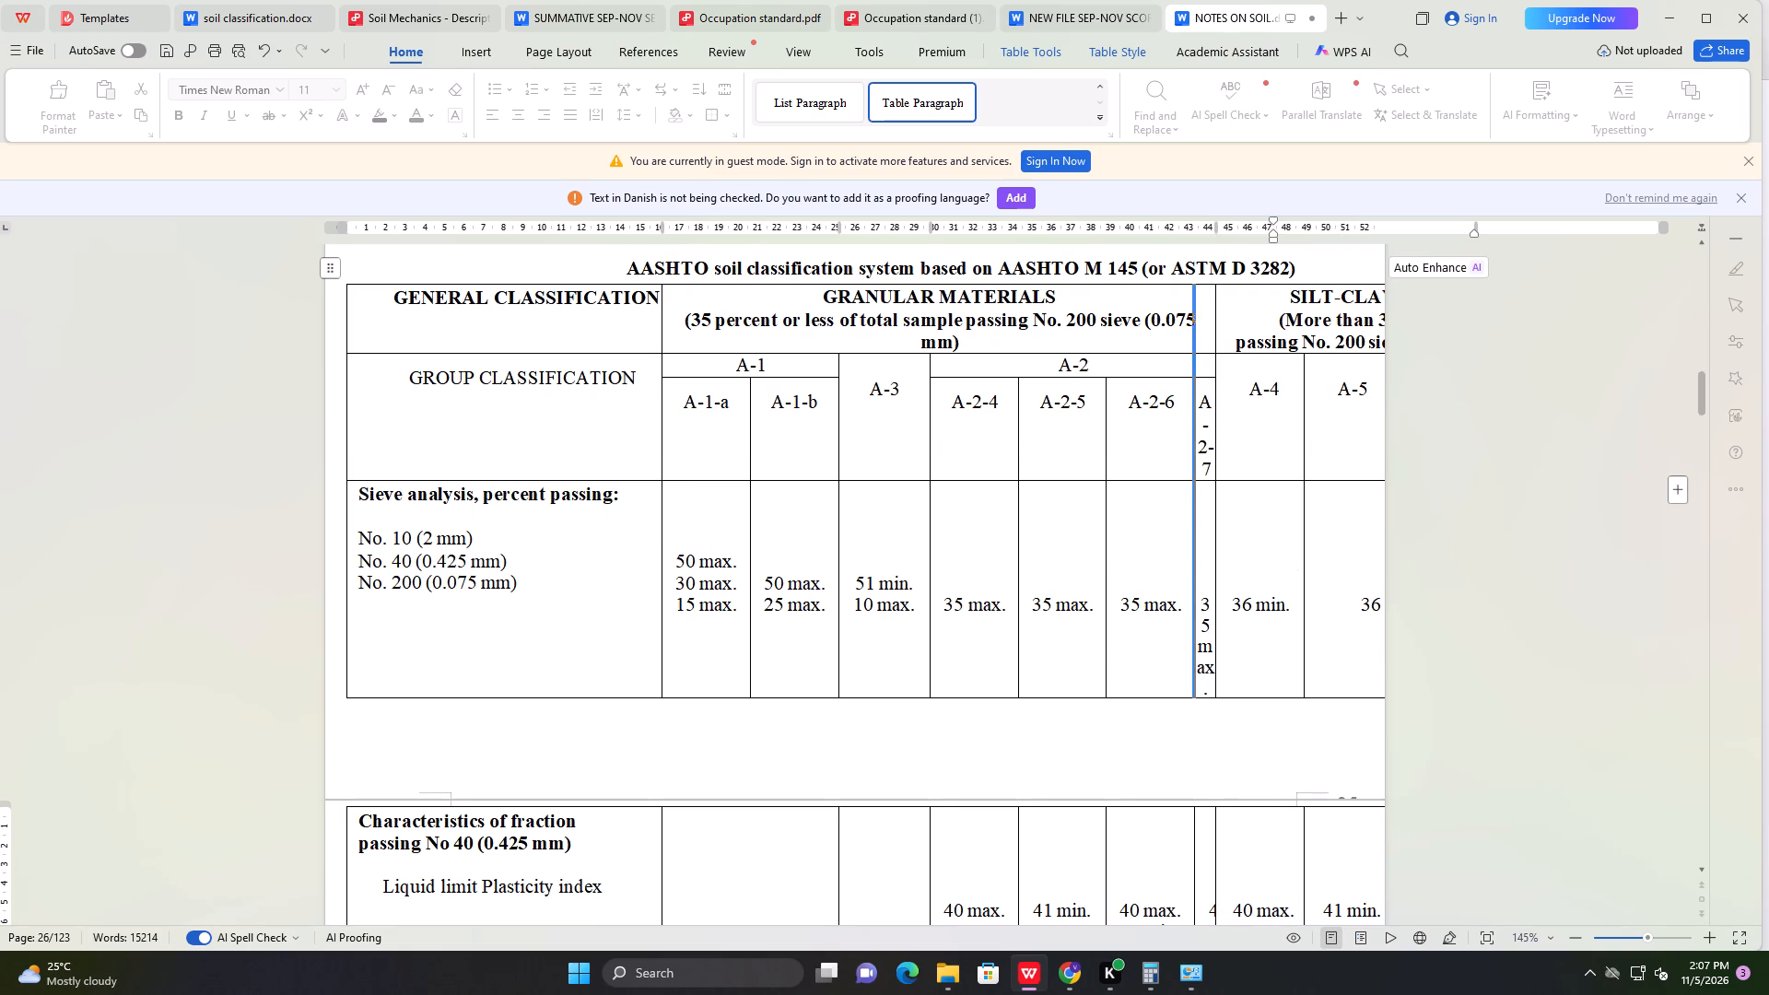
left_click_drag(1197, 432, 1144, 427)
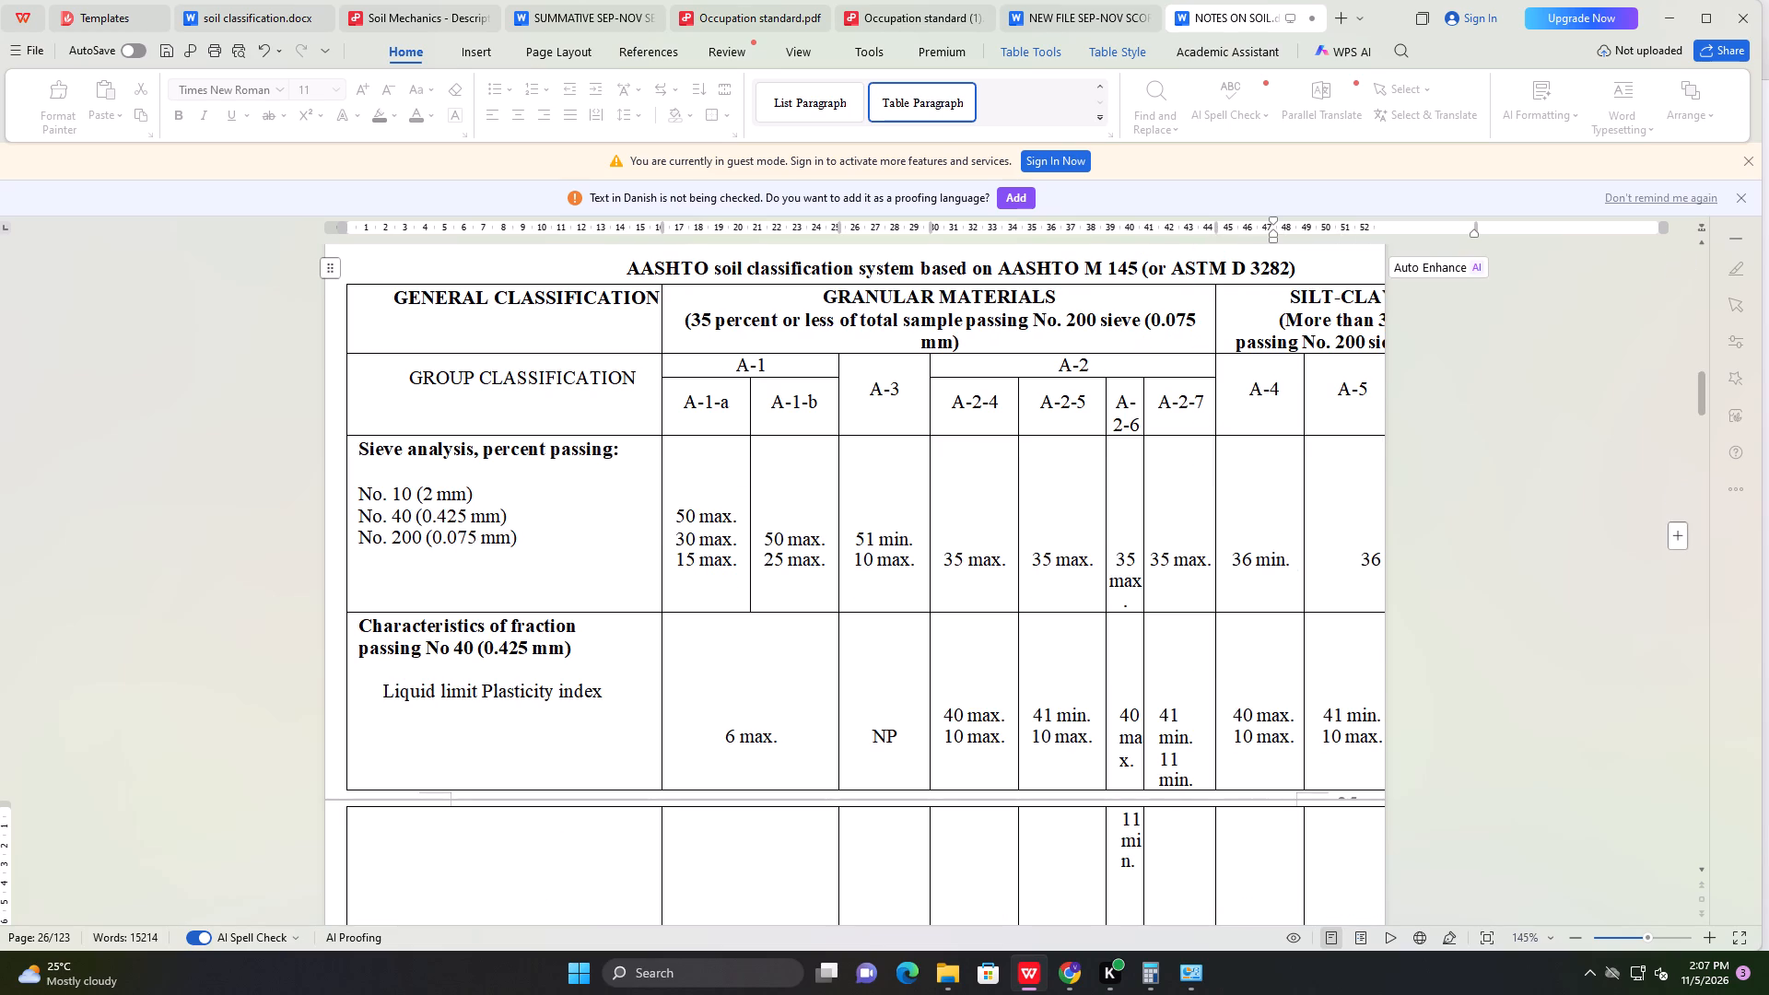
left_click_drag(1104, 447, 1018, 442)
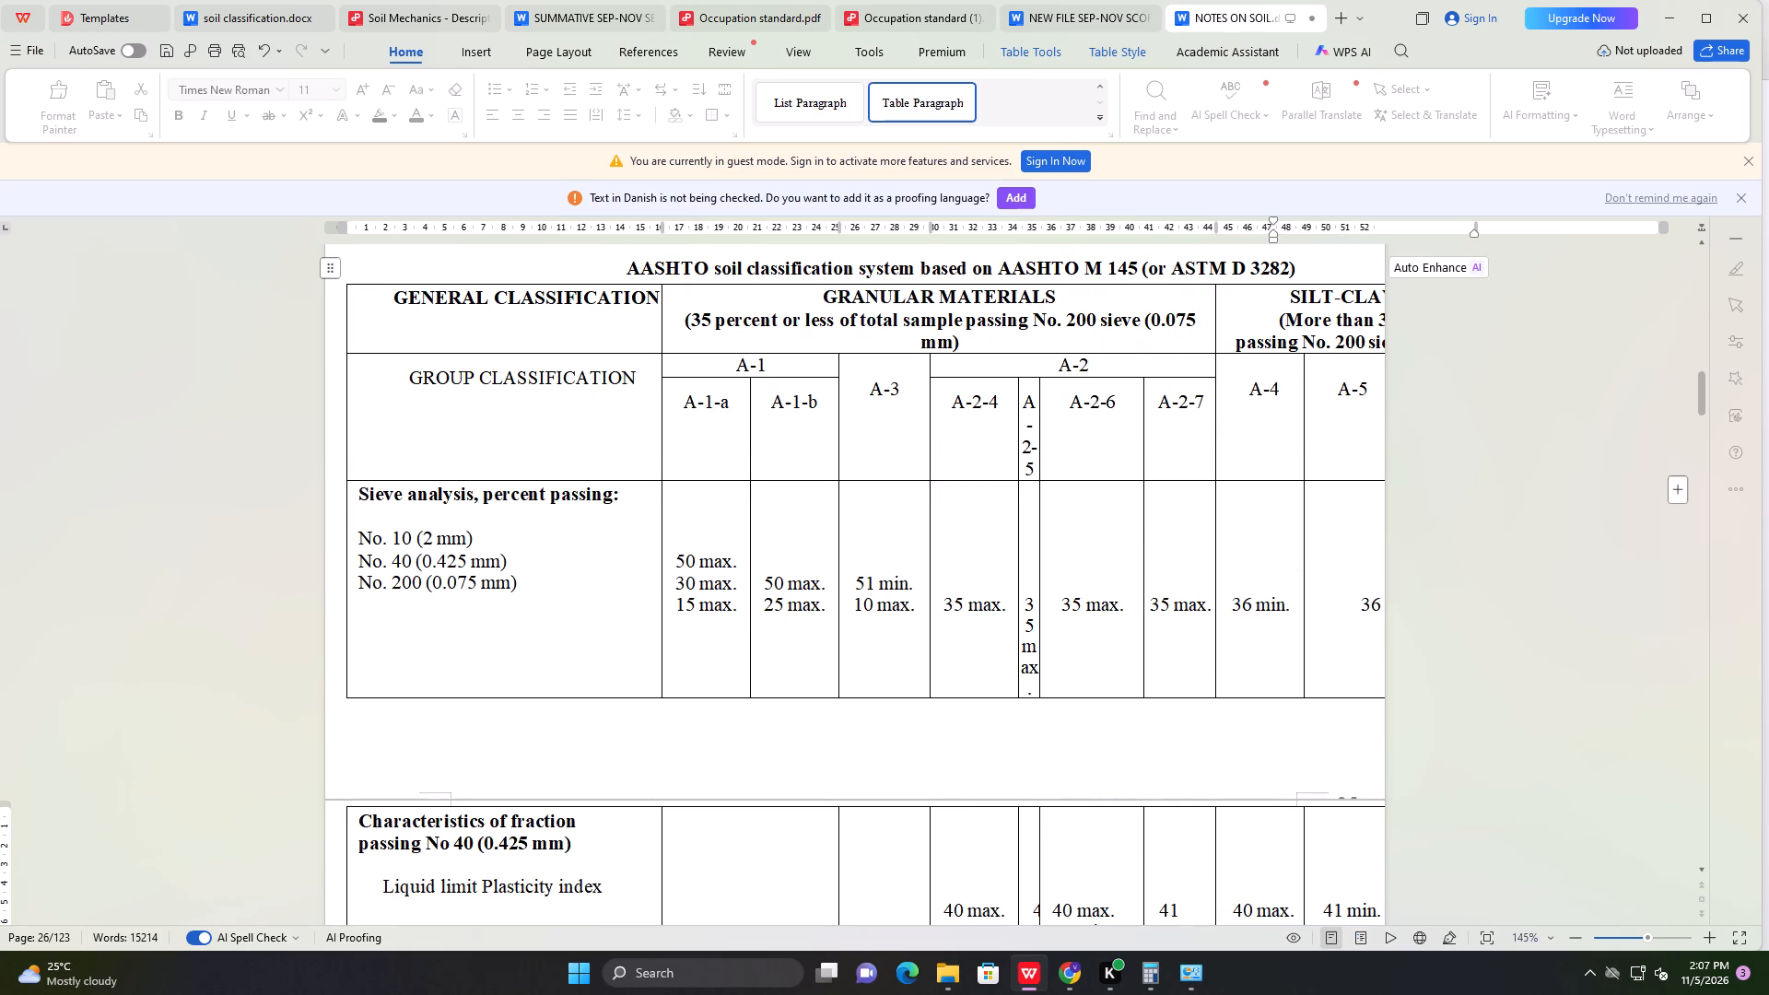
left_click_drag(1018, 436, 964, 435)
left_click_drag(964, 435, 944, 434)
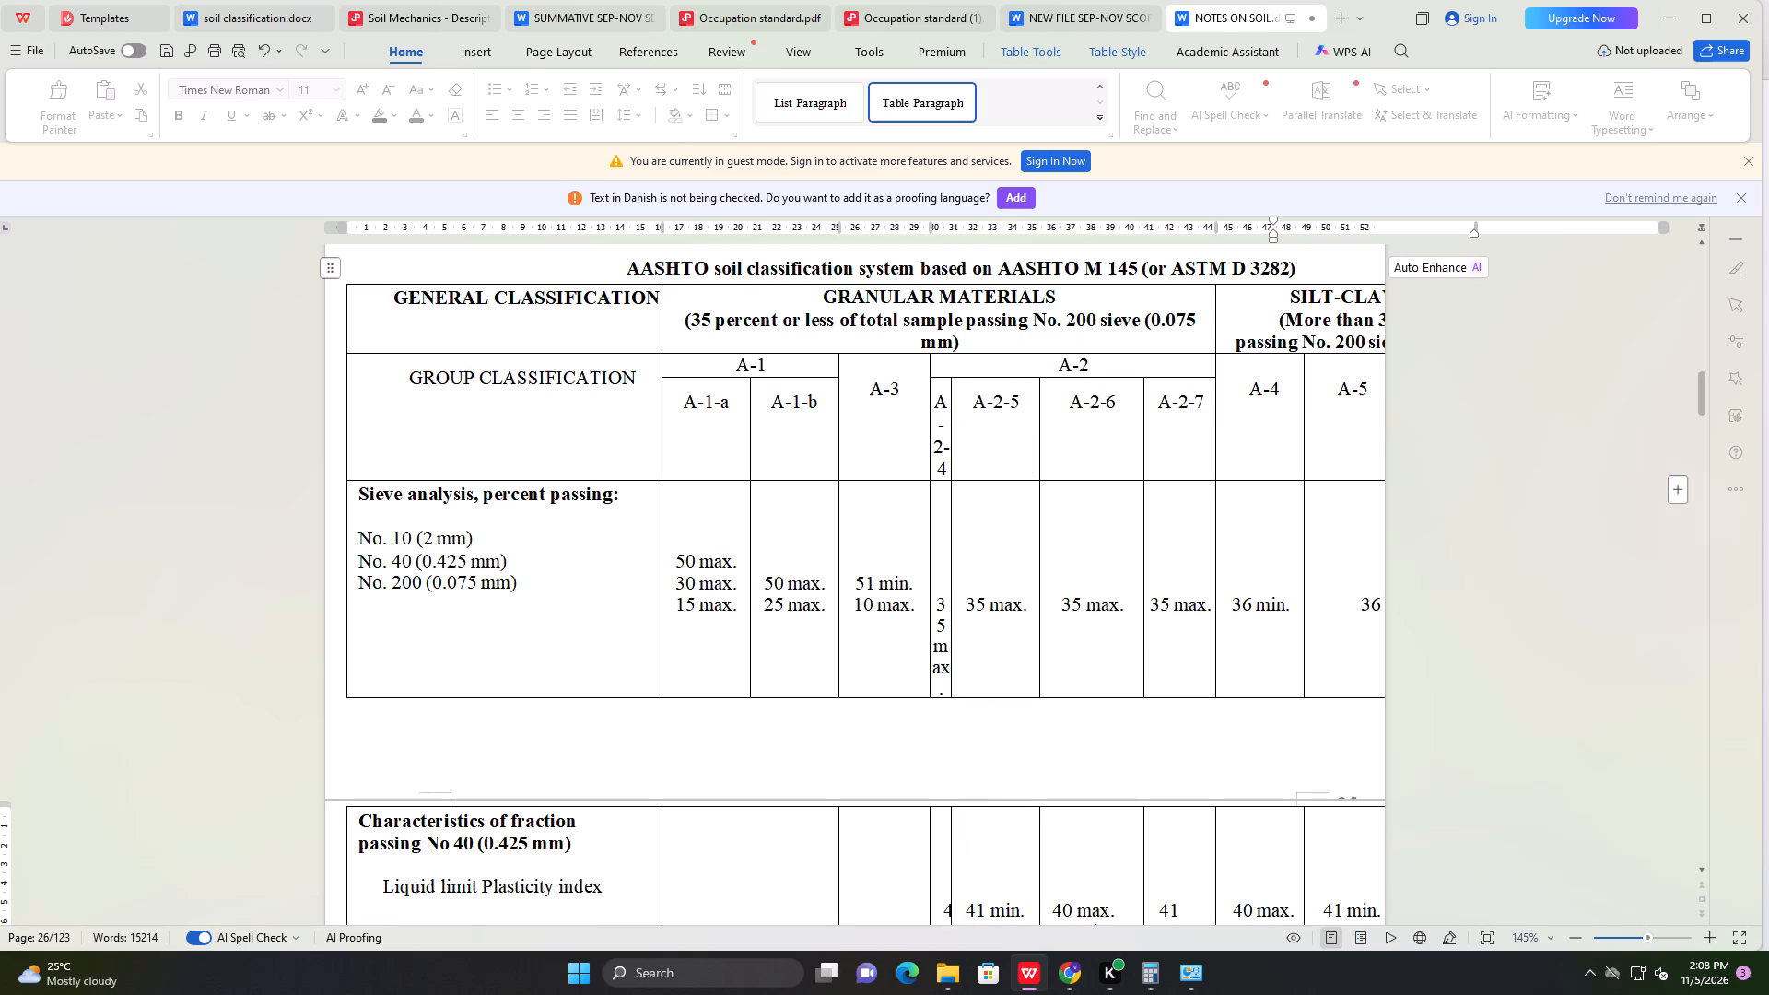
Compress the A-4, A-2-7, A-2-6, A-3 and A-2-4 columns to narrow strips, pulling the A-5 column further onto the page.
left_click_drag(1303, 461, 1208, 462)
left_click_drag(1208, 462, 1193, 462)
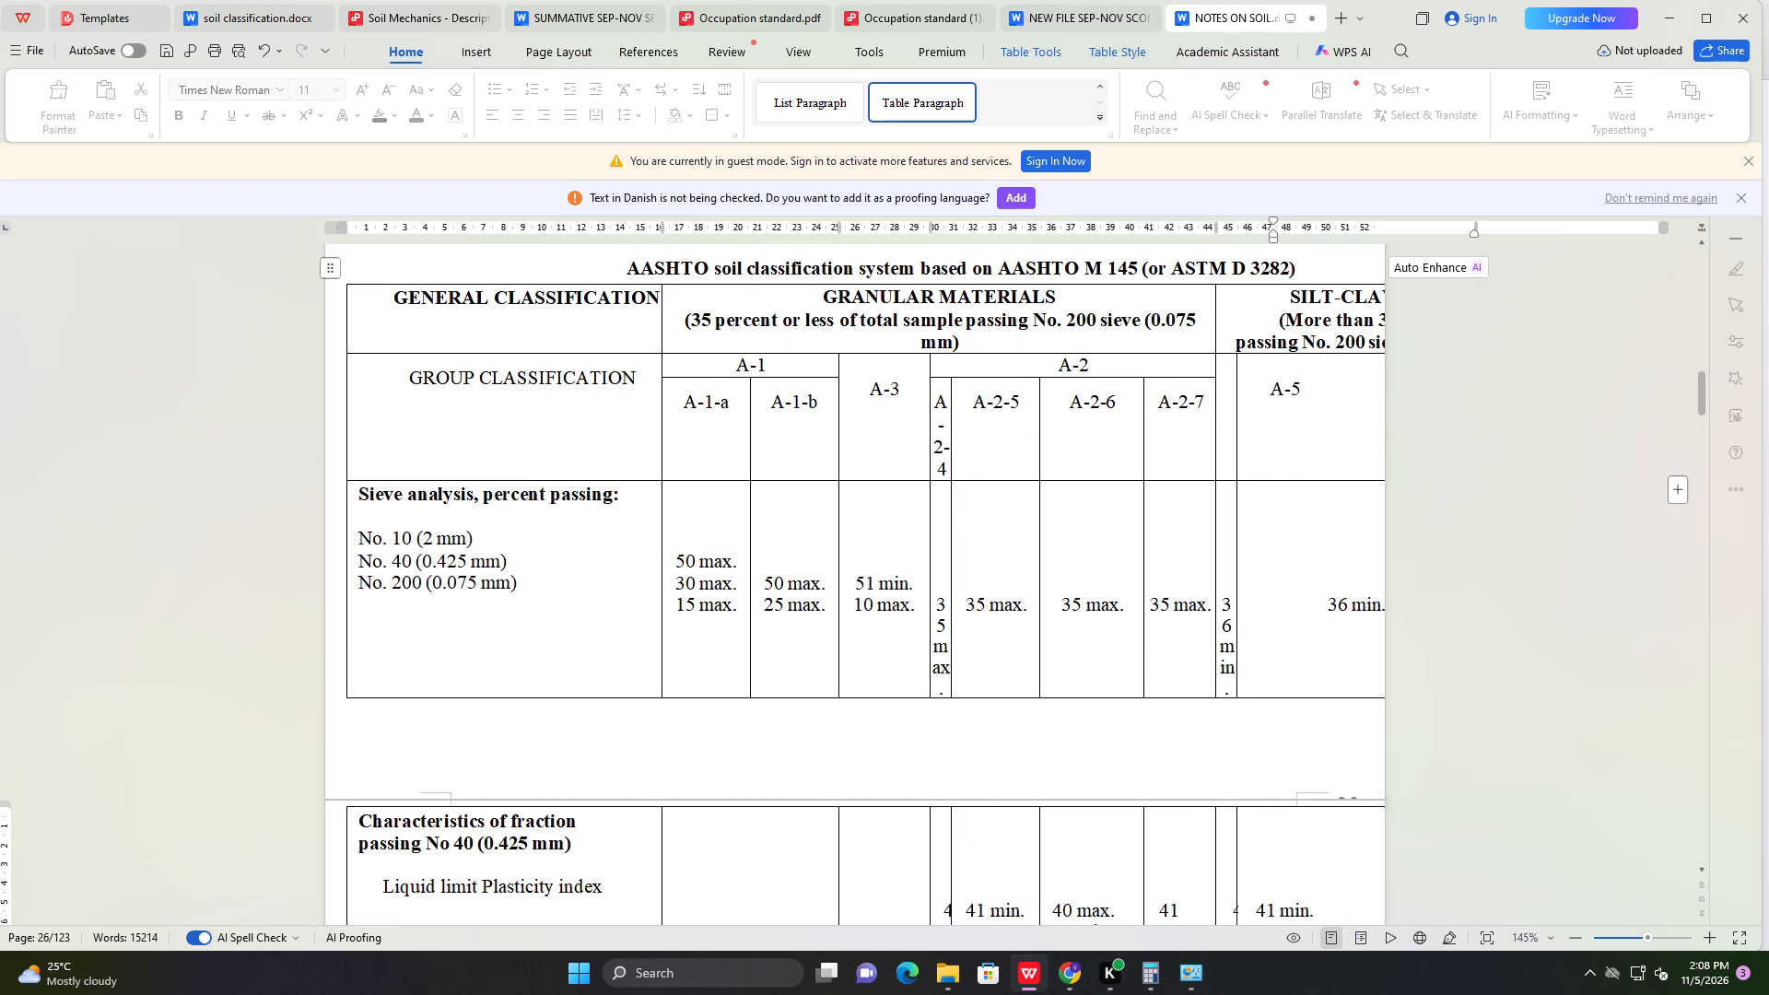
left_click_drag(1214, 464, 1154, 463)
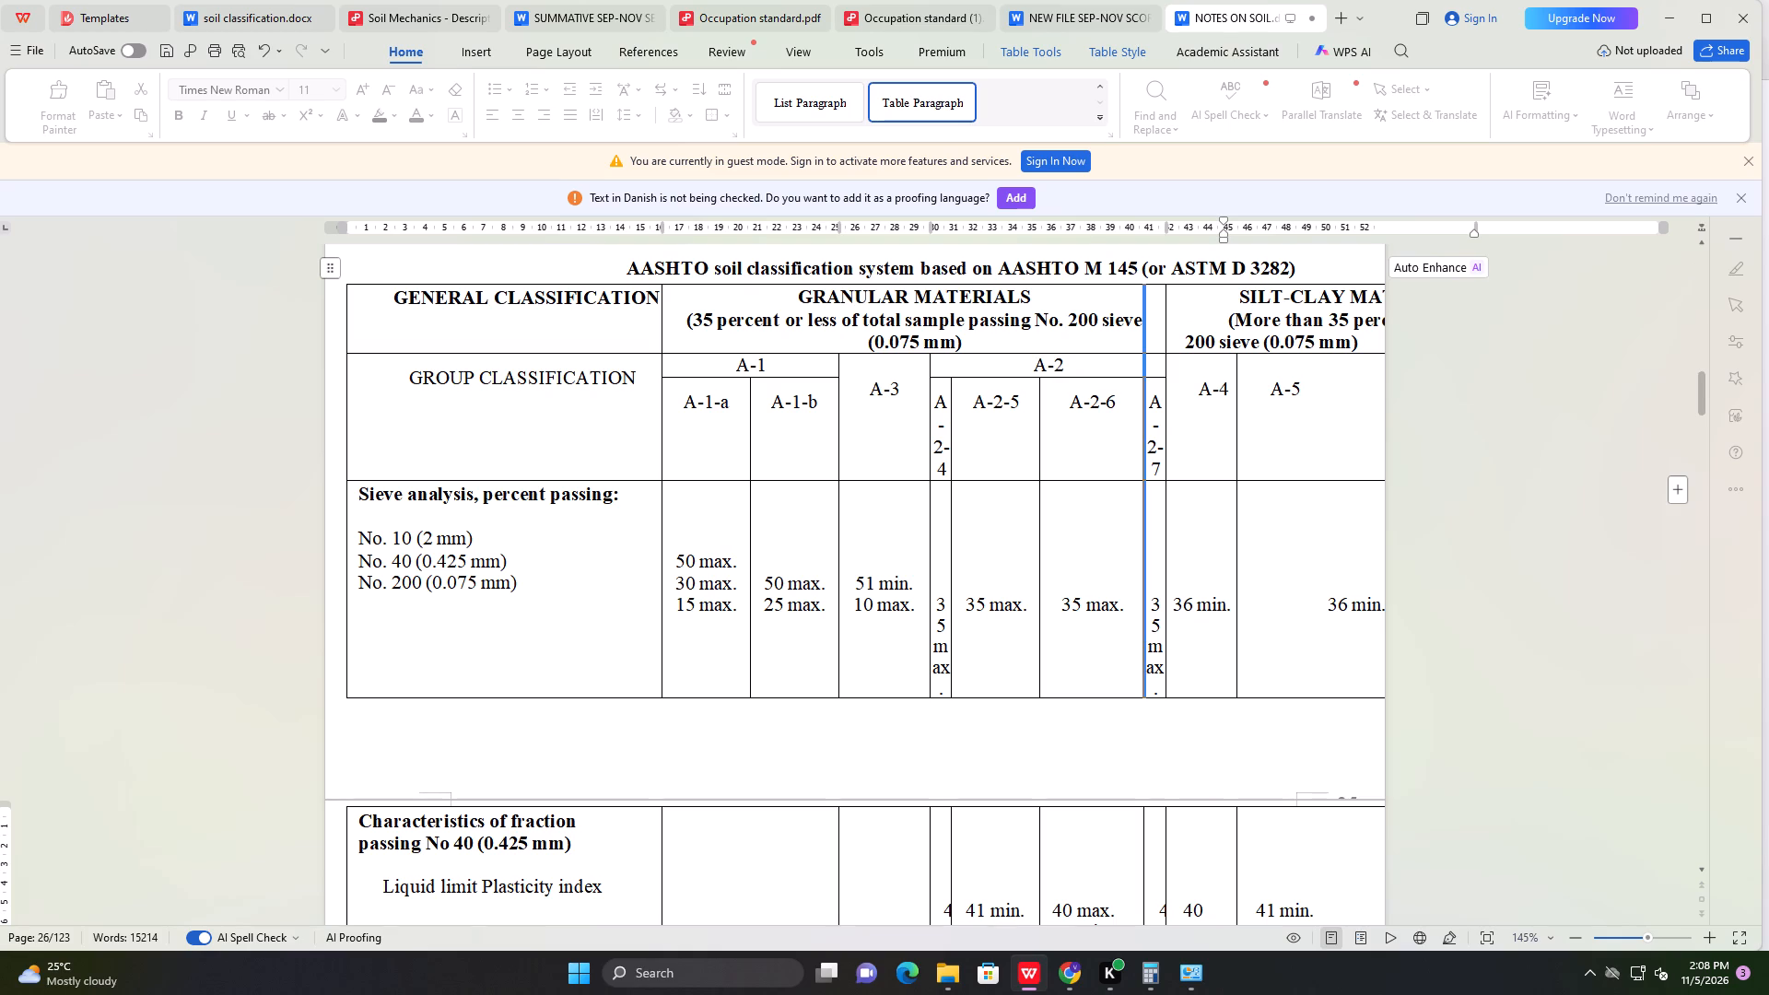
left_click_drag(1144, 457, 1035, 462)
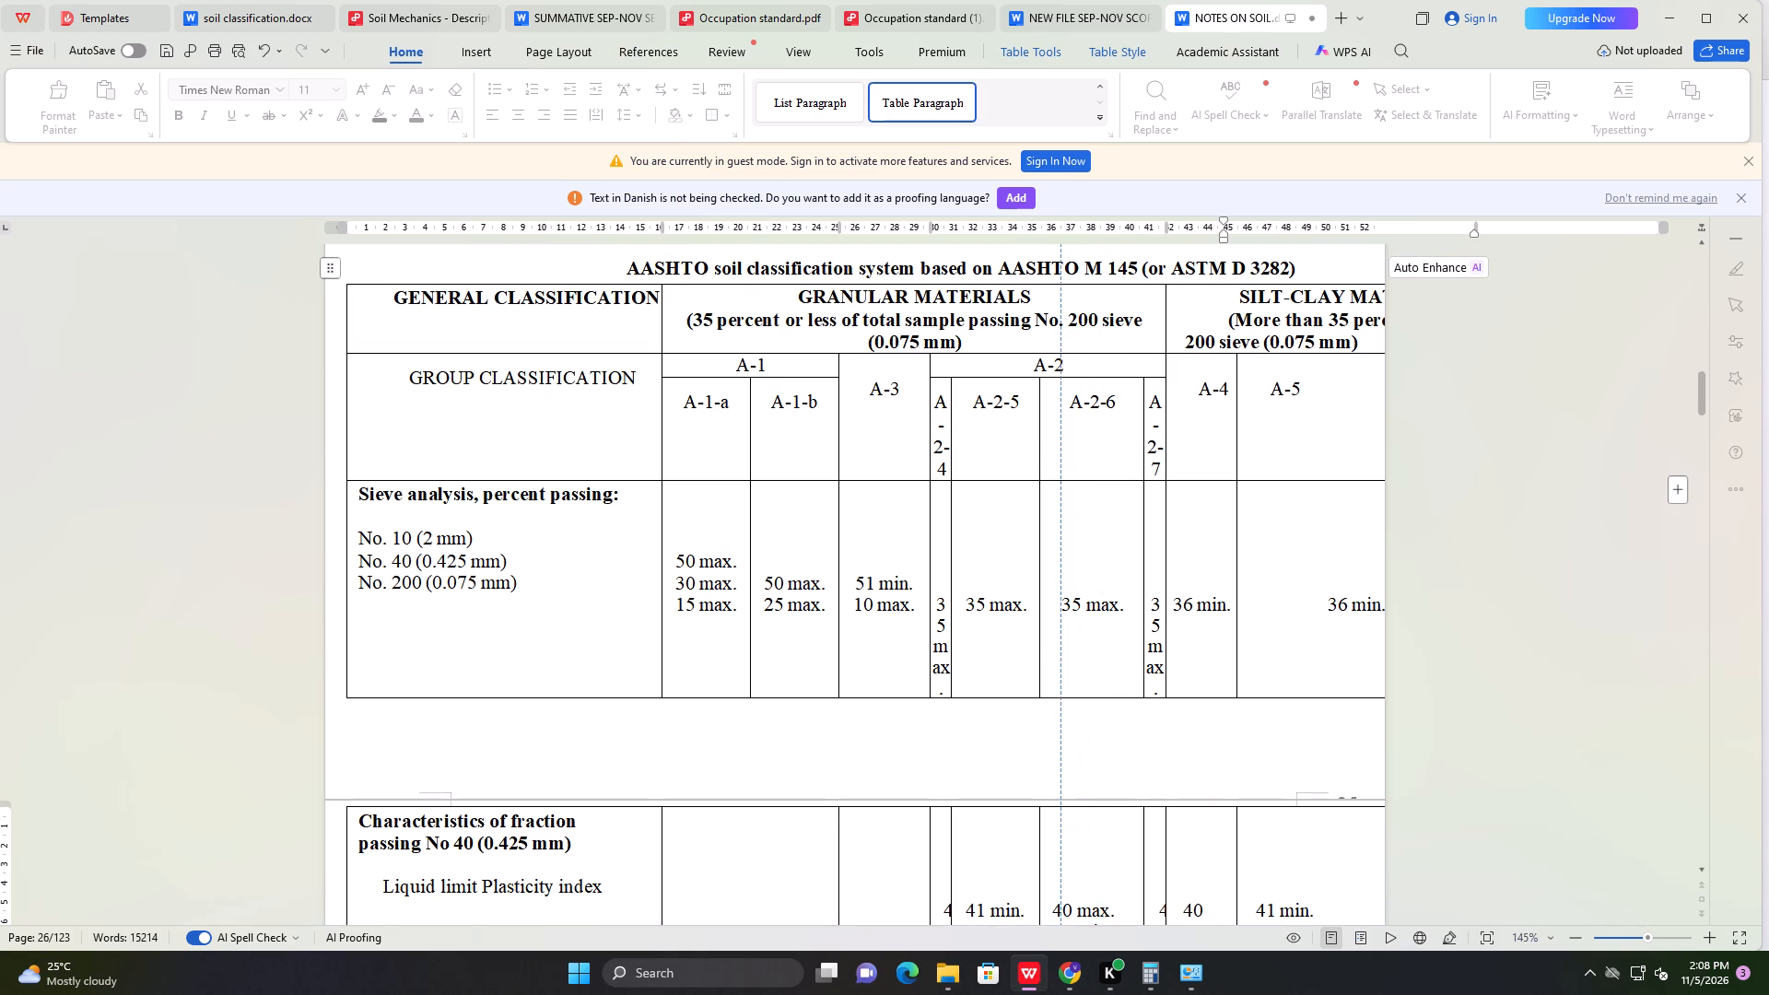
left_click_drag(1035, 462, 1034, 462)
left_click_drag(1166, 469, 1165, 469)
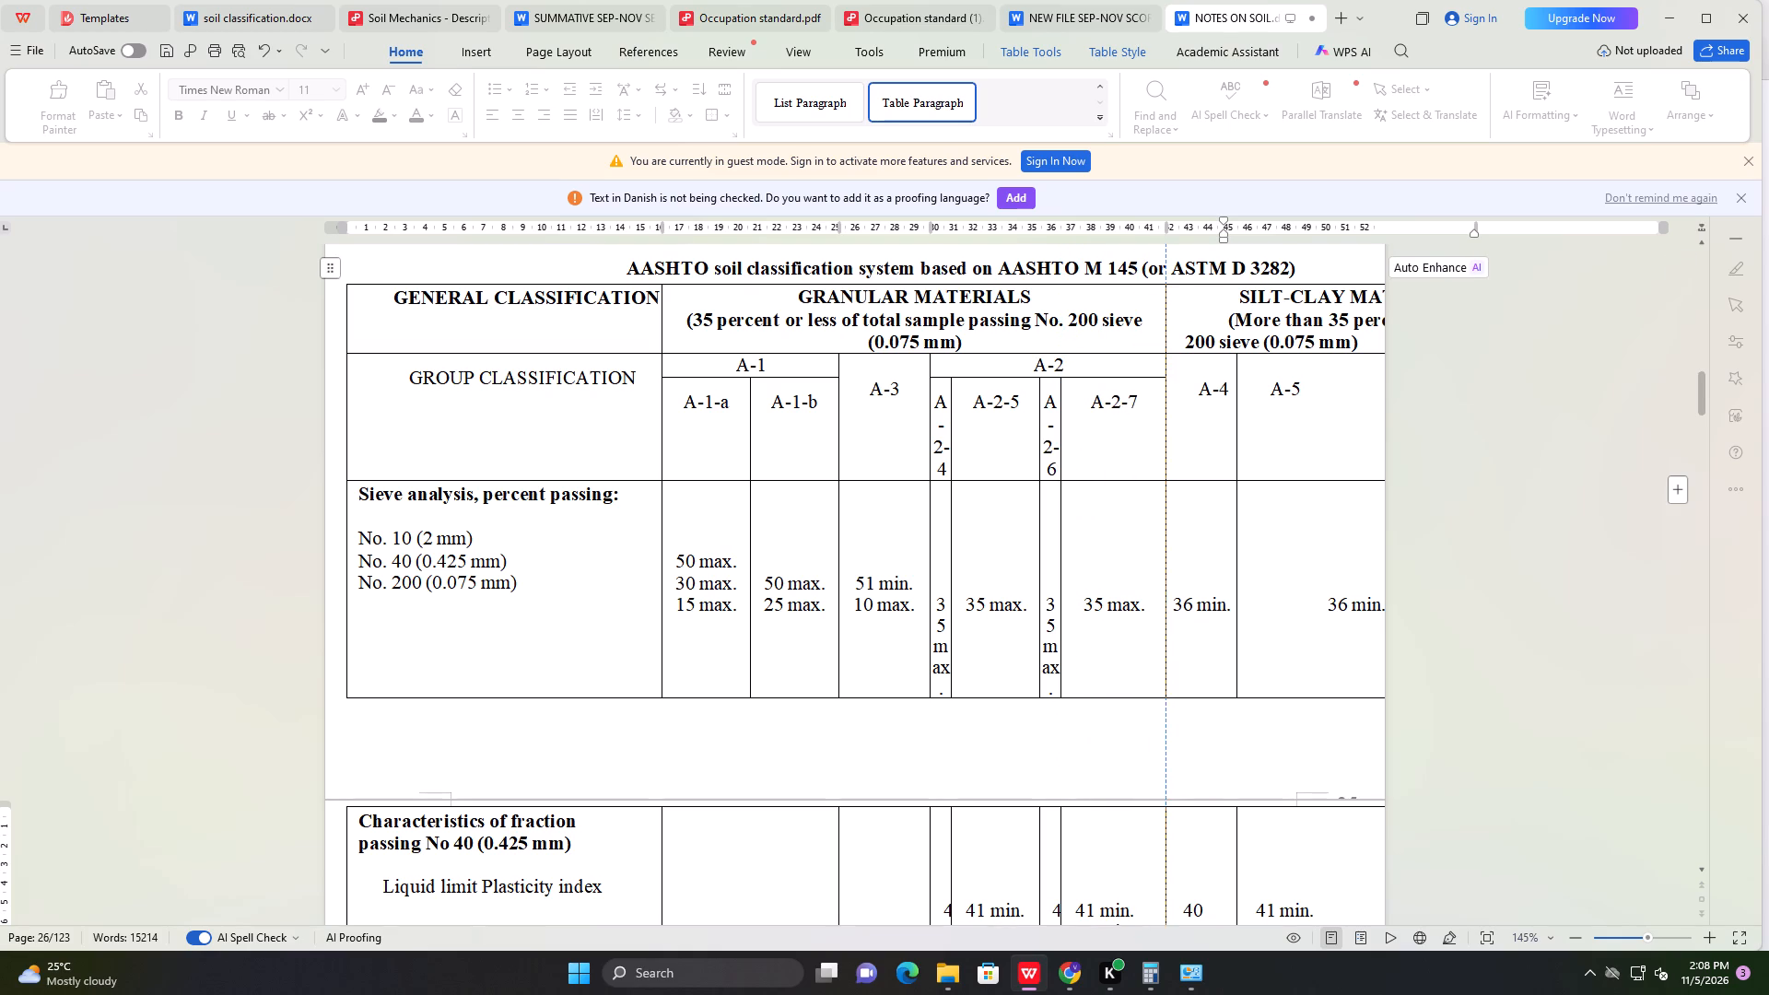
left_click_drag(1165, 469, 1070, 471)
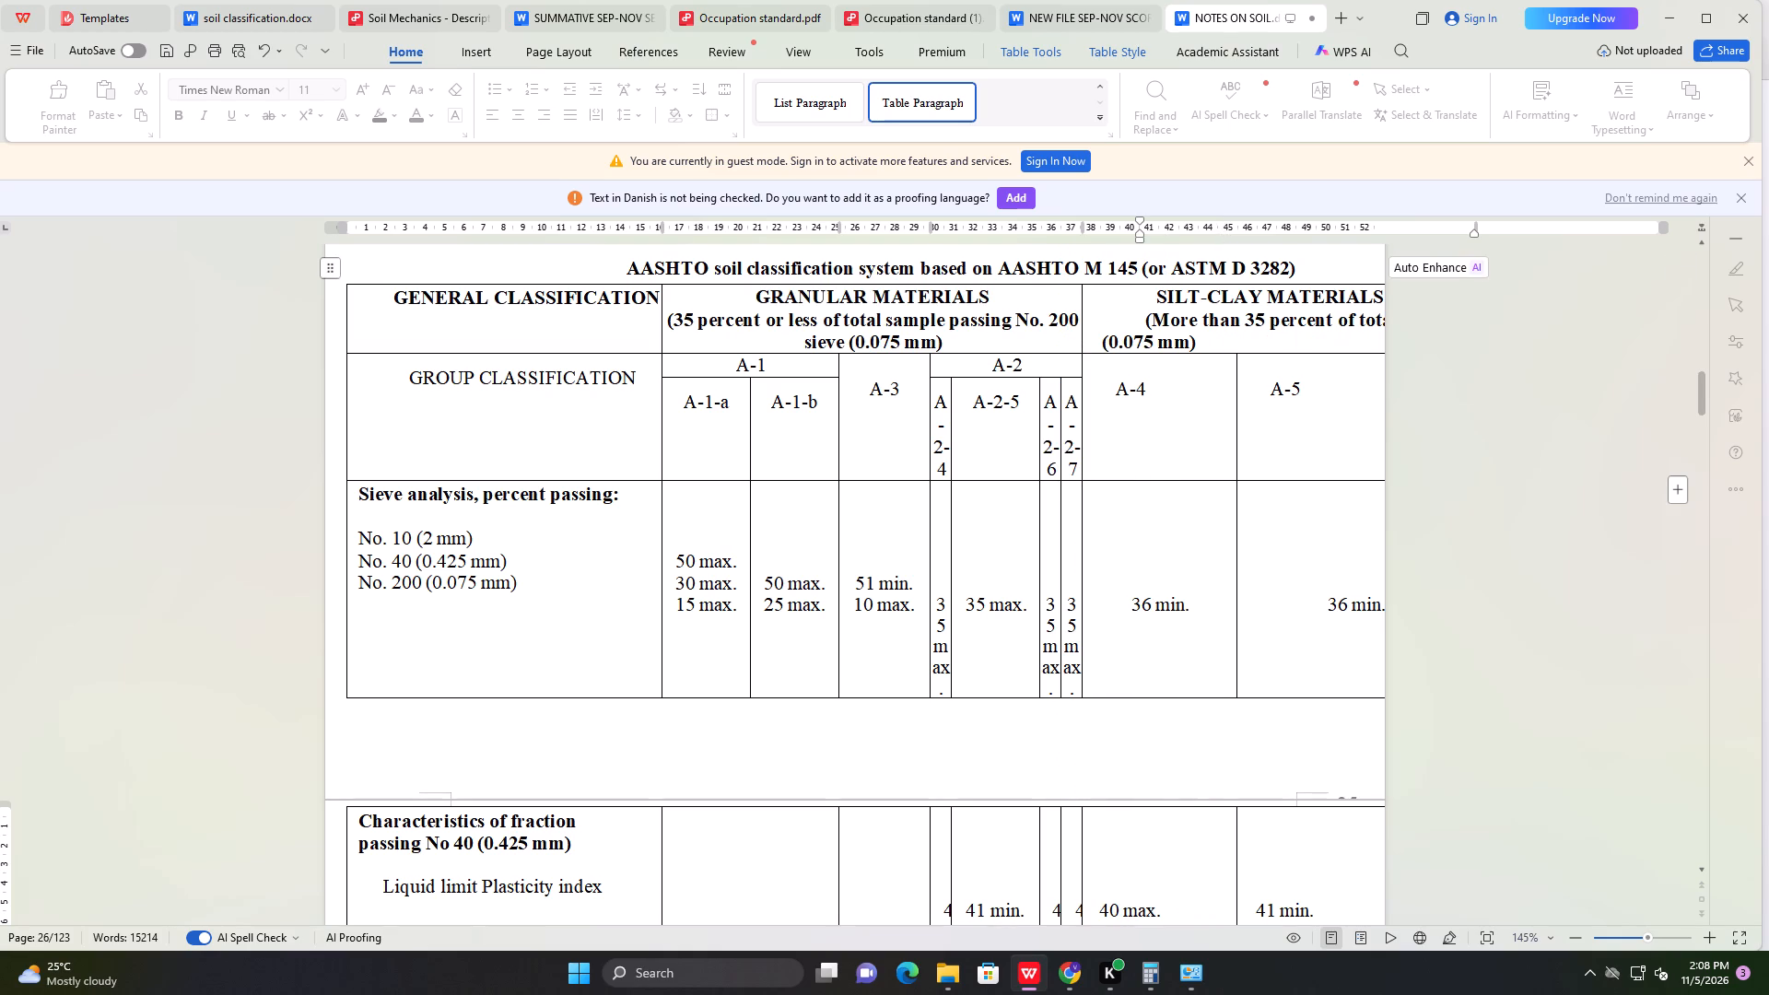
left_click_drag(1236, 466, 1106, 473)
left_click_drag(1106, 473, 1095, 473)
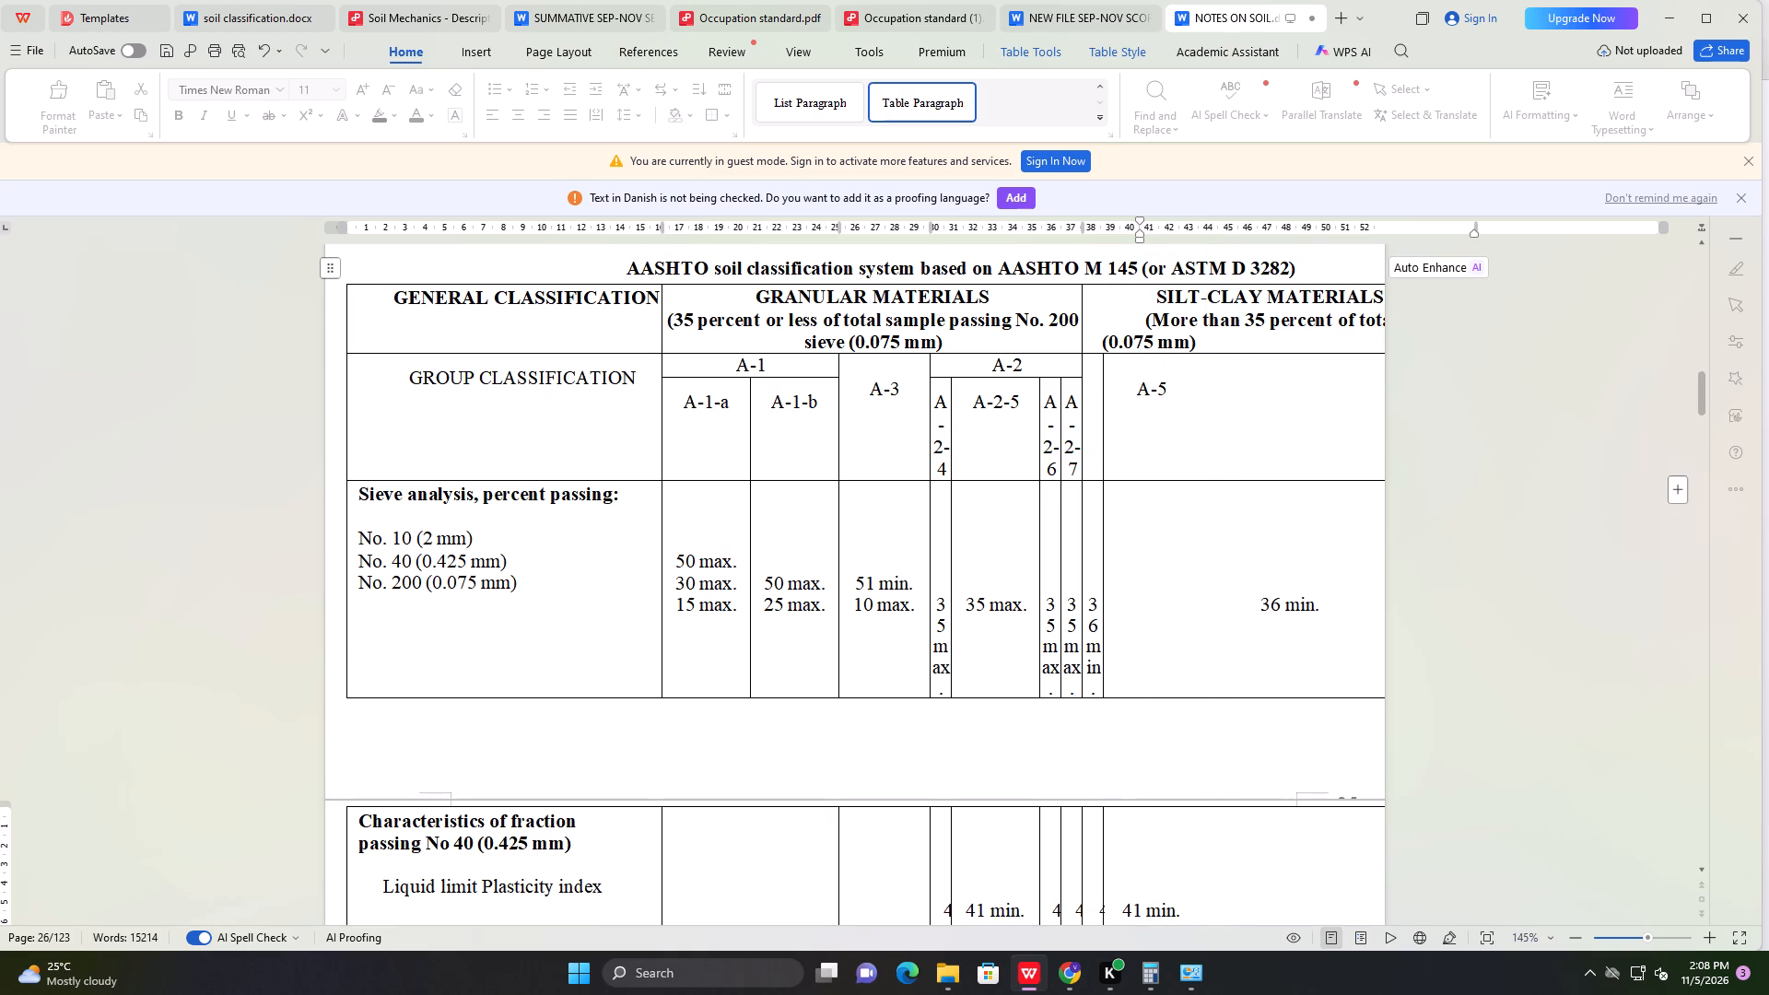
left_click_drag(928, 462, 821, 456)
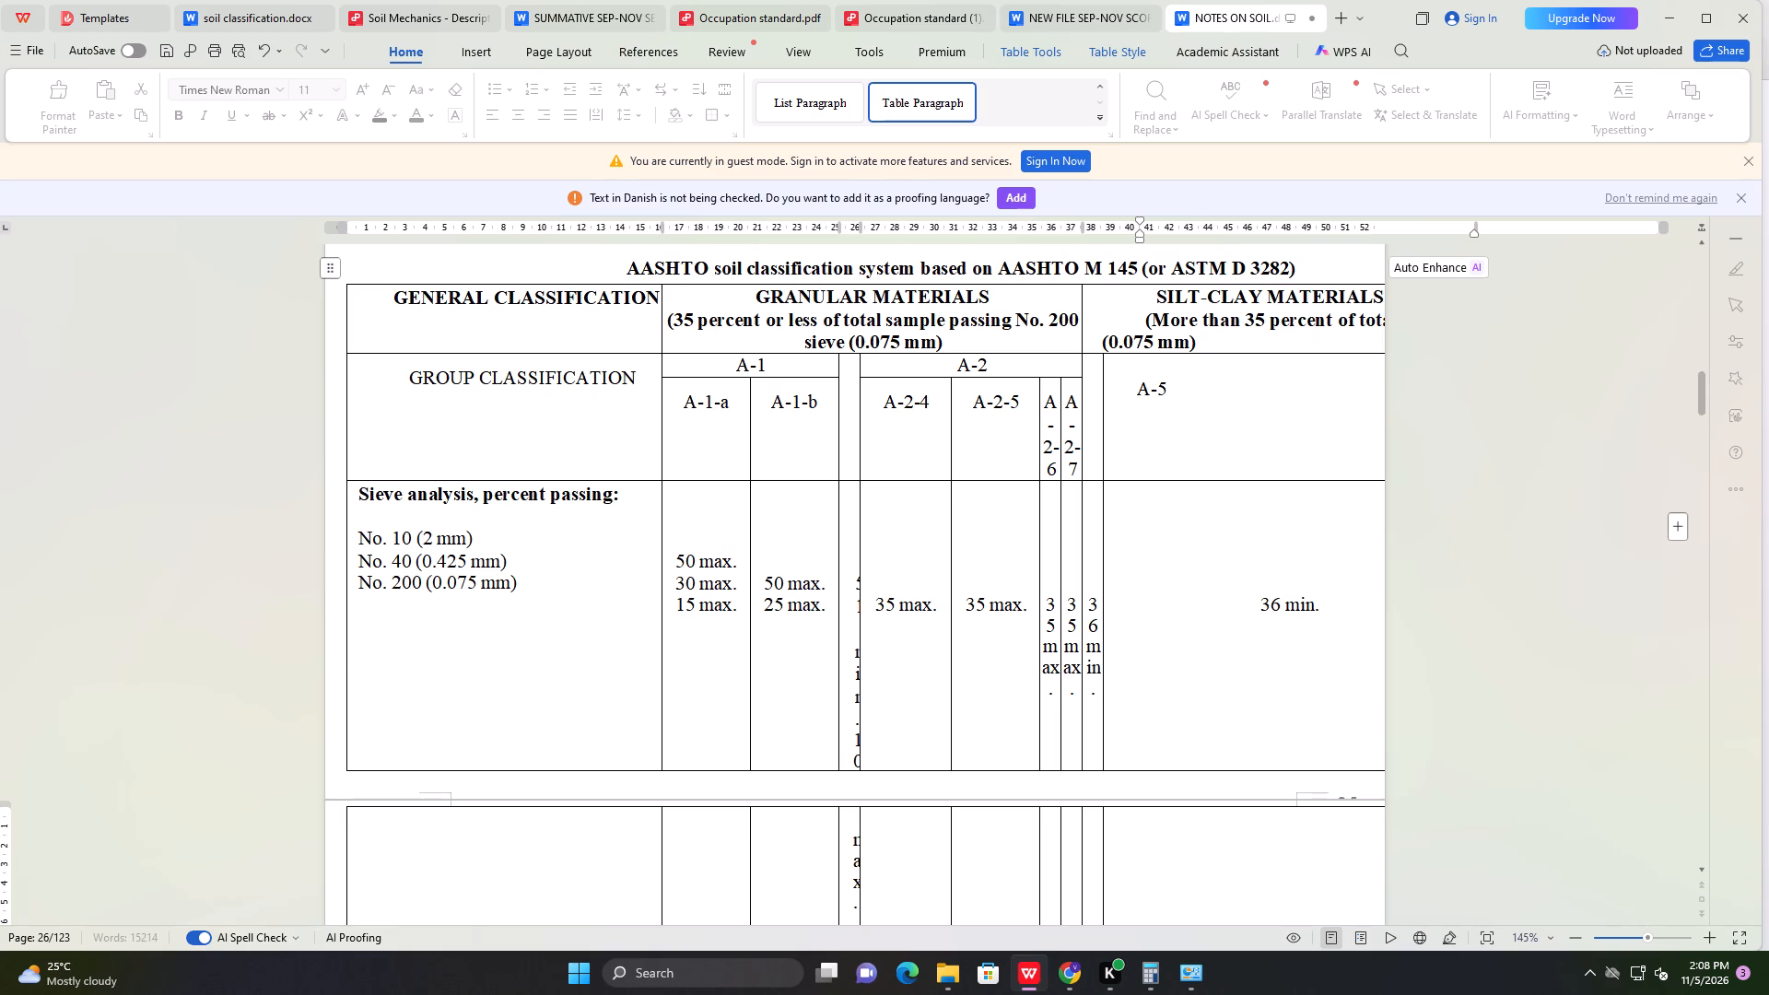
left_click_drag(949, 462, 873, 462)
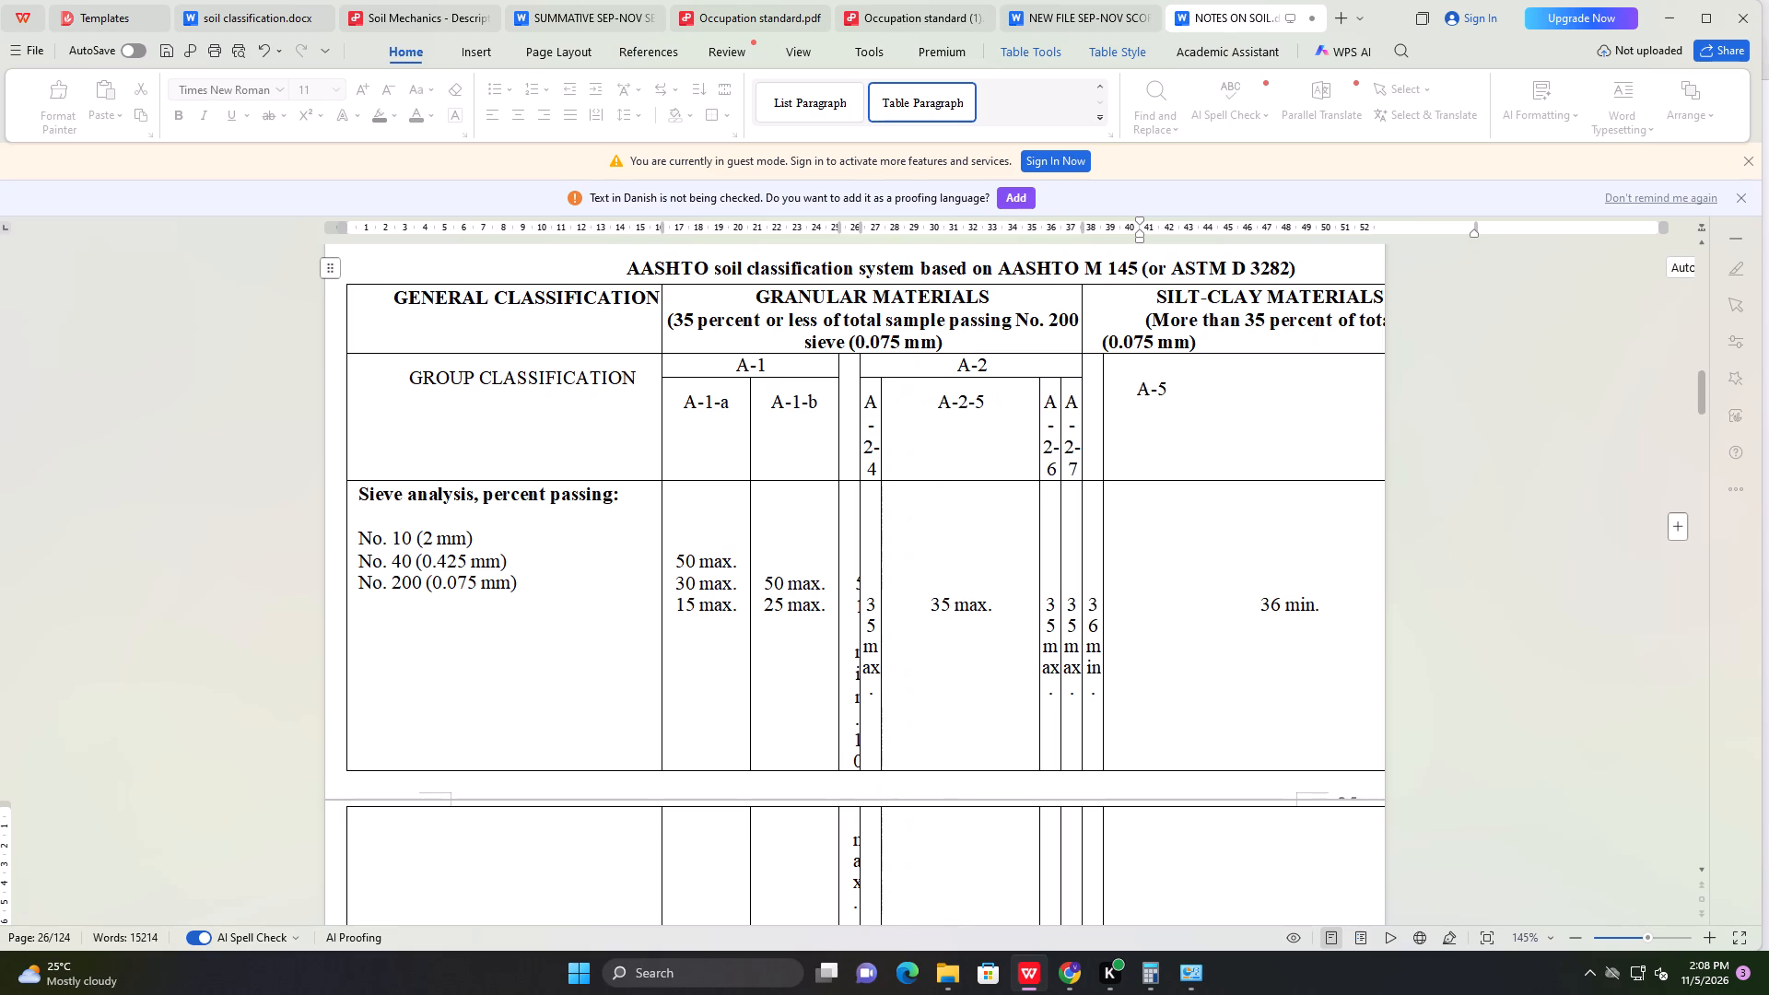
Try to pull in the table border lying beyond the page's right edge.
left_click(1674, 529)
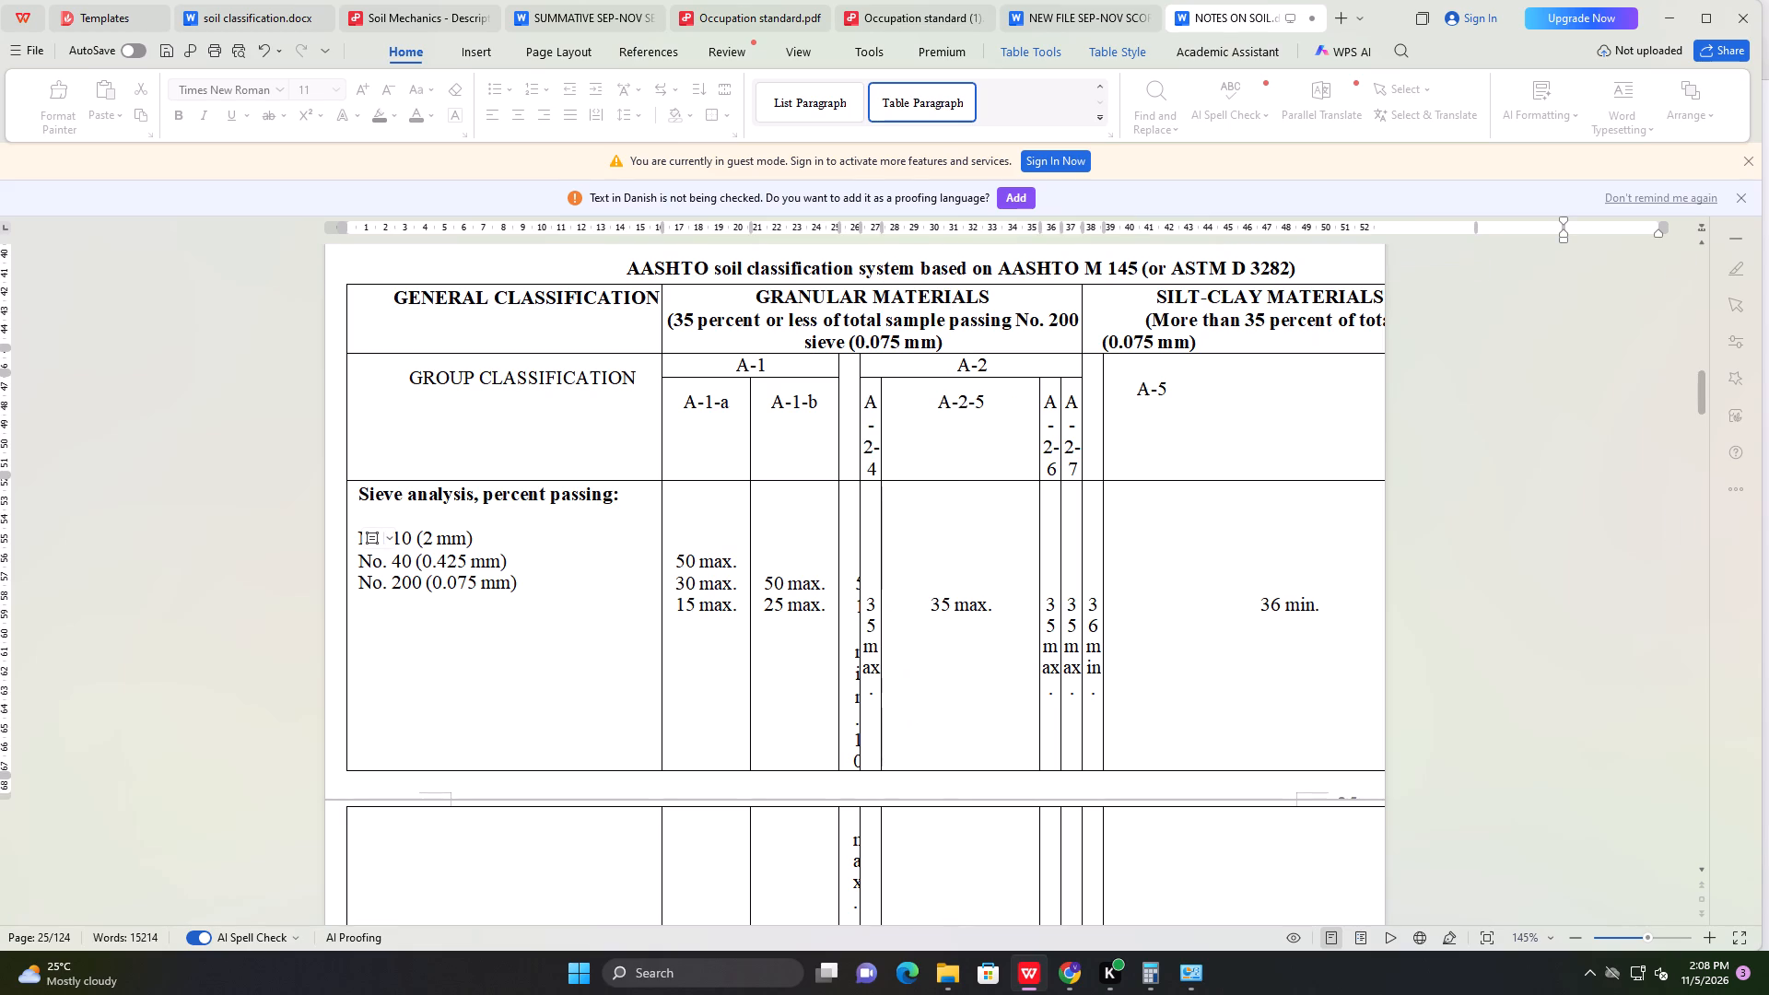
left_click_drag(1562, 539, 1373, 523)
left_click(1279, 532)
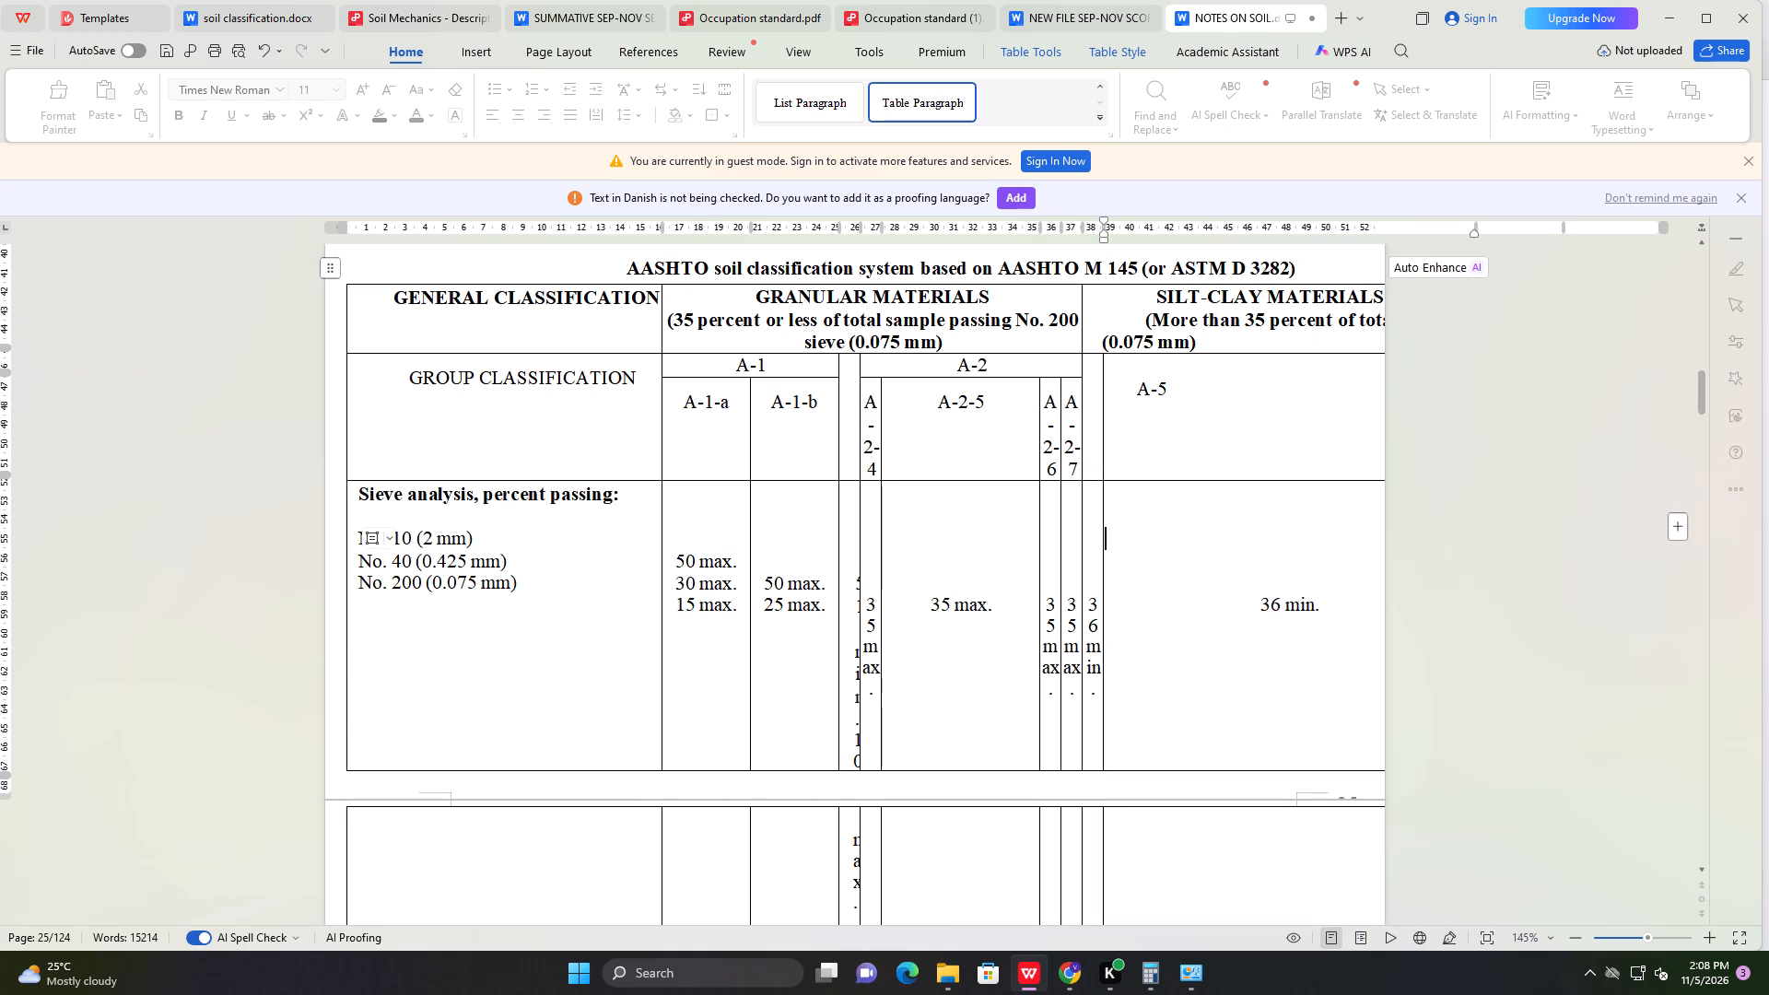
Shift the right-hand borders of columns A-2-5, A-2-6, A-2-7 and A-4 toward the A-2-4 column, so A-5 starts just past A-4.
left_click_drag(1041, 563, 883, 561)
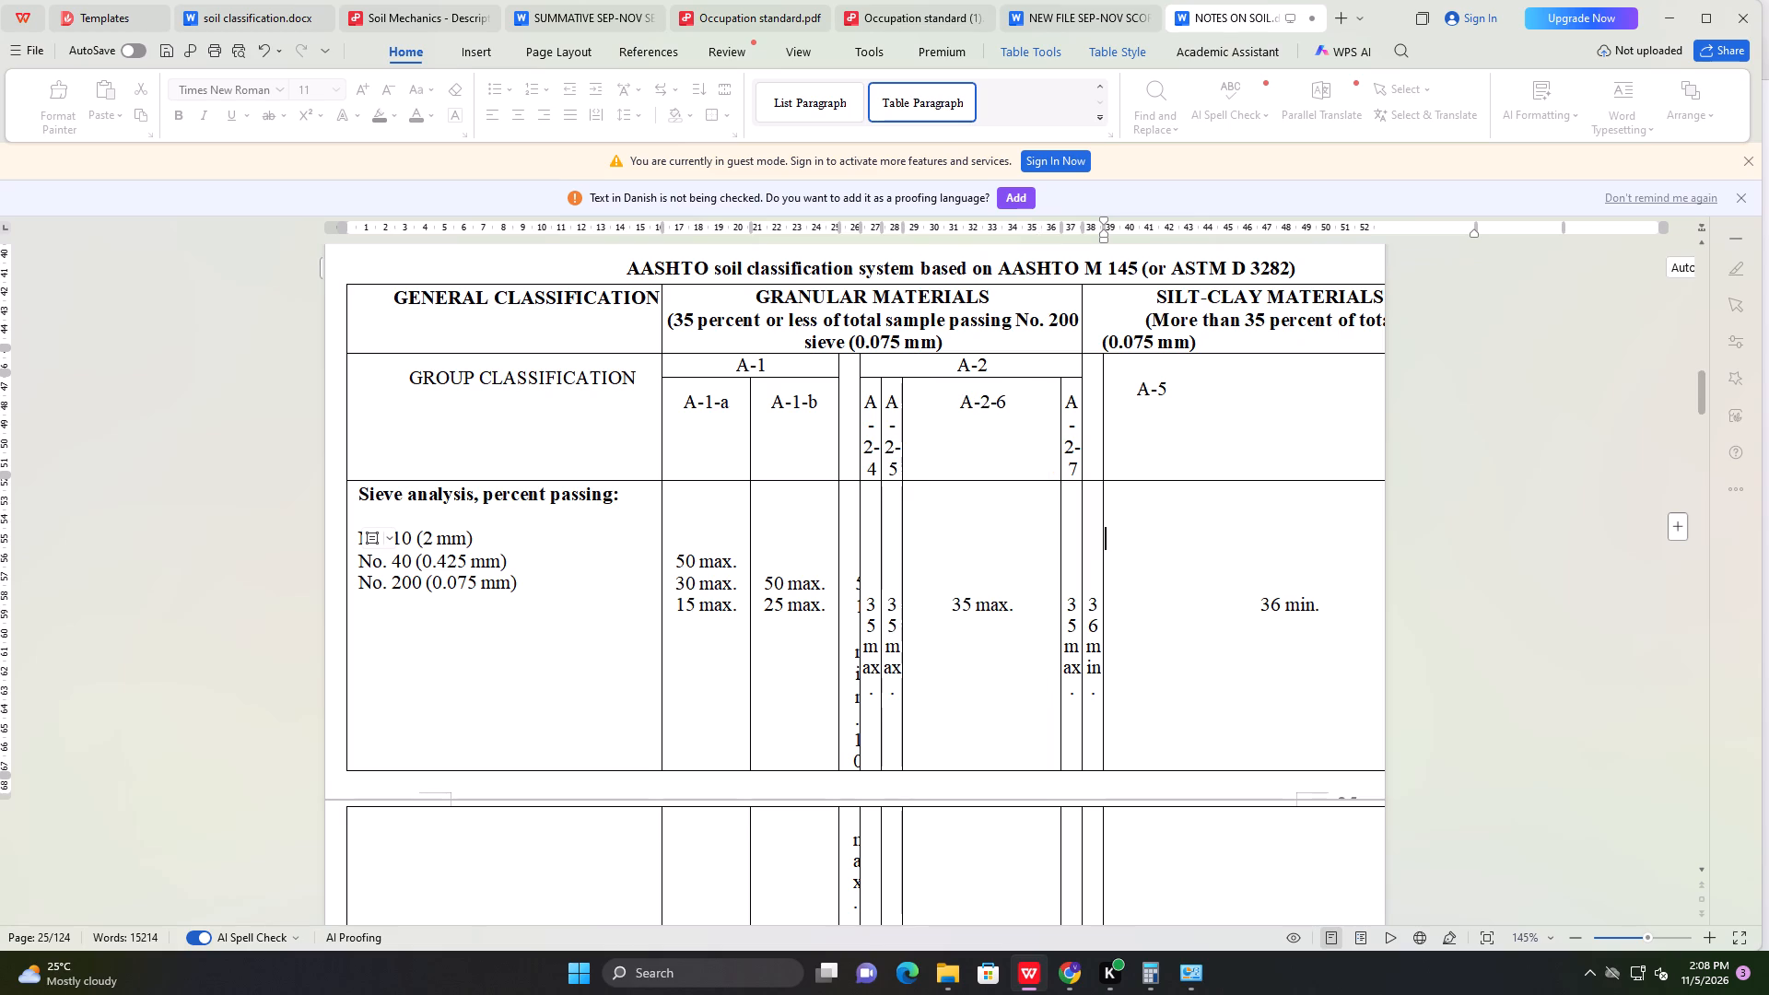
left_click_drag(1061, 555, 1016, 556)
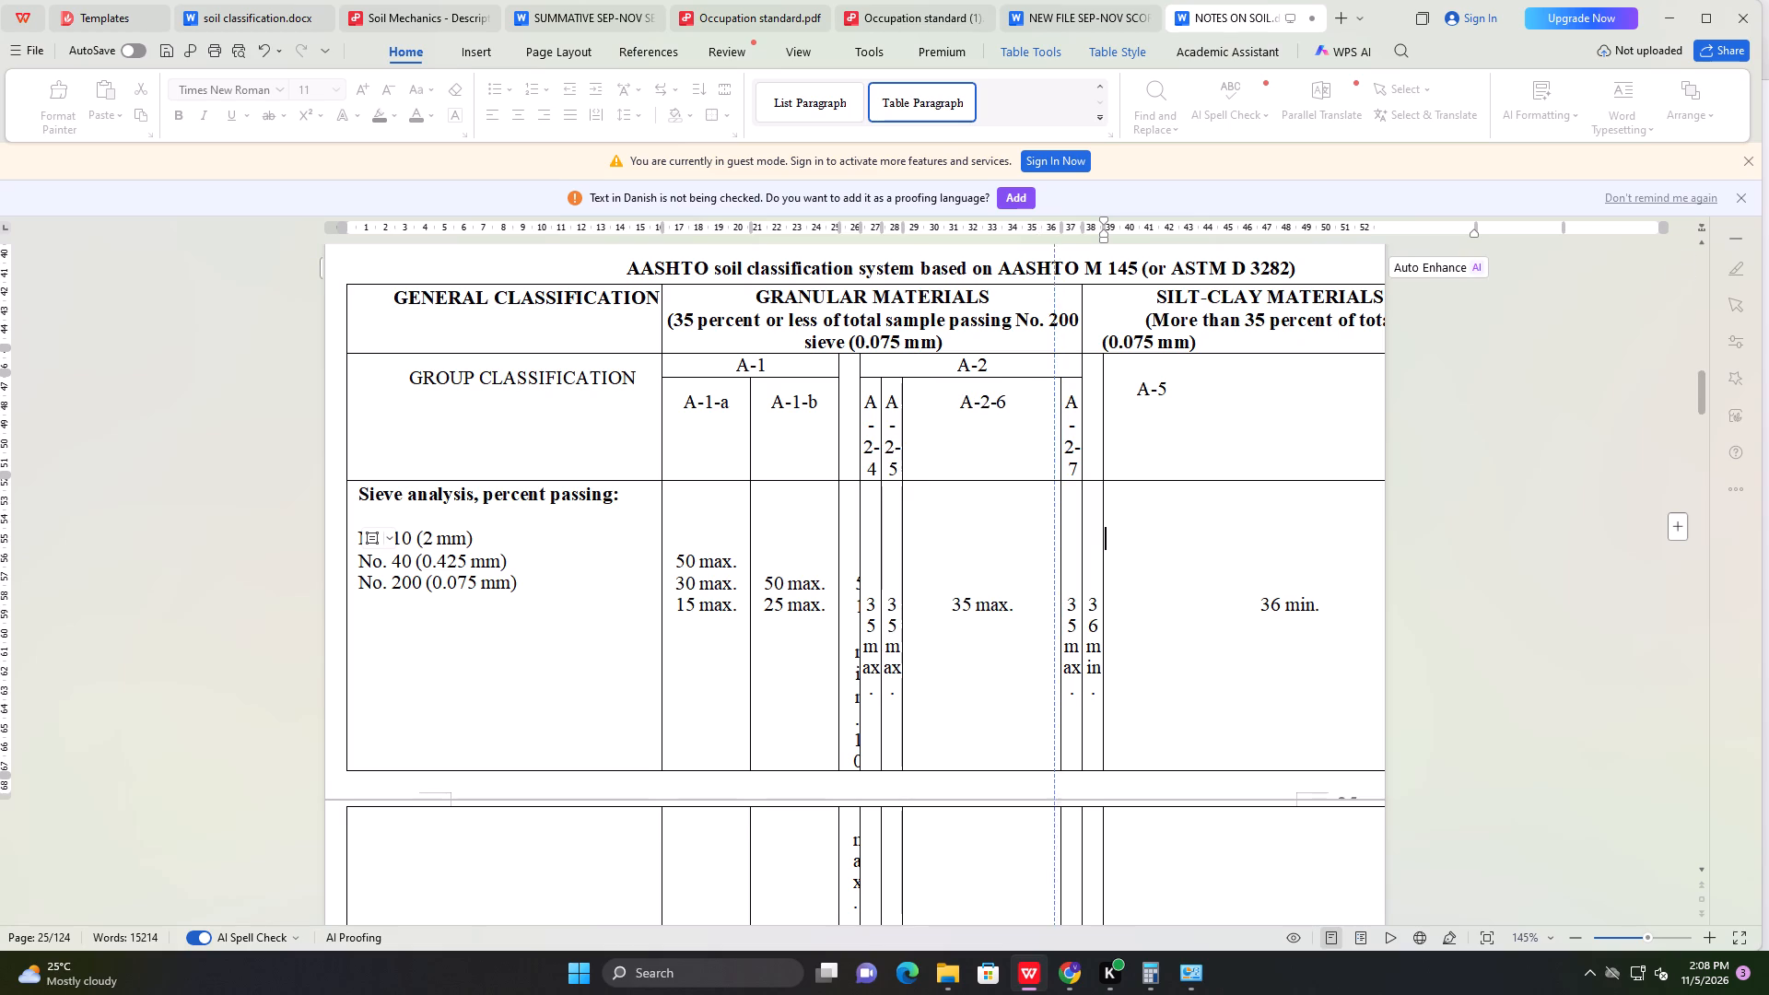
left_click_drag(1016, 556, 911, 552)
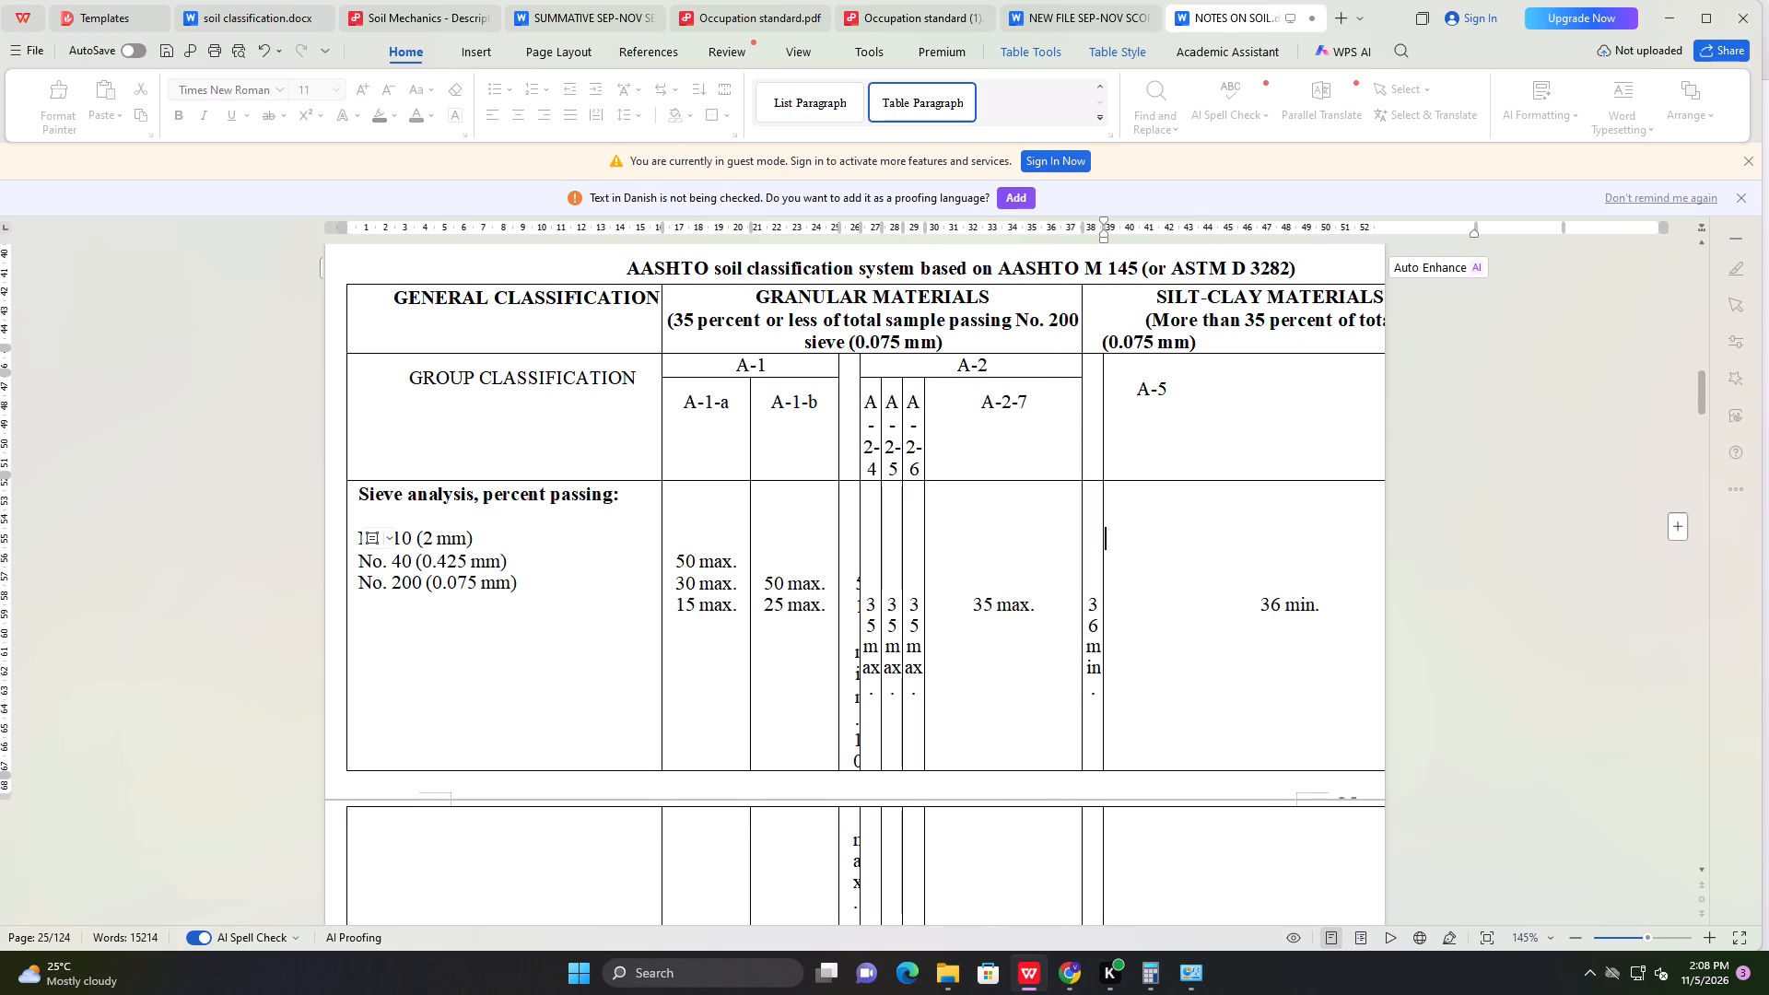
left_click_drag(1081, 550, 966, 550)
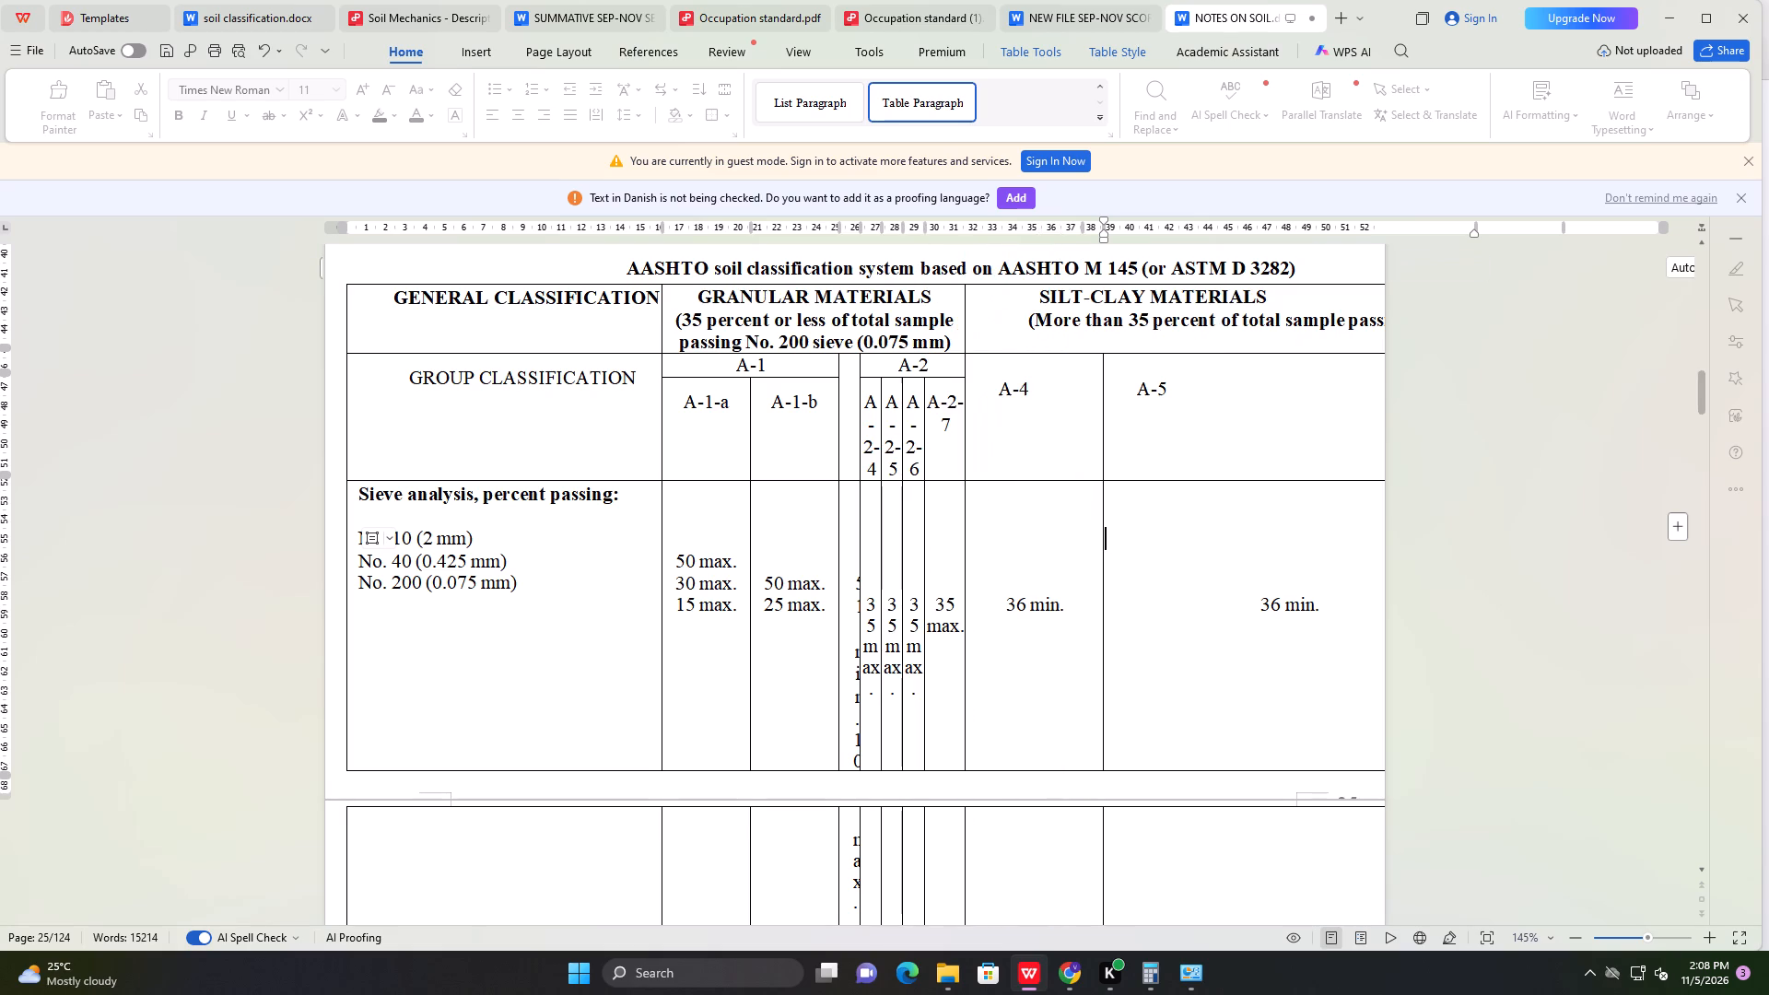
left_click_drag(1102, 559, 1016, 562)
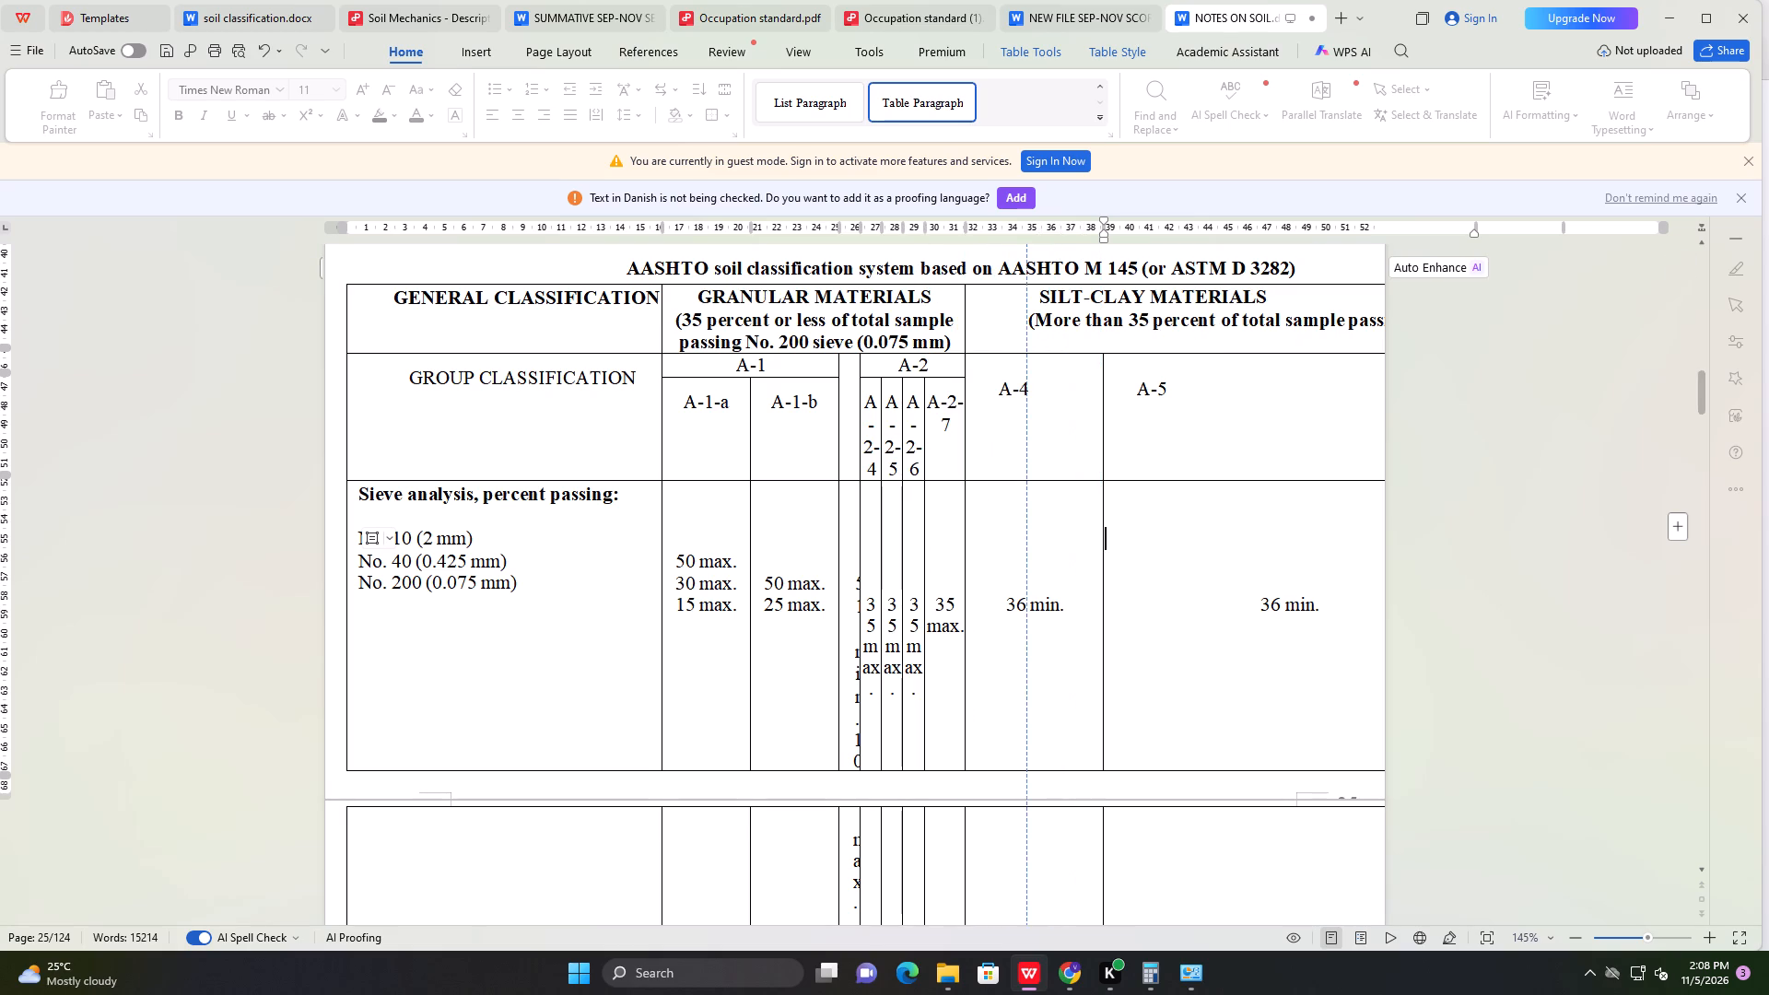
left_click_drag(1016, 562, 990, 561)
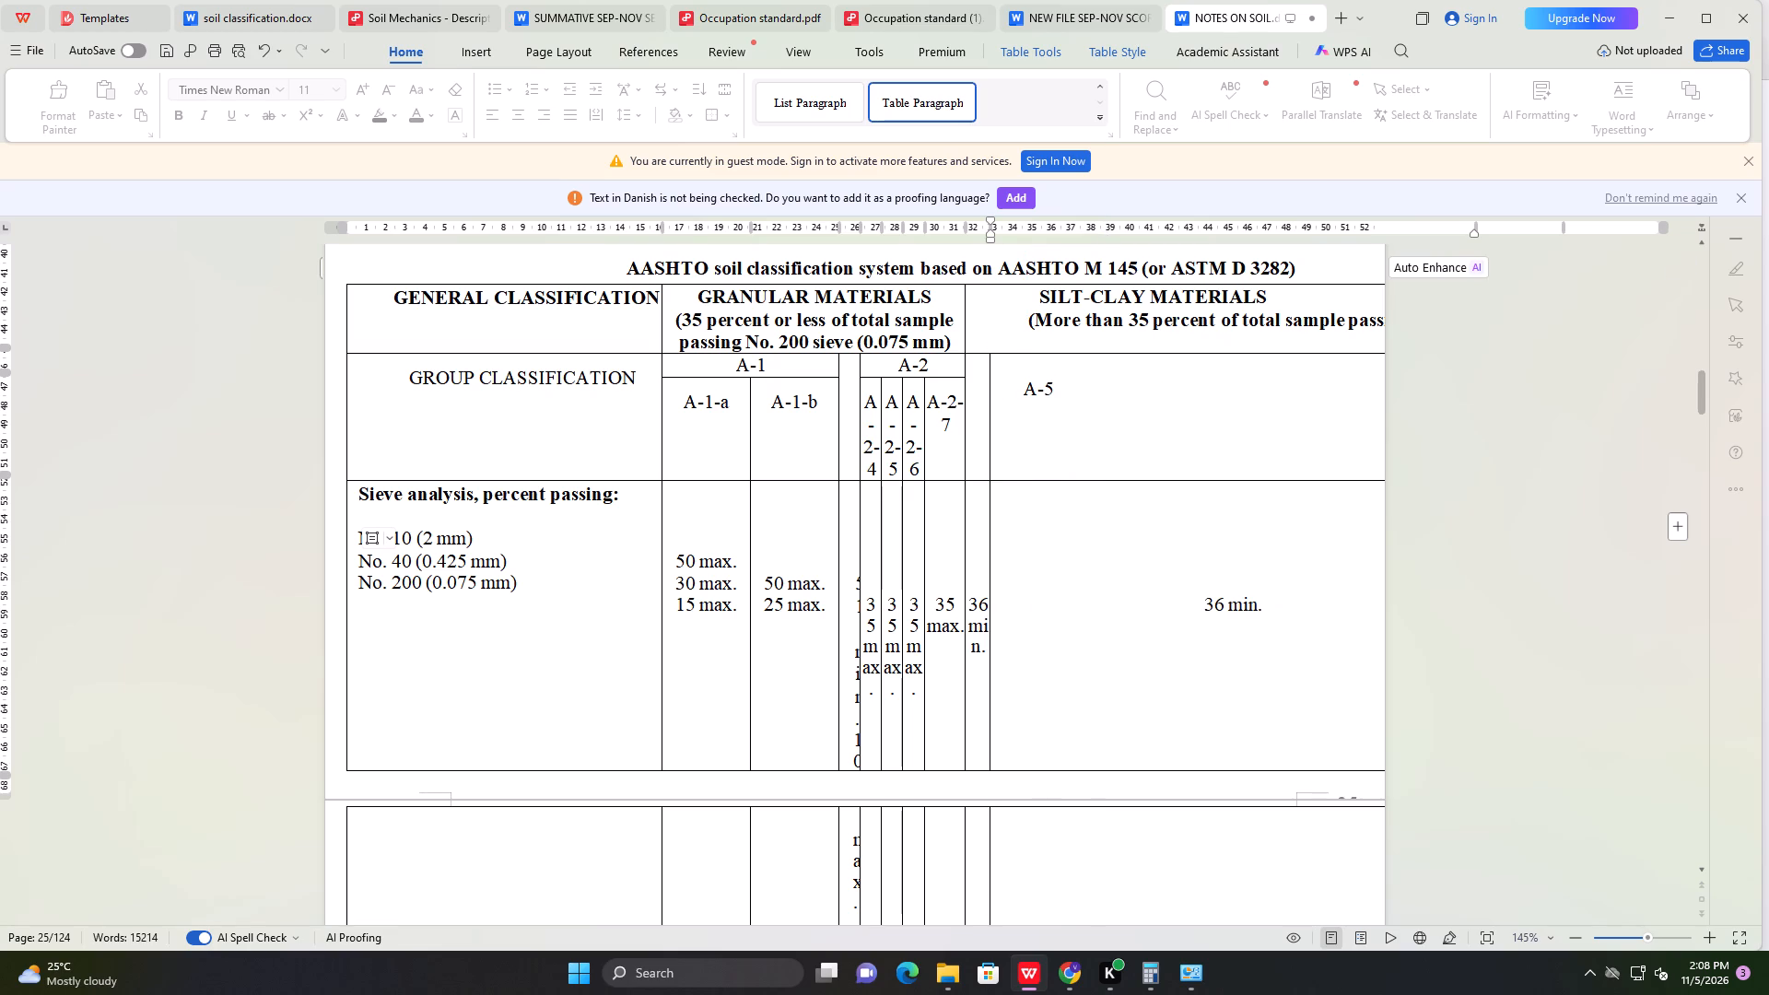
Narrow the General Classification column so its heading wraps onto two lines, and tighten the A-1-a and A-1-b columns.
left_click_drag(662, 570, 563, 556)
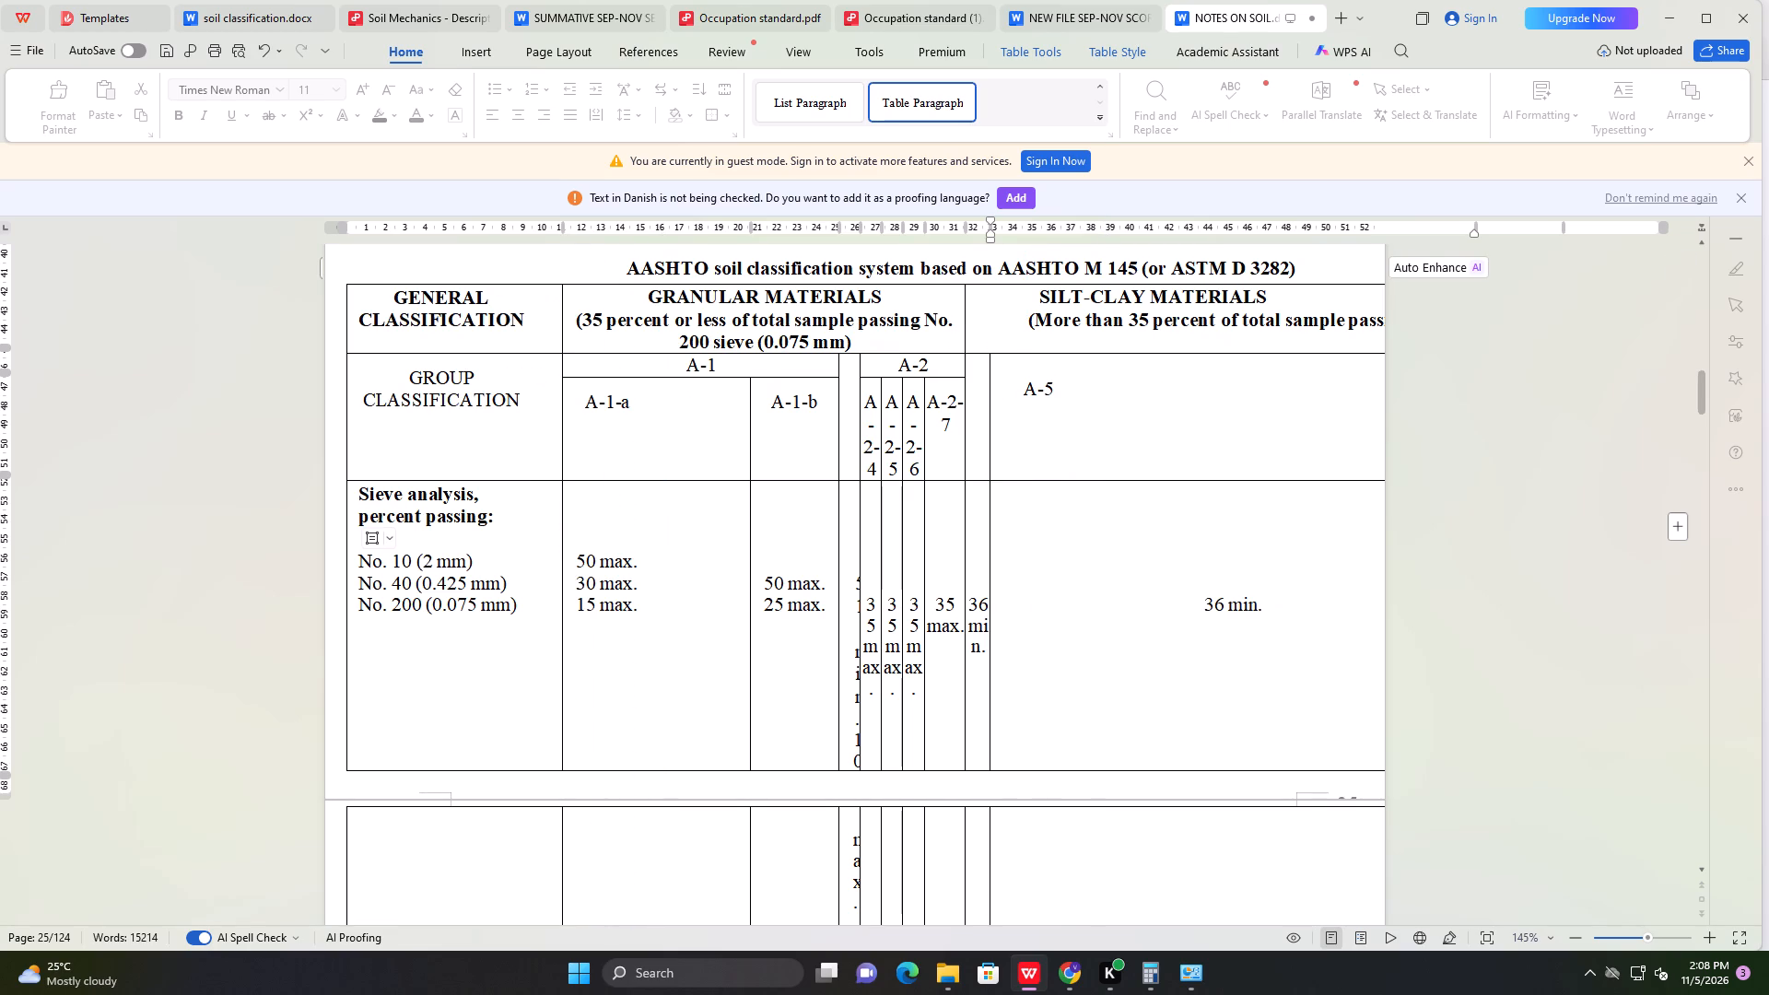
left_click_drag(751, 544, 626, 538)
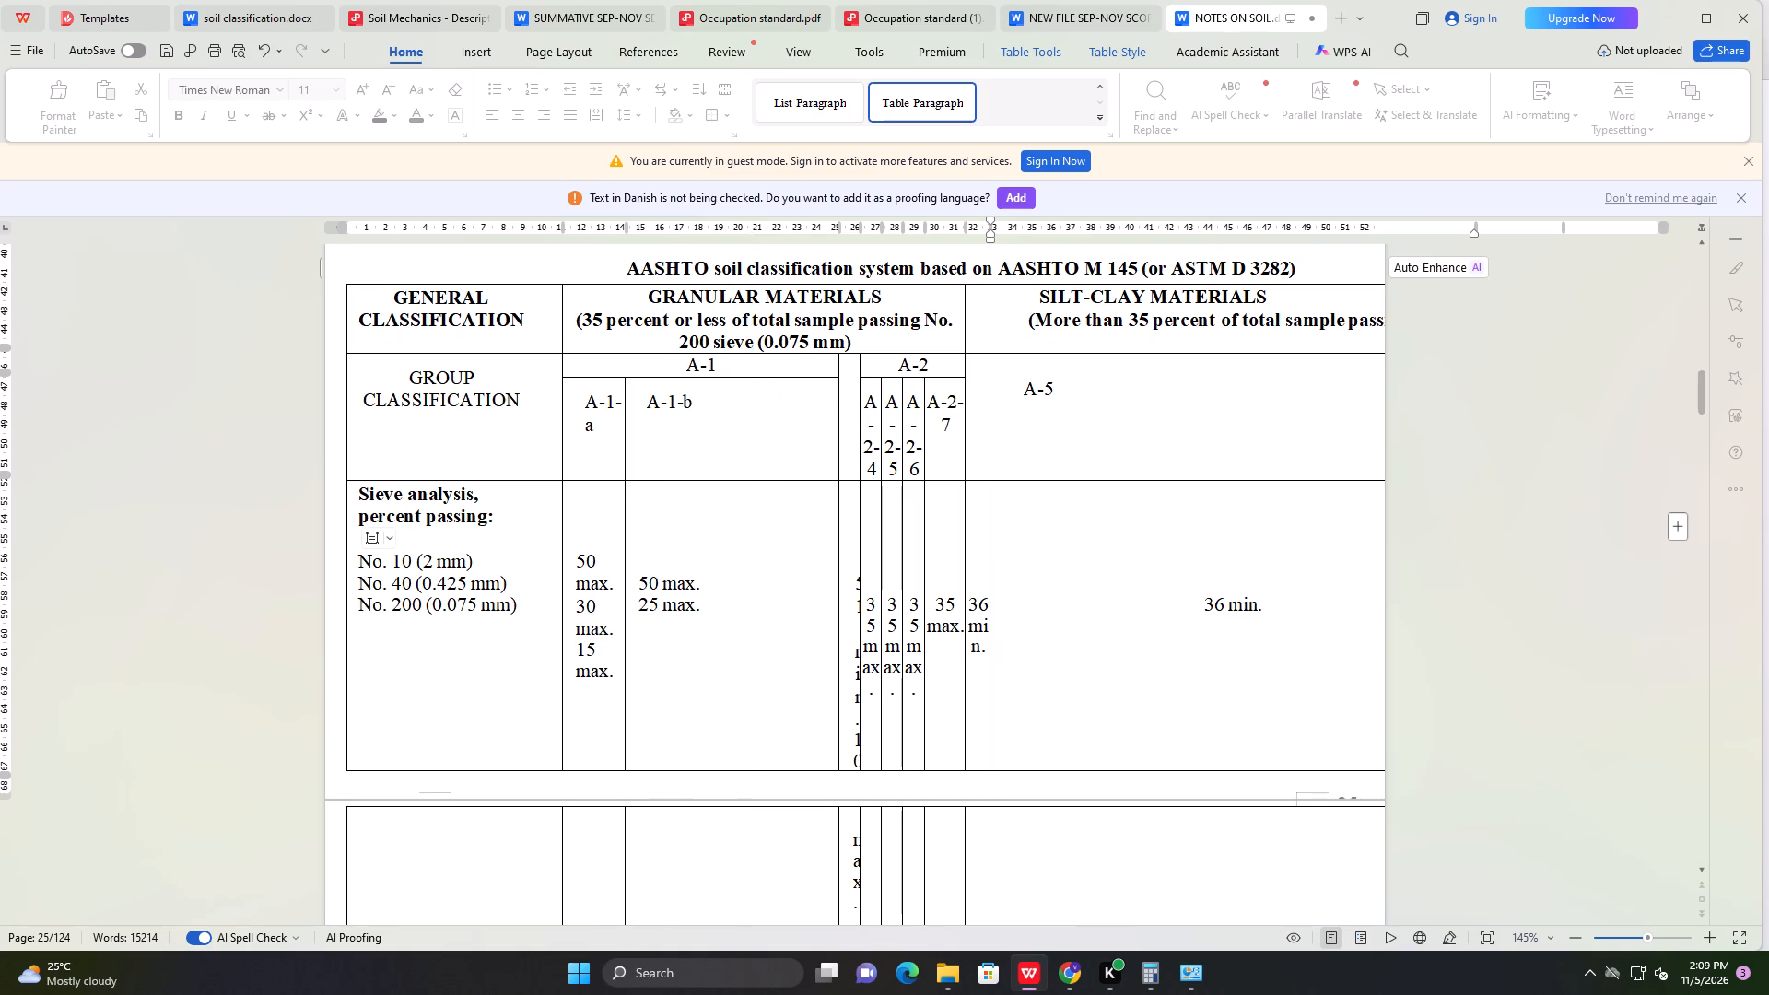
left_click_drag(837, 540, 698, 535)
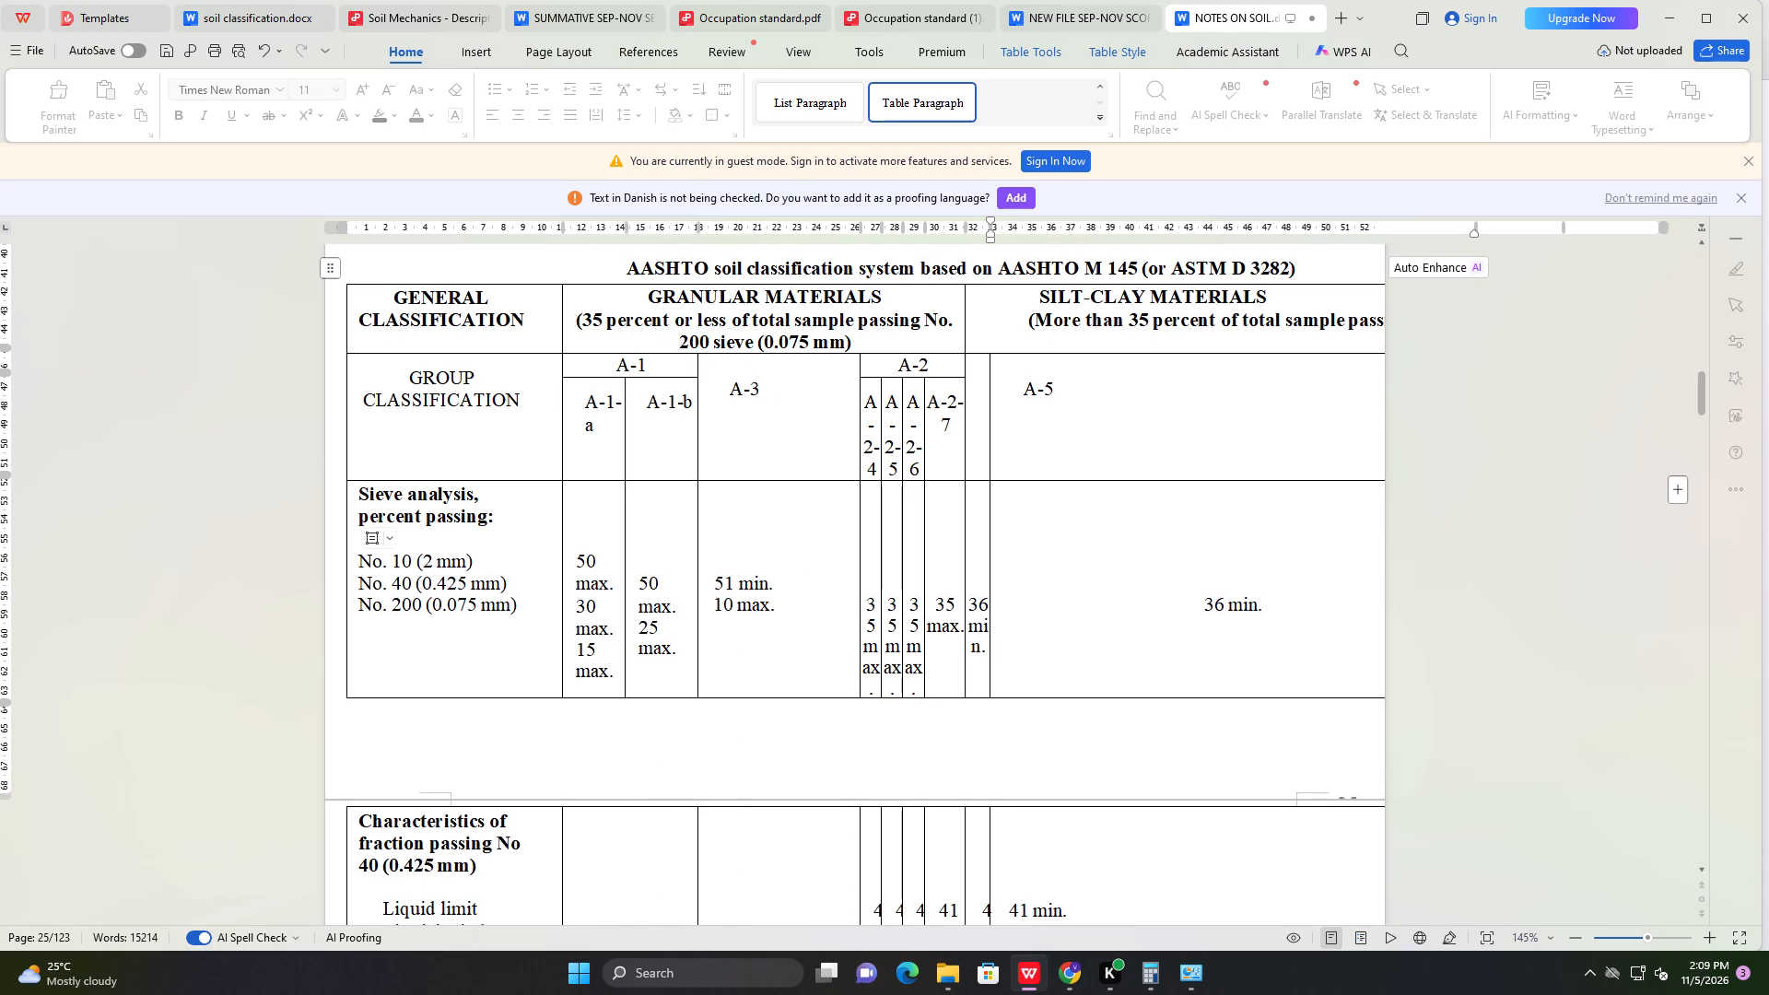
Move the right-hand borders of A-3, A-2-4, A-2-5, A-2-6, A-2-7 and A-4 in turn toward the A-1-b column, bringing A-5 closer.
left_click_drag(858, 535, 766, 534)
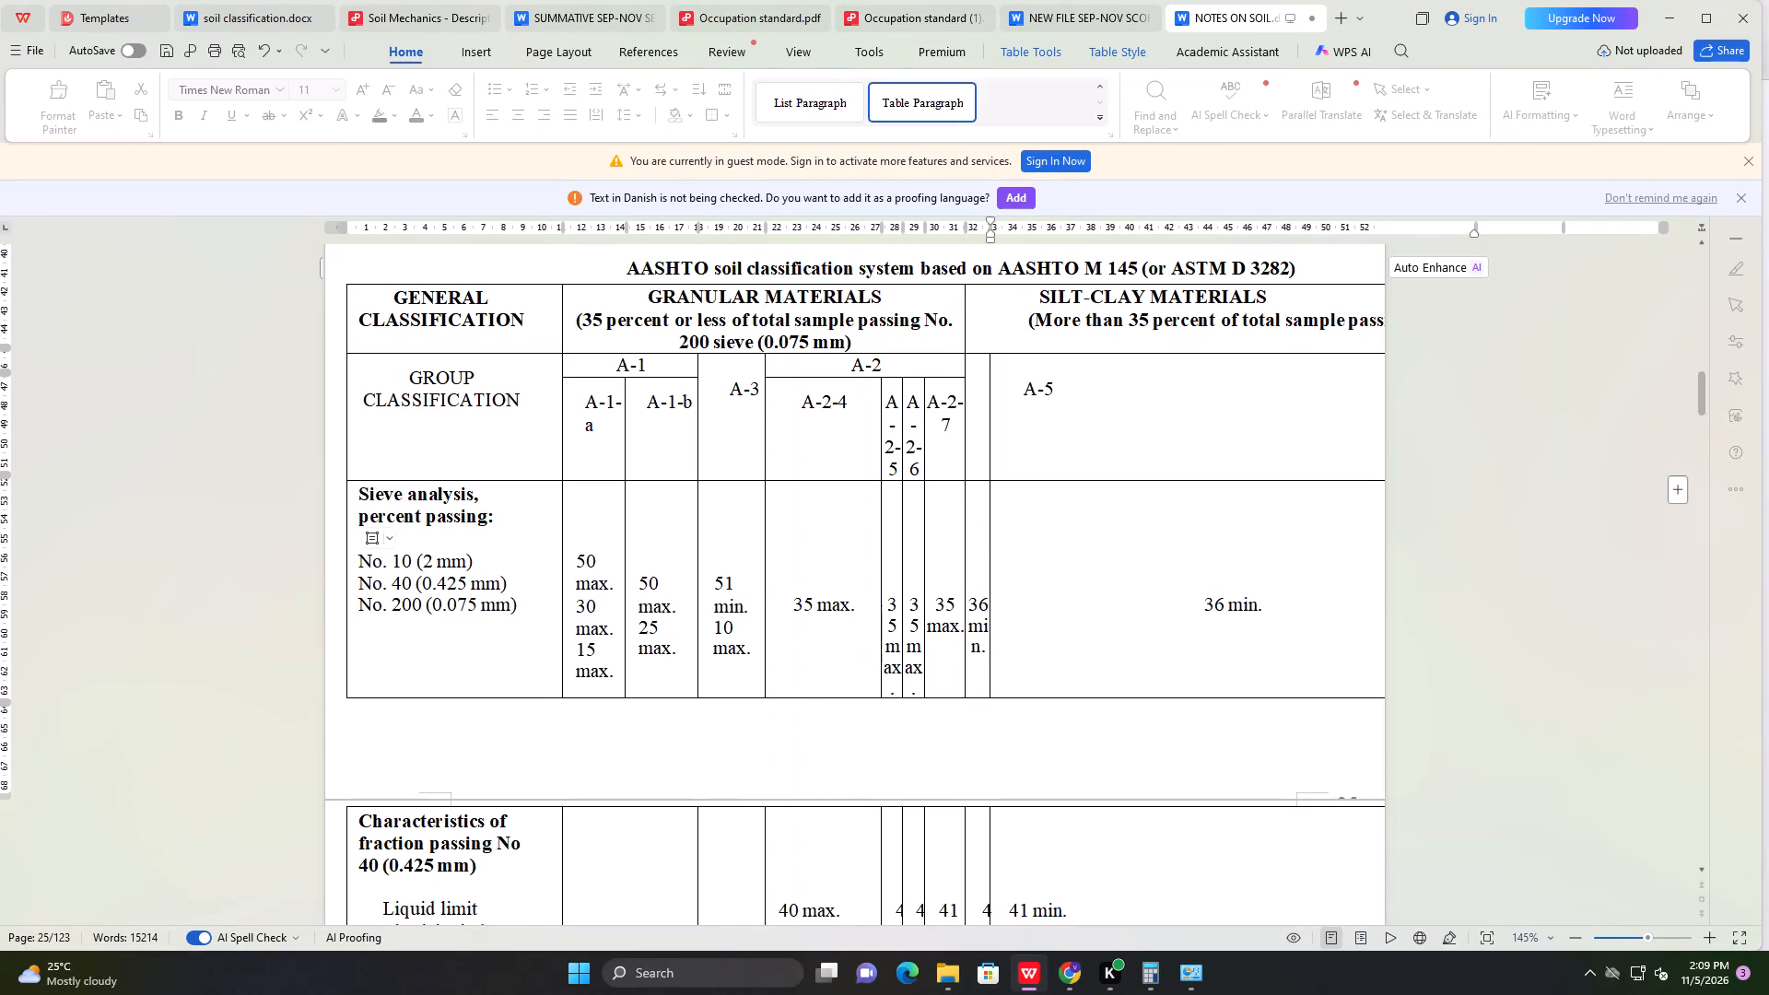
left_click_drag(880, 530, 737, 528)
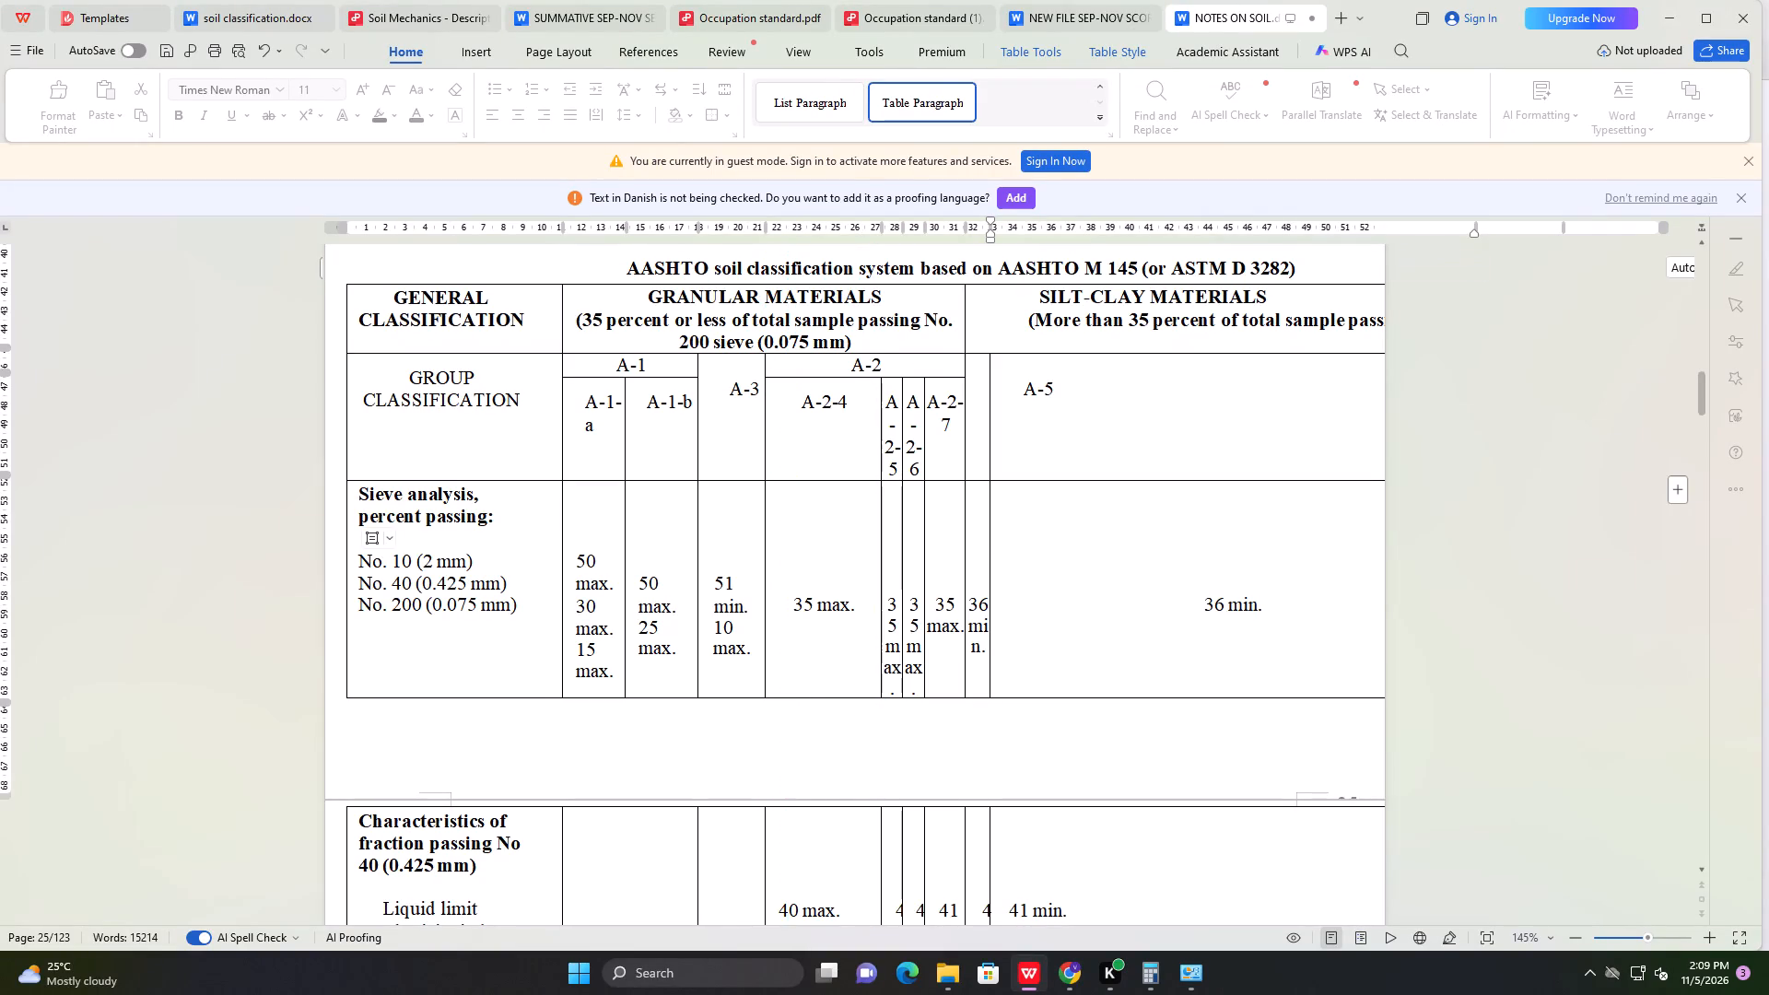
left_click_drag(902, 531, 827, 532)
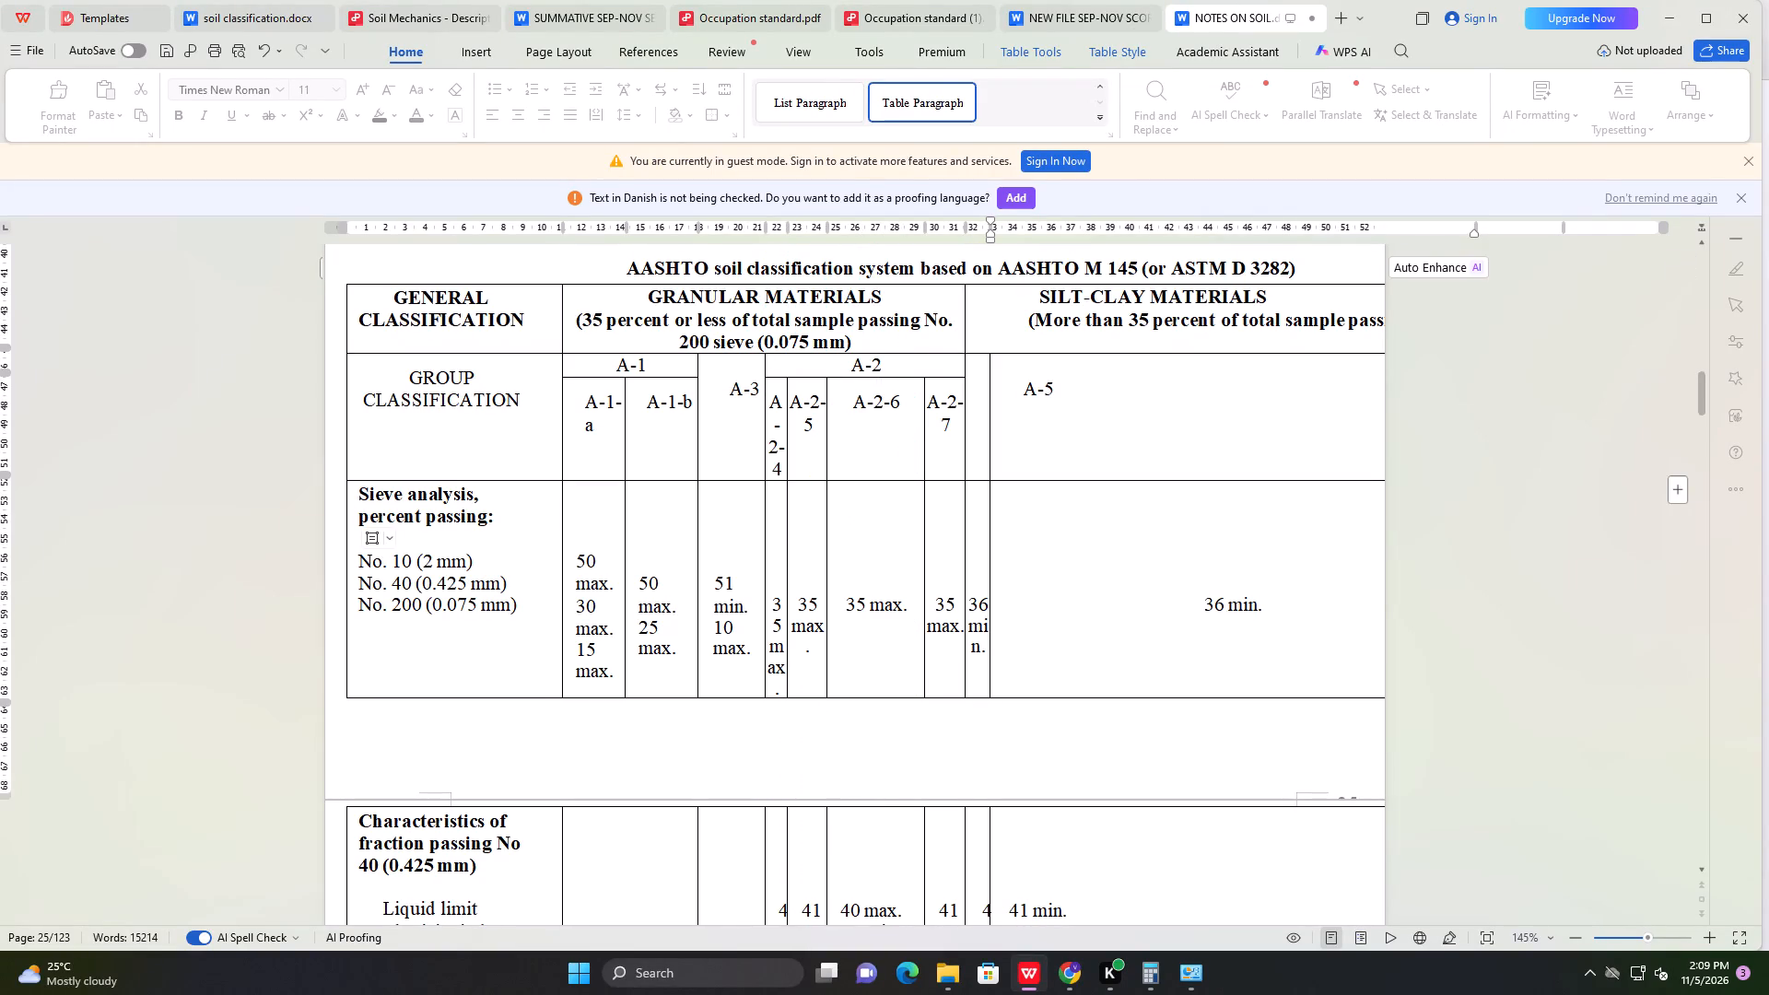
left_click_drag(923, 536, 791, 532)
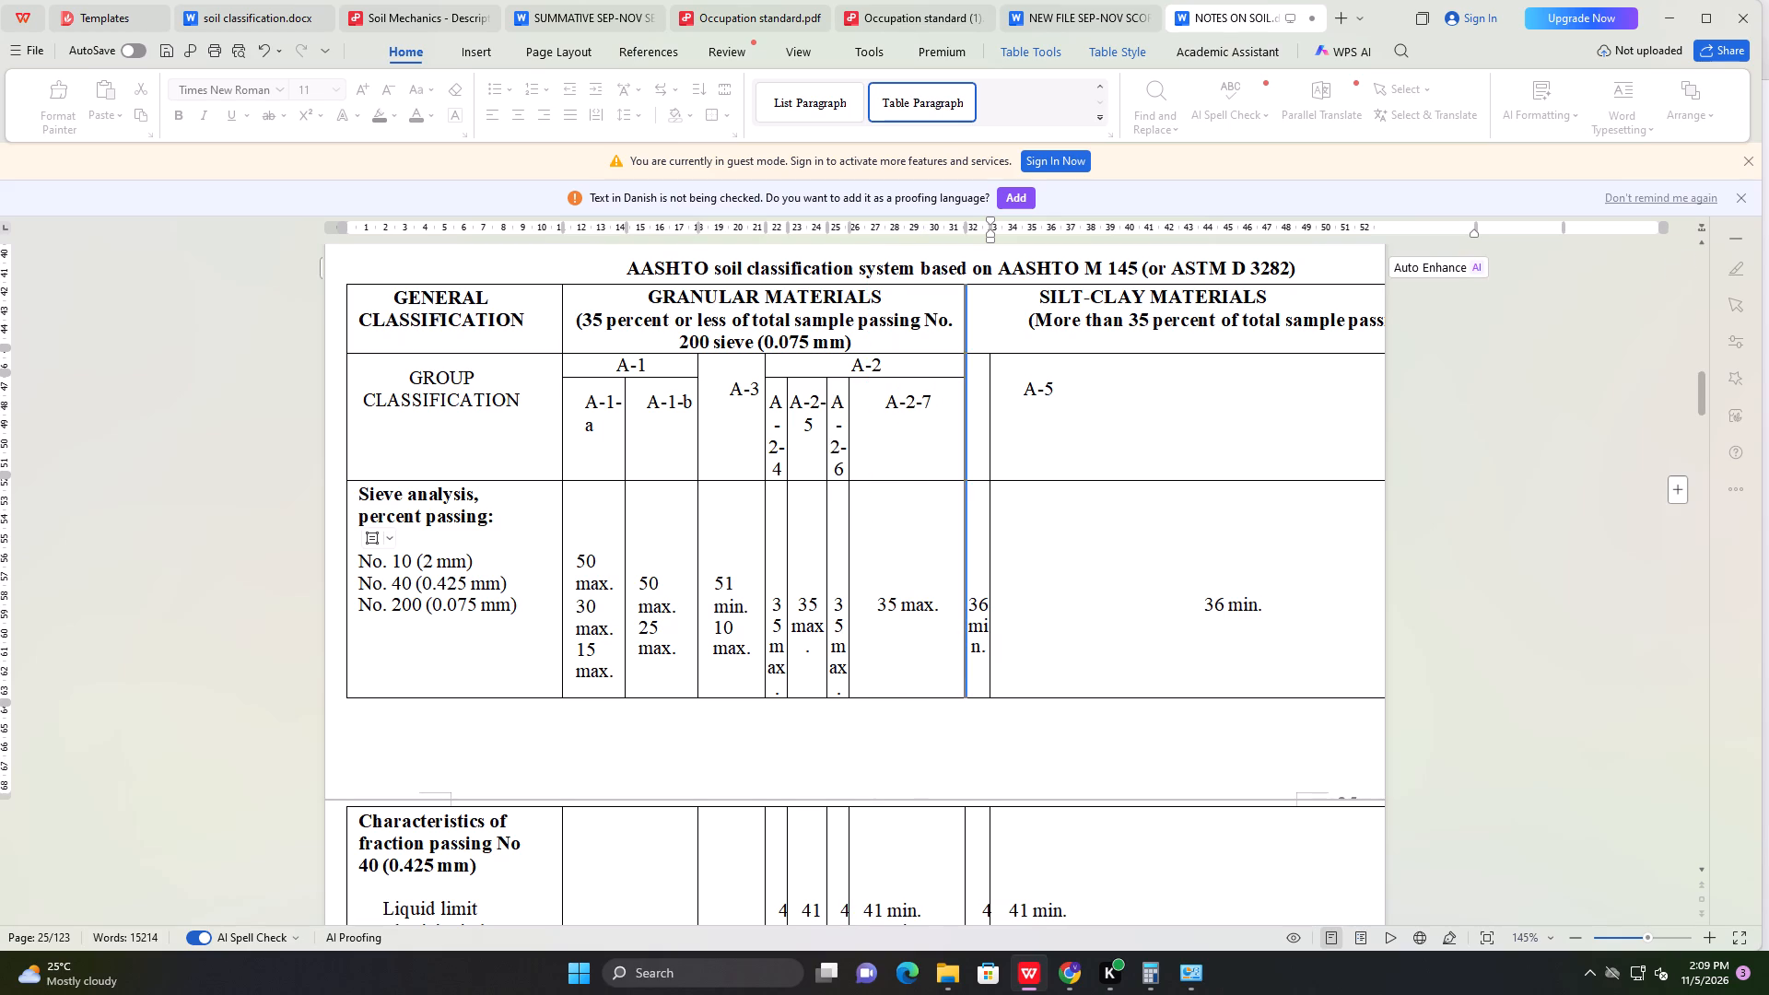
left_click_drag(967, 533, 865, 533)
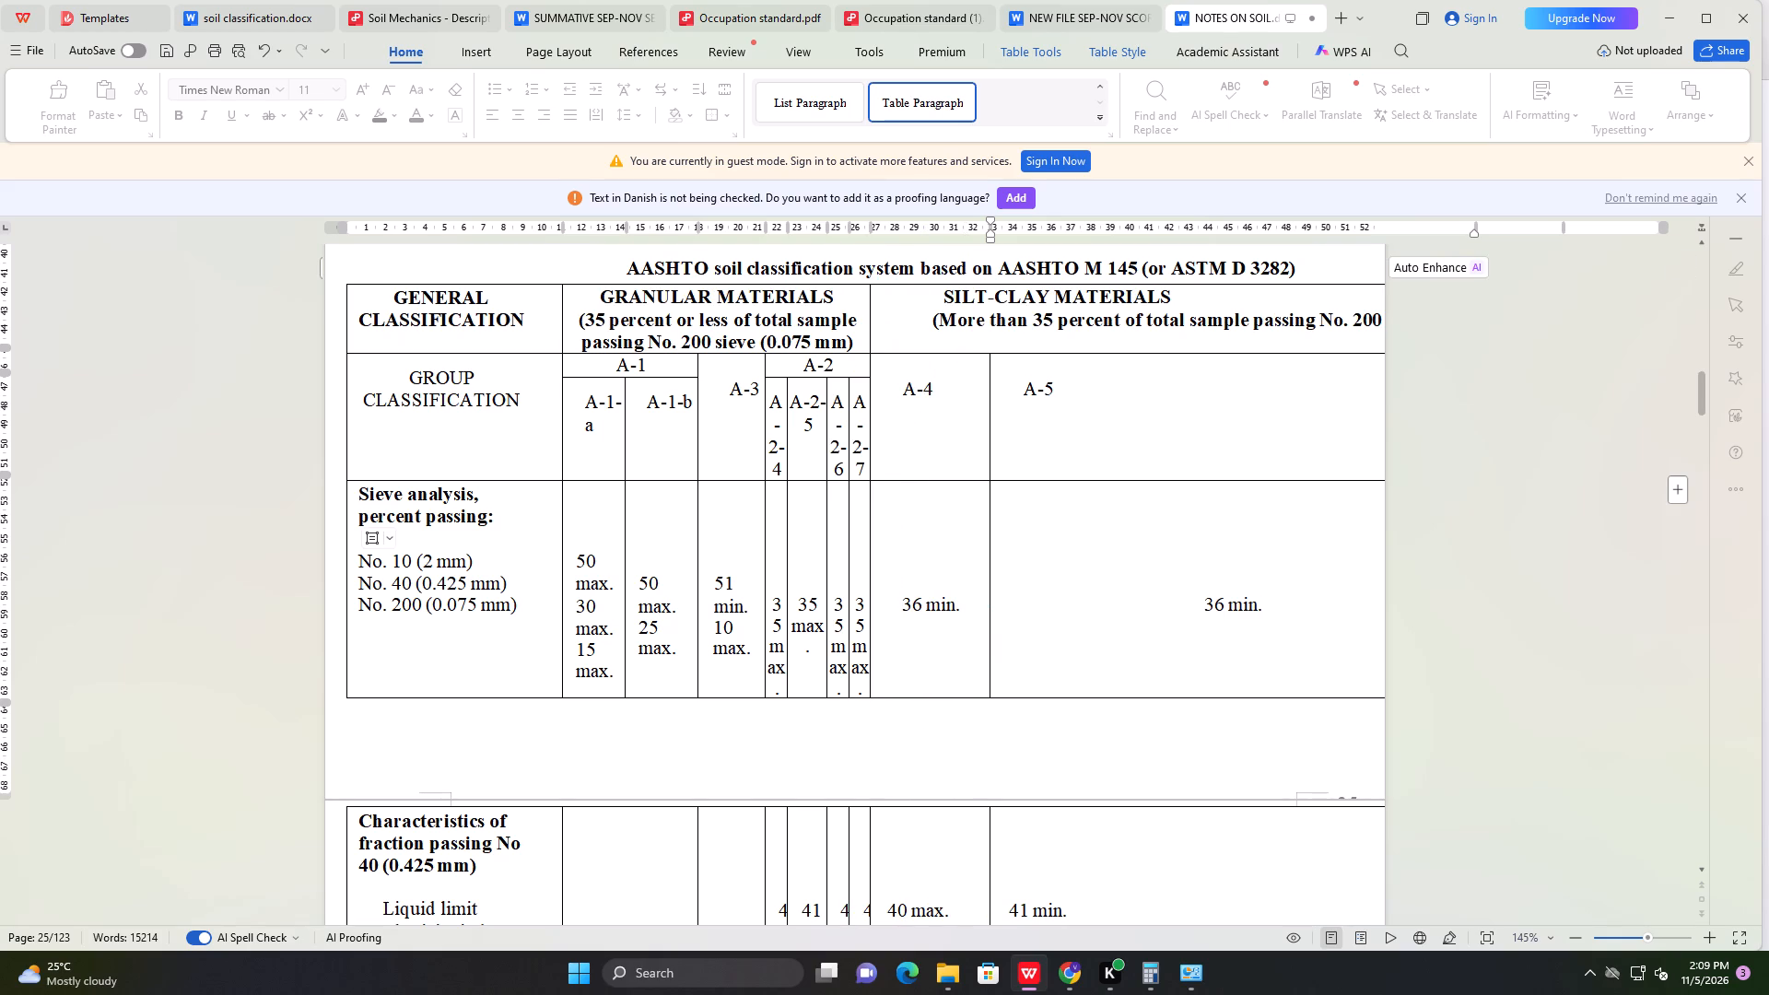
left_click_drag(991, 528, 924, 533)
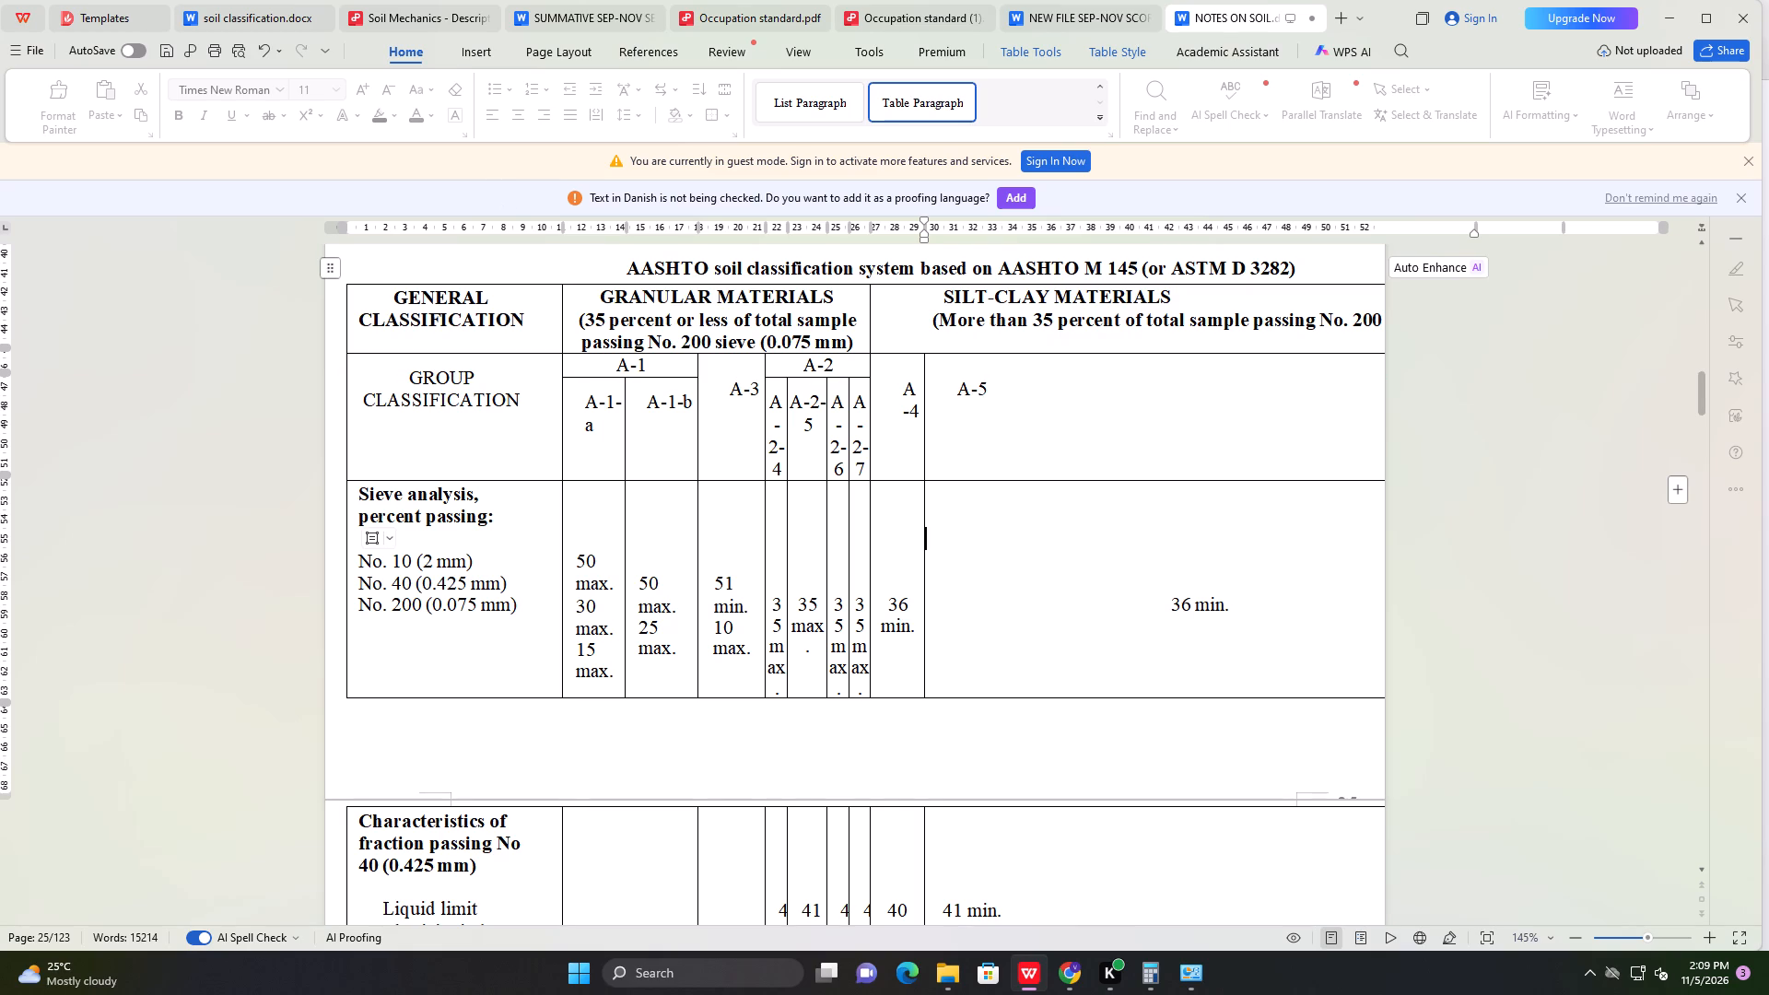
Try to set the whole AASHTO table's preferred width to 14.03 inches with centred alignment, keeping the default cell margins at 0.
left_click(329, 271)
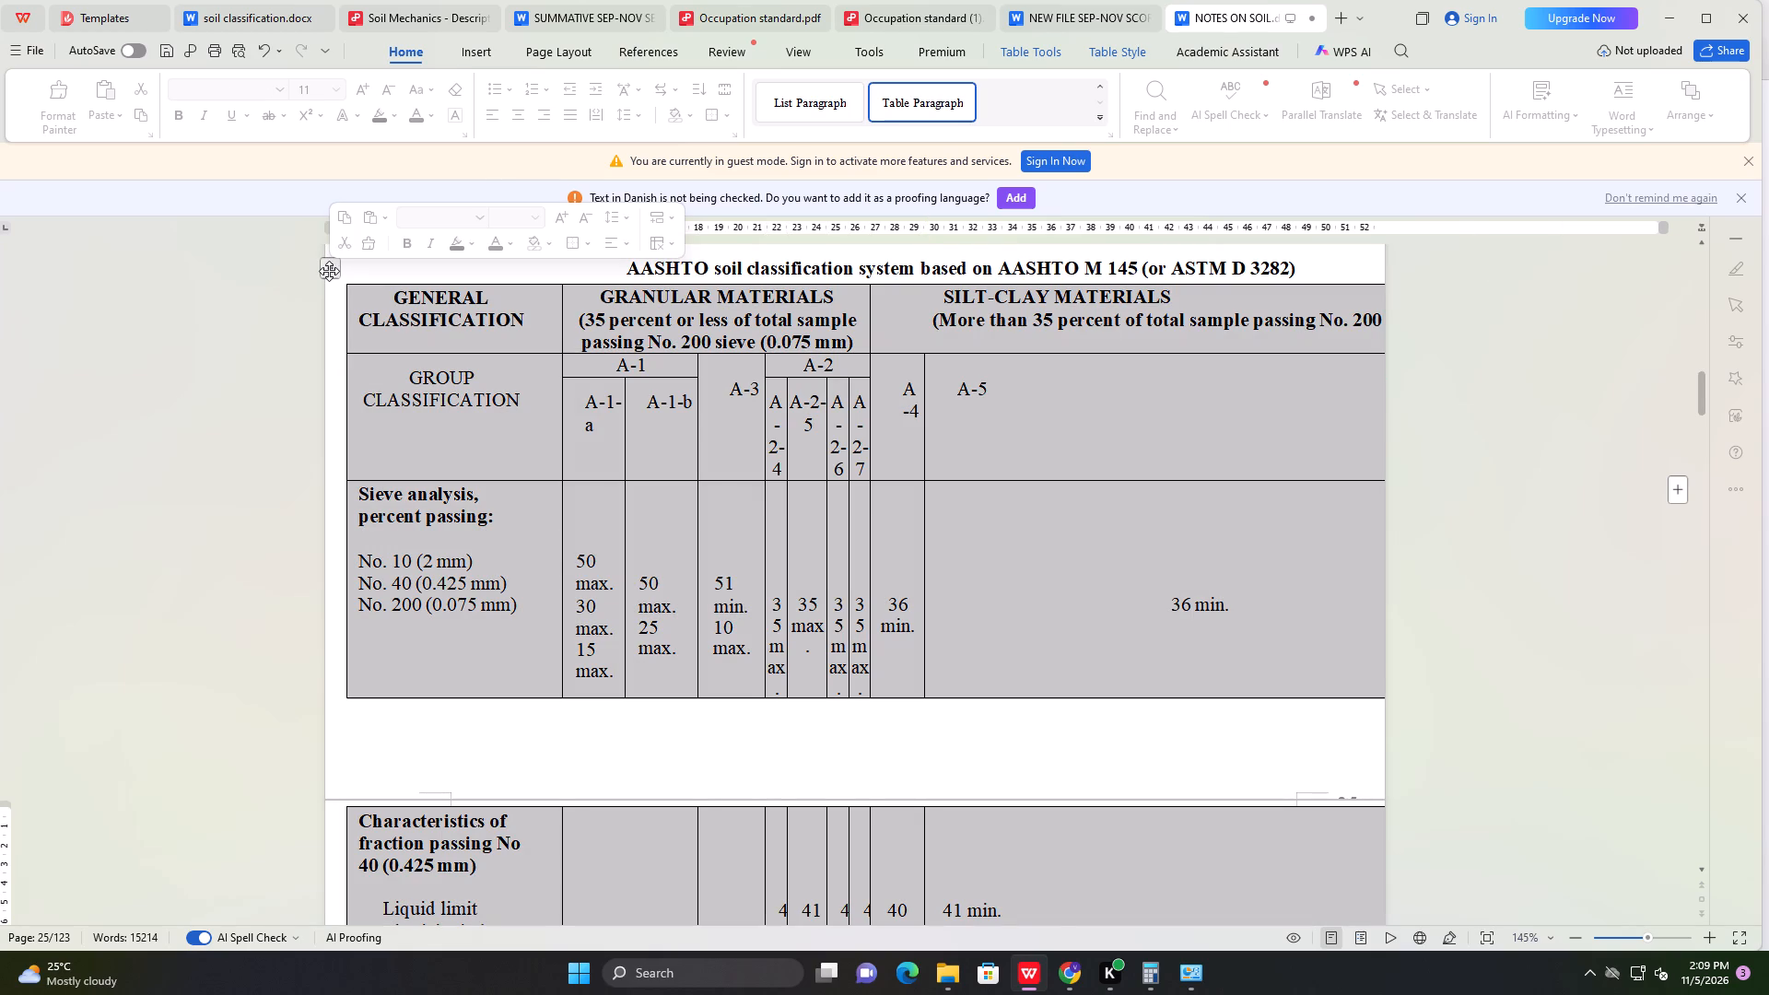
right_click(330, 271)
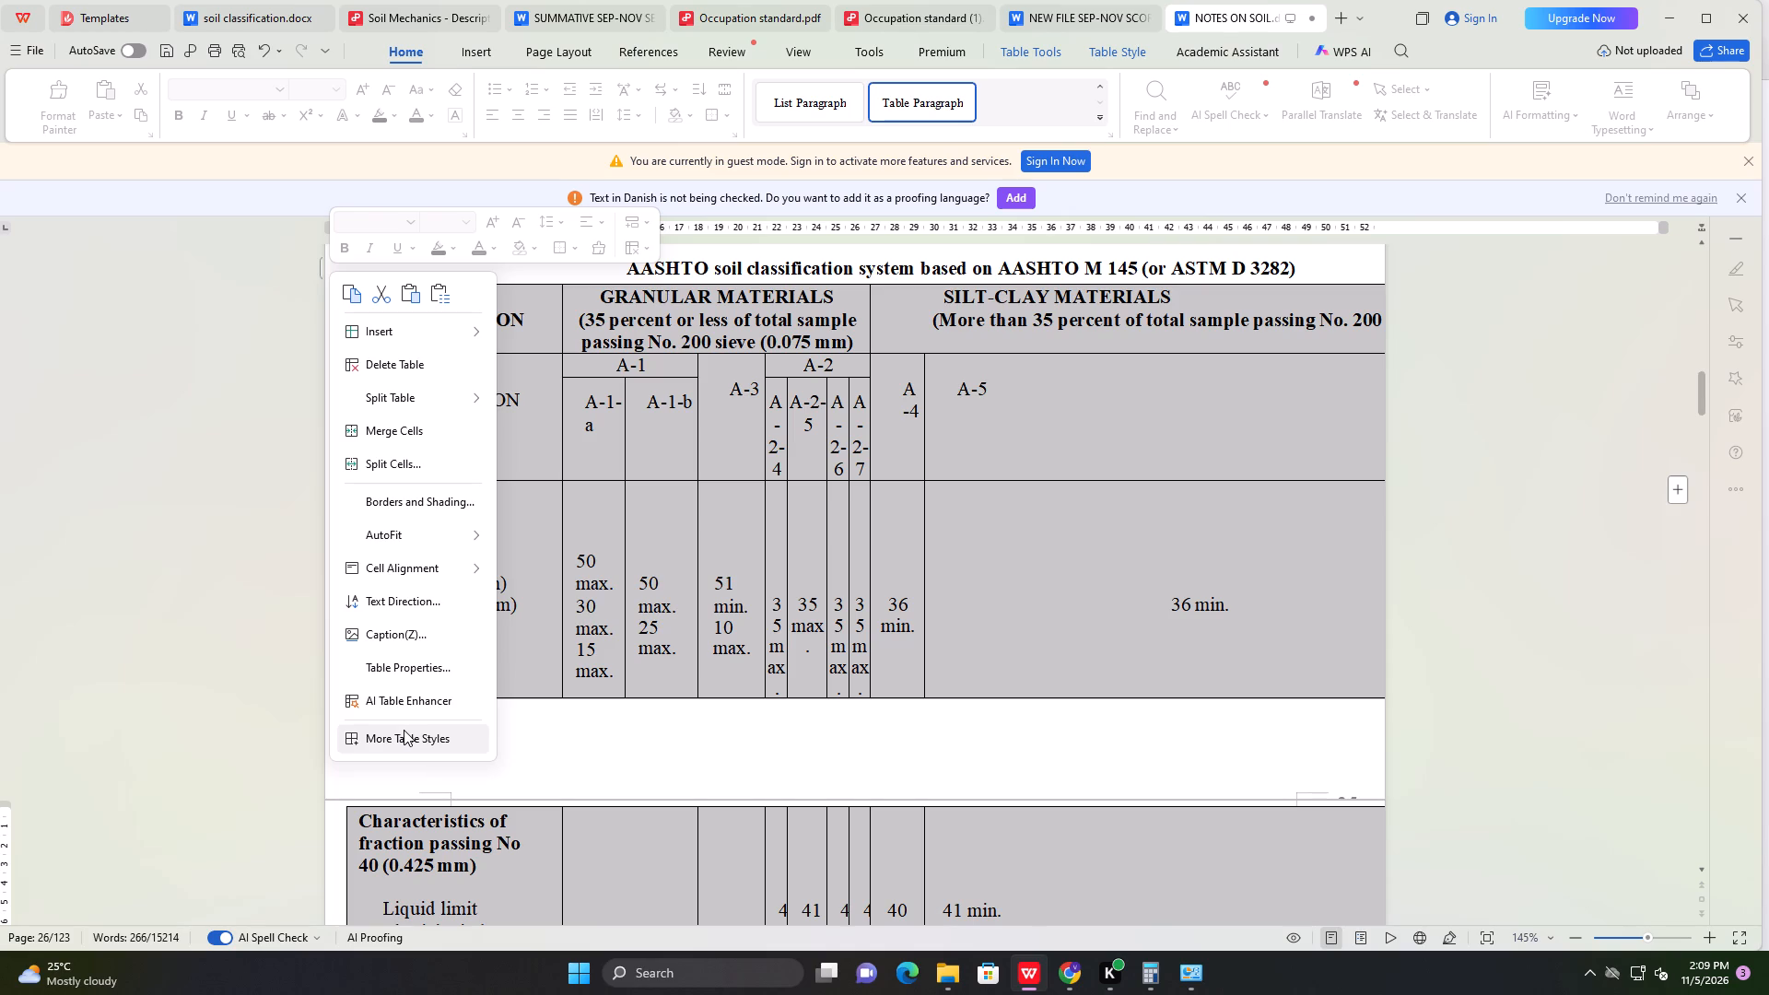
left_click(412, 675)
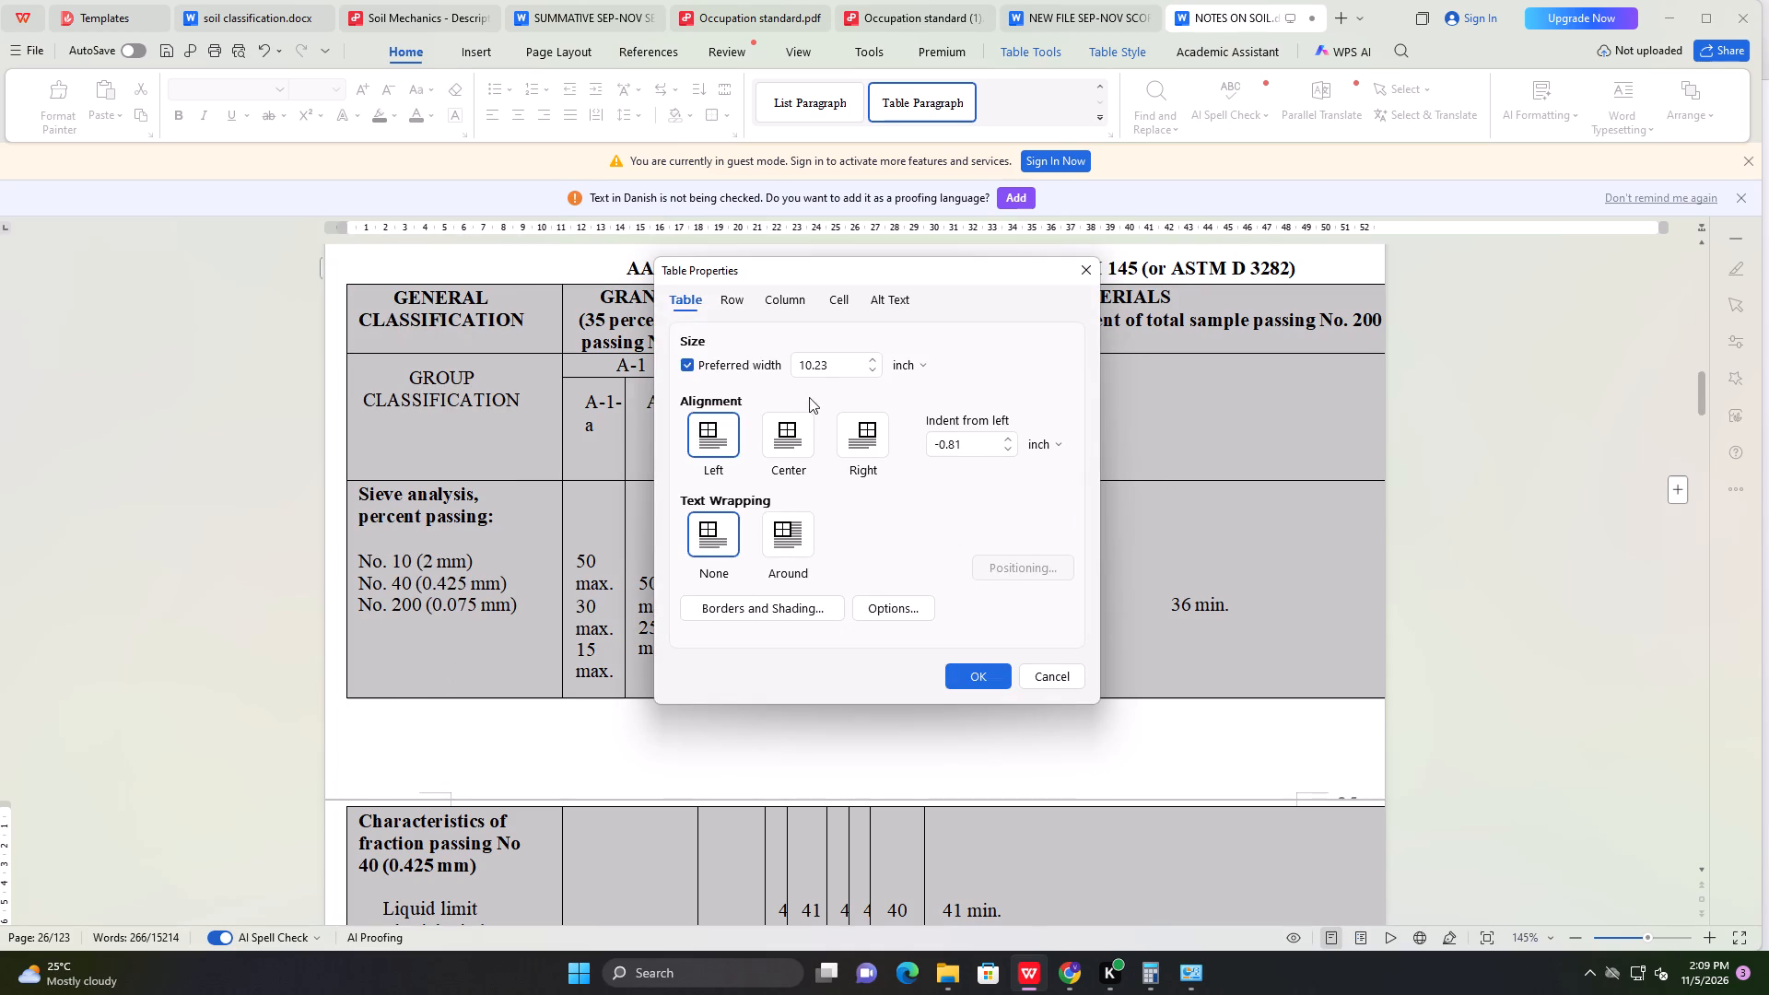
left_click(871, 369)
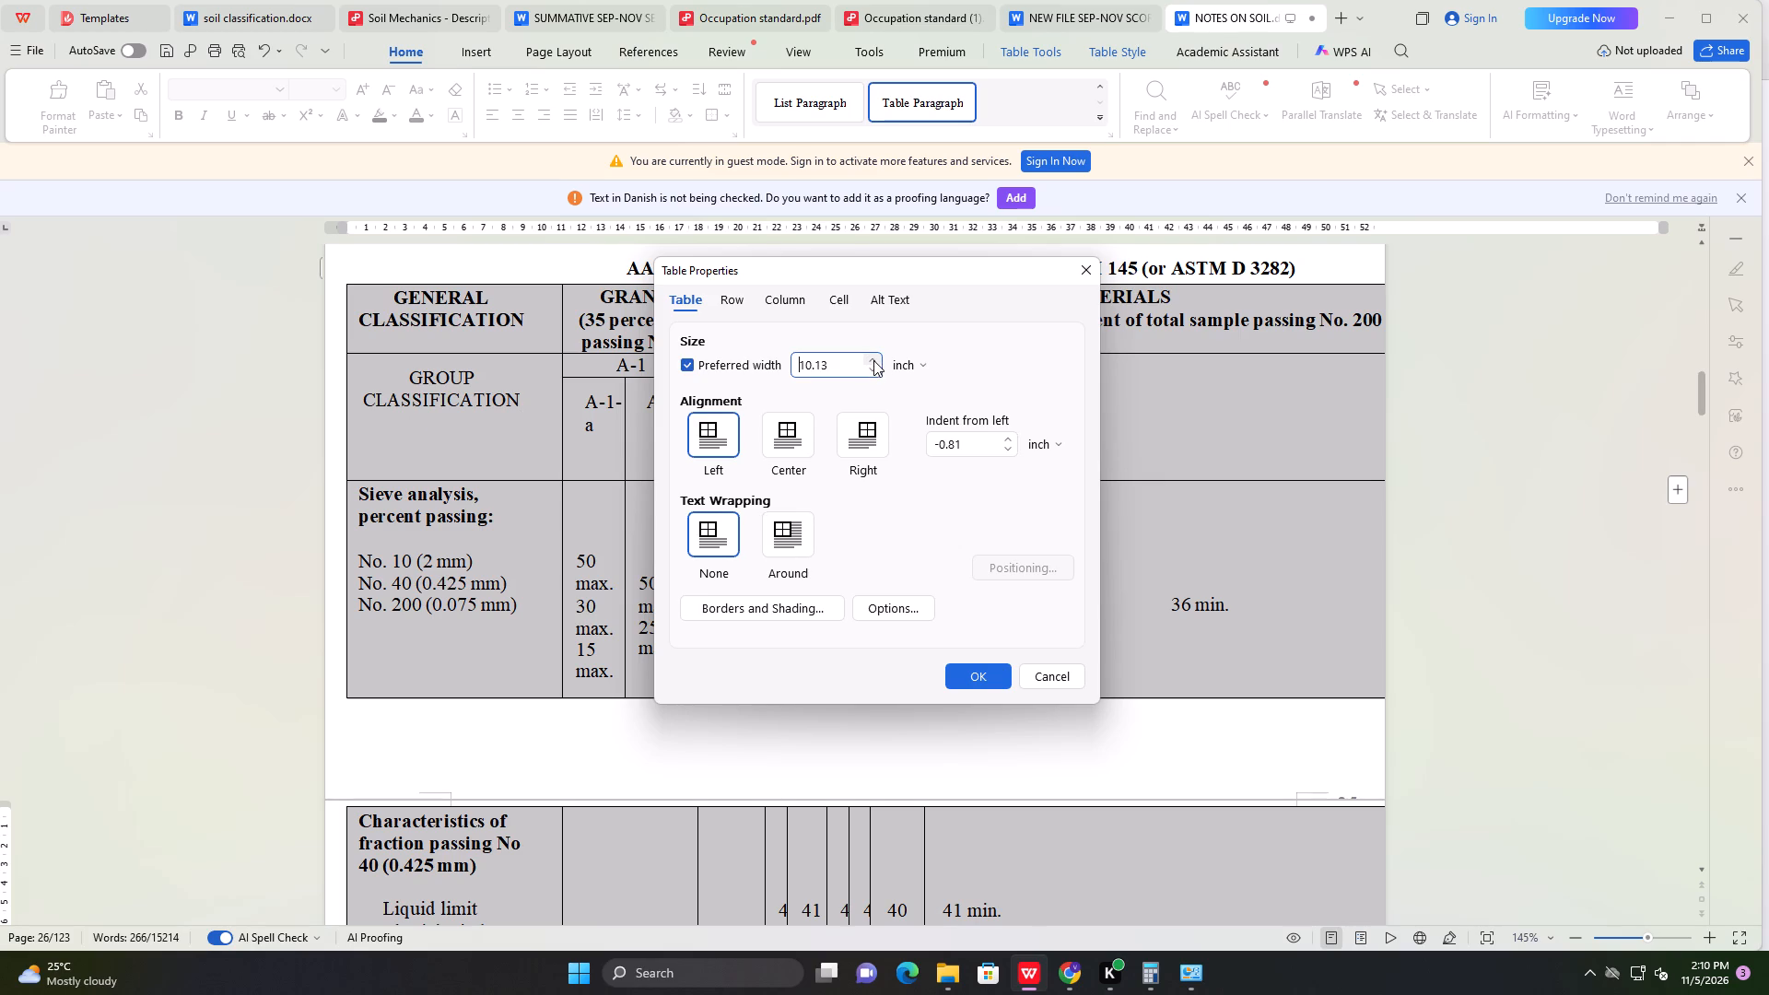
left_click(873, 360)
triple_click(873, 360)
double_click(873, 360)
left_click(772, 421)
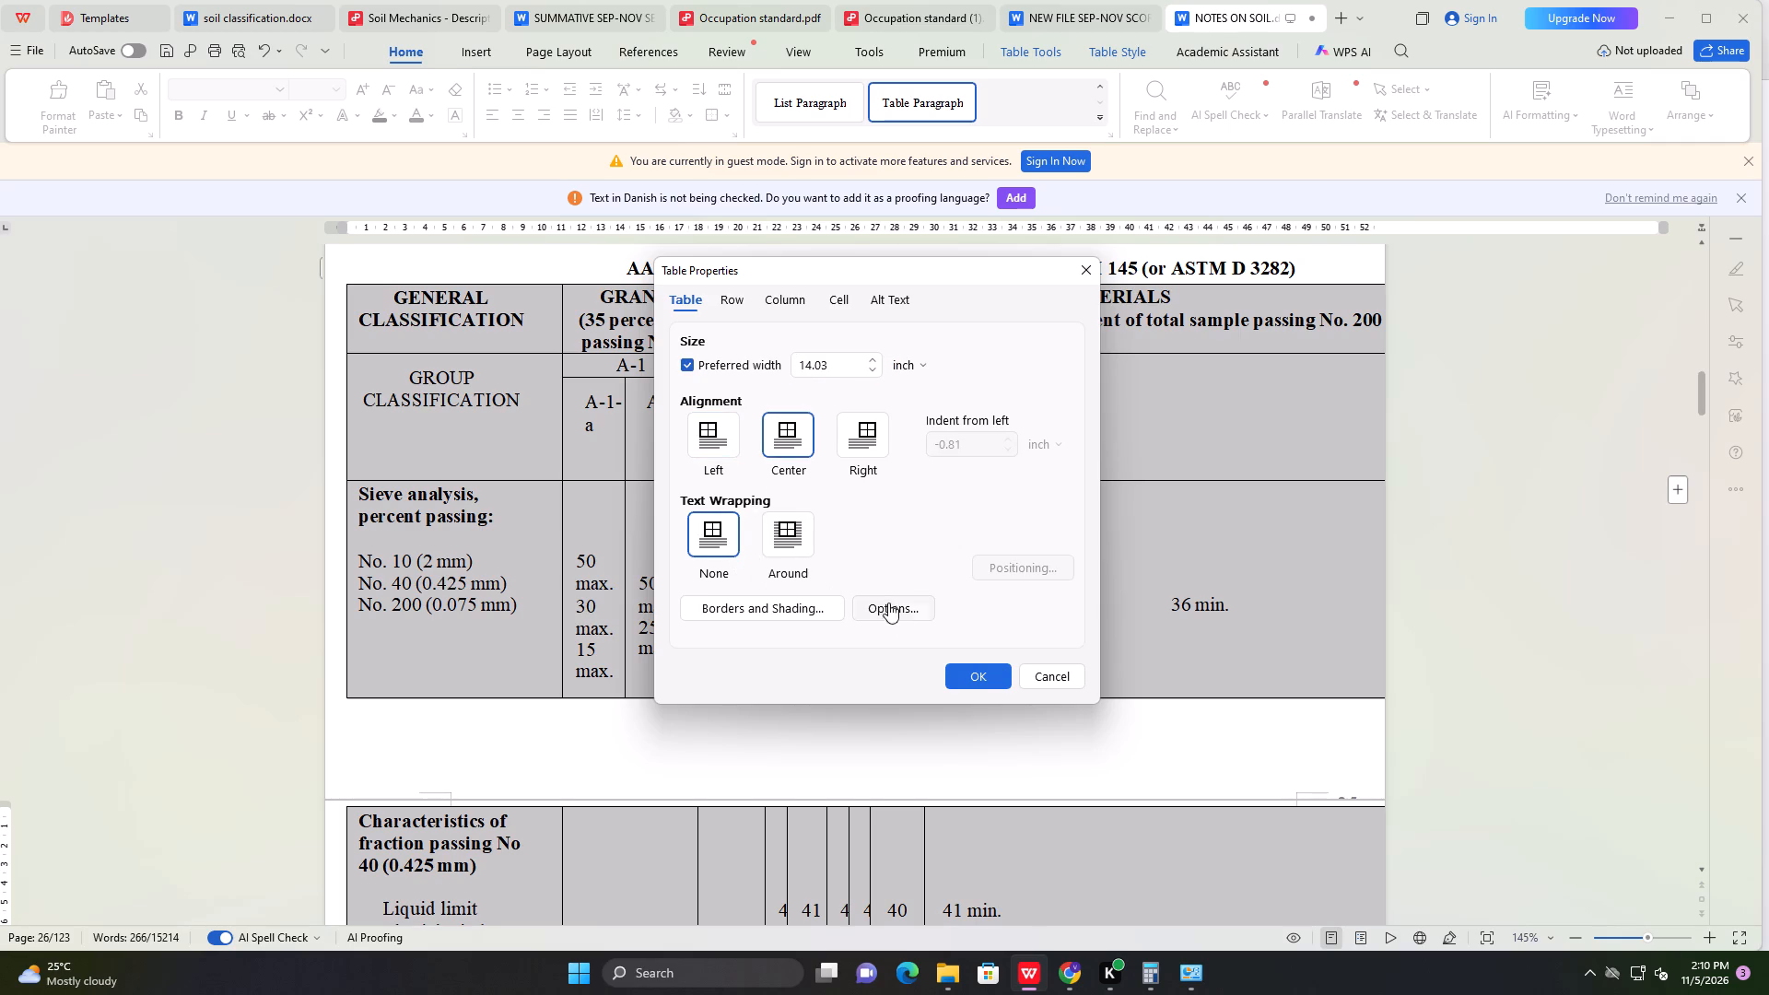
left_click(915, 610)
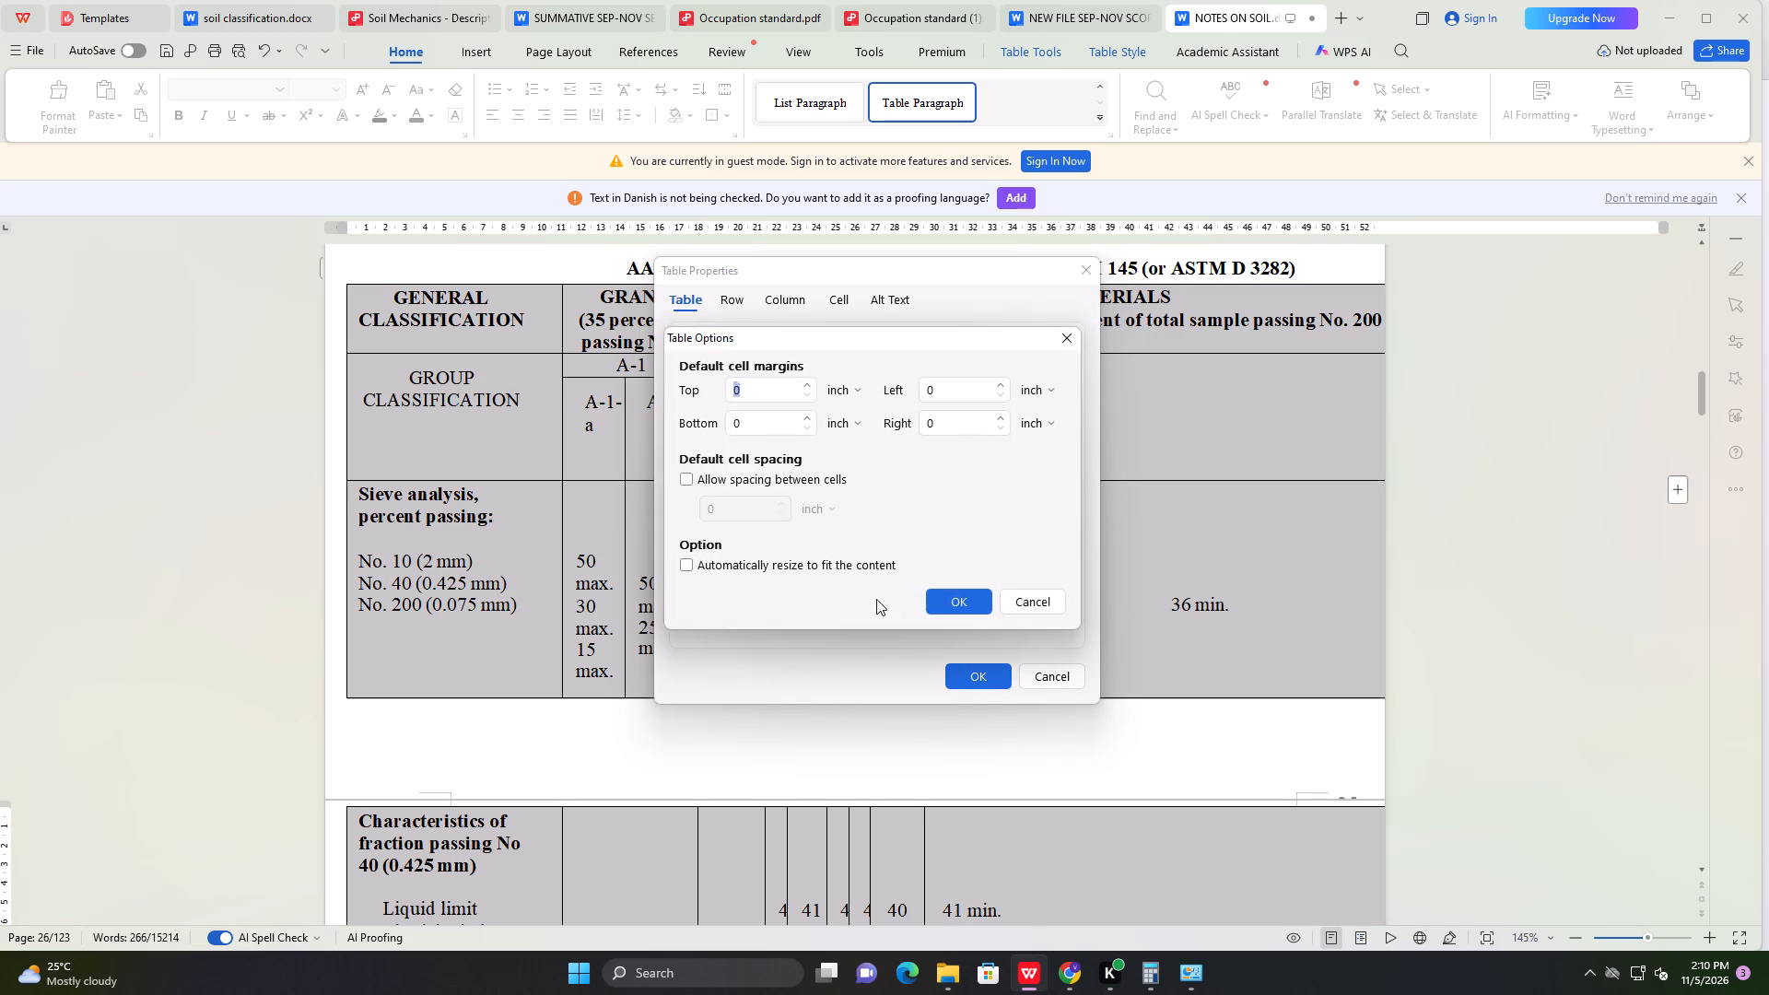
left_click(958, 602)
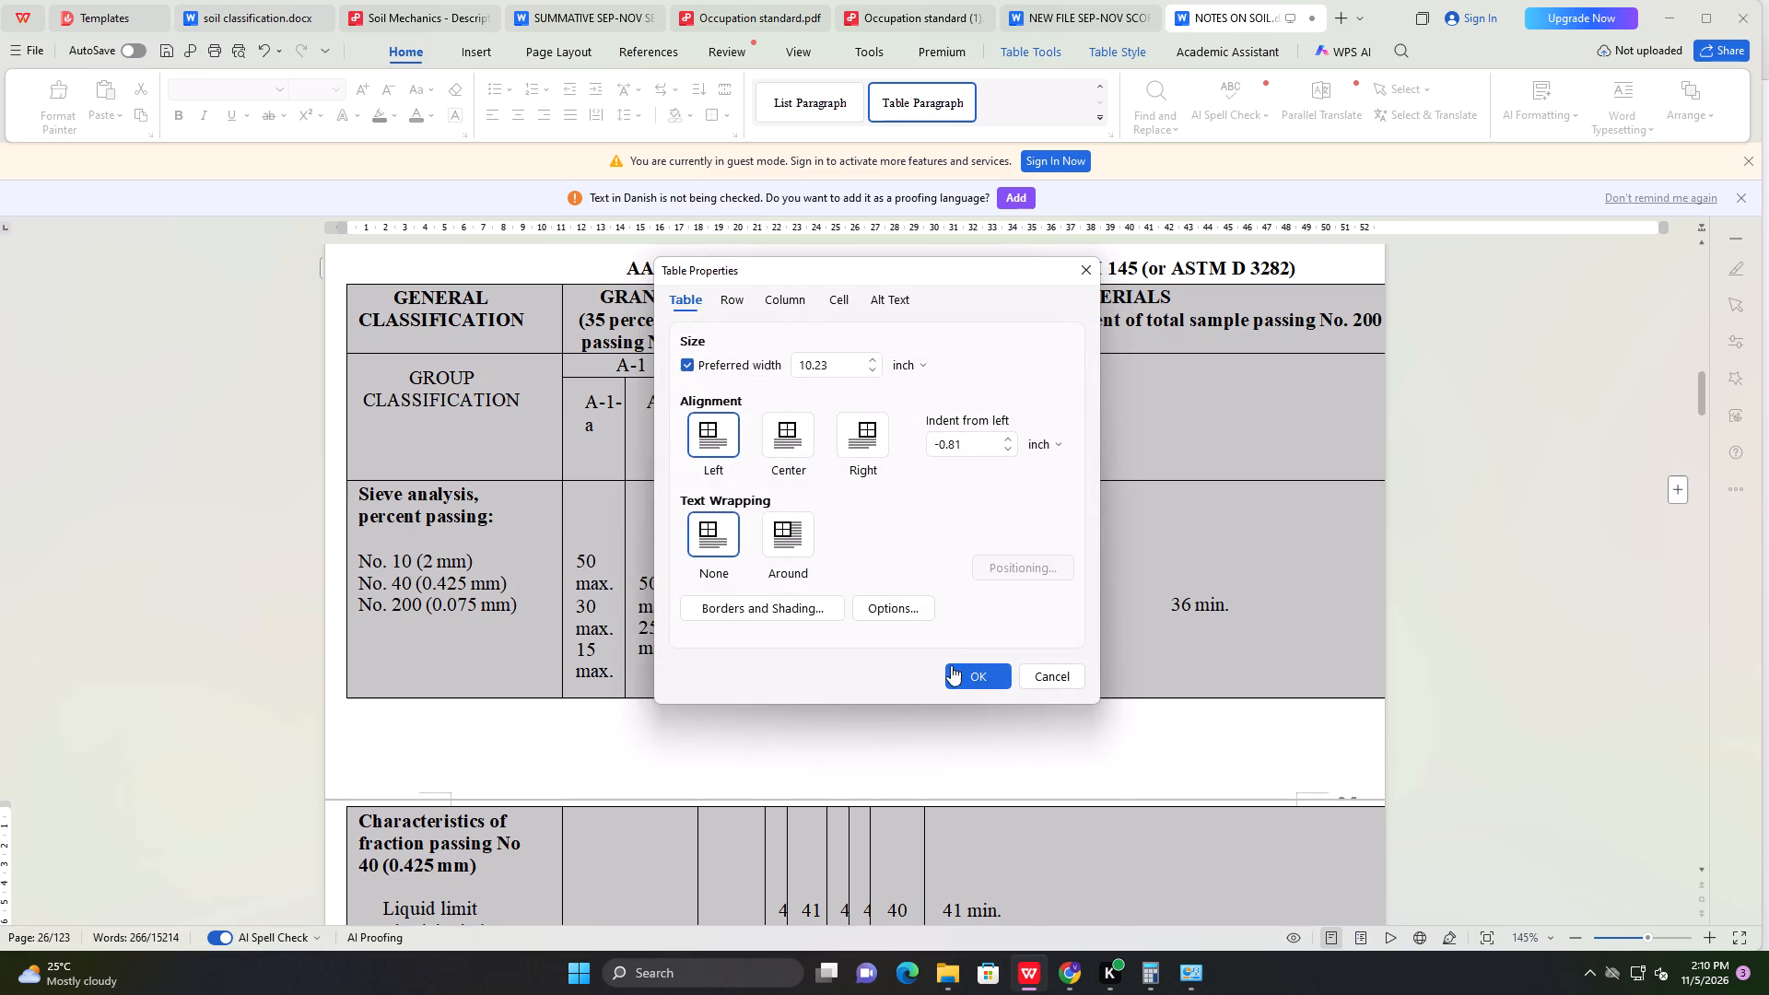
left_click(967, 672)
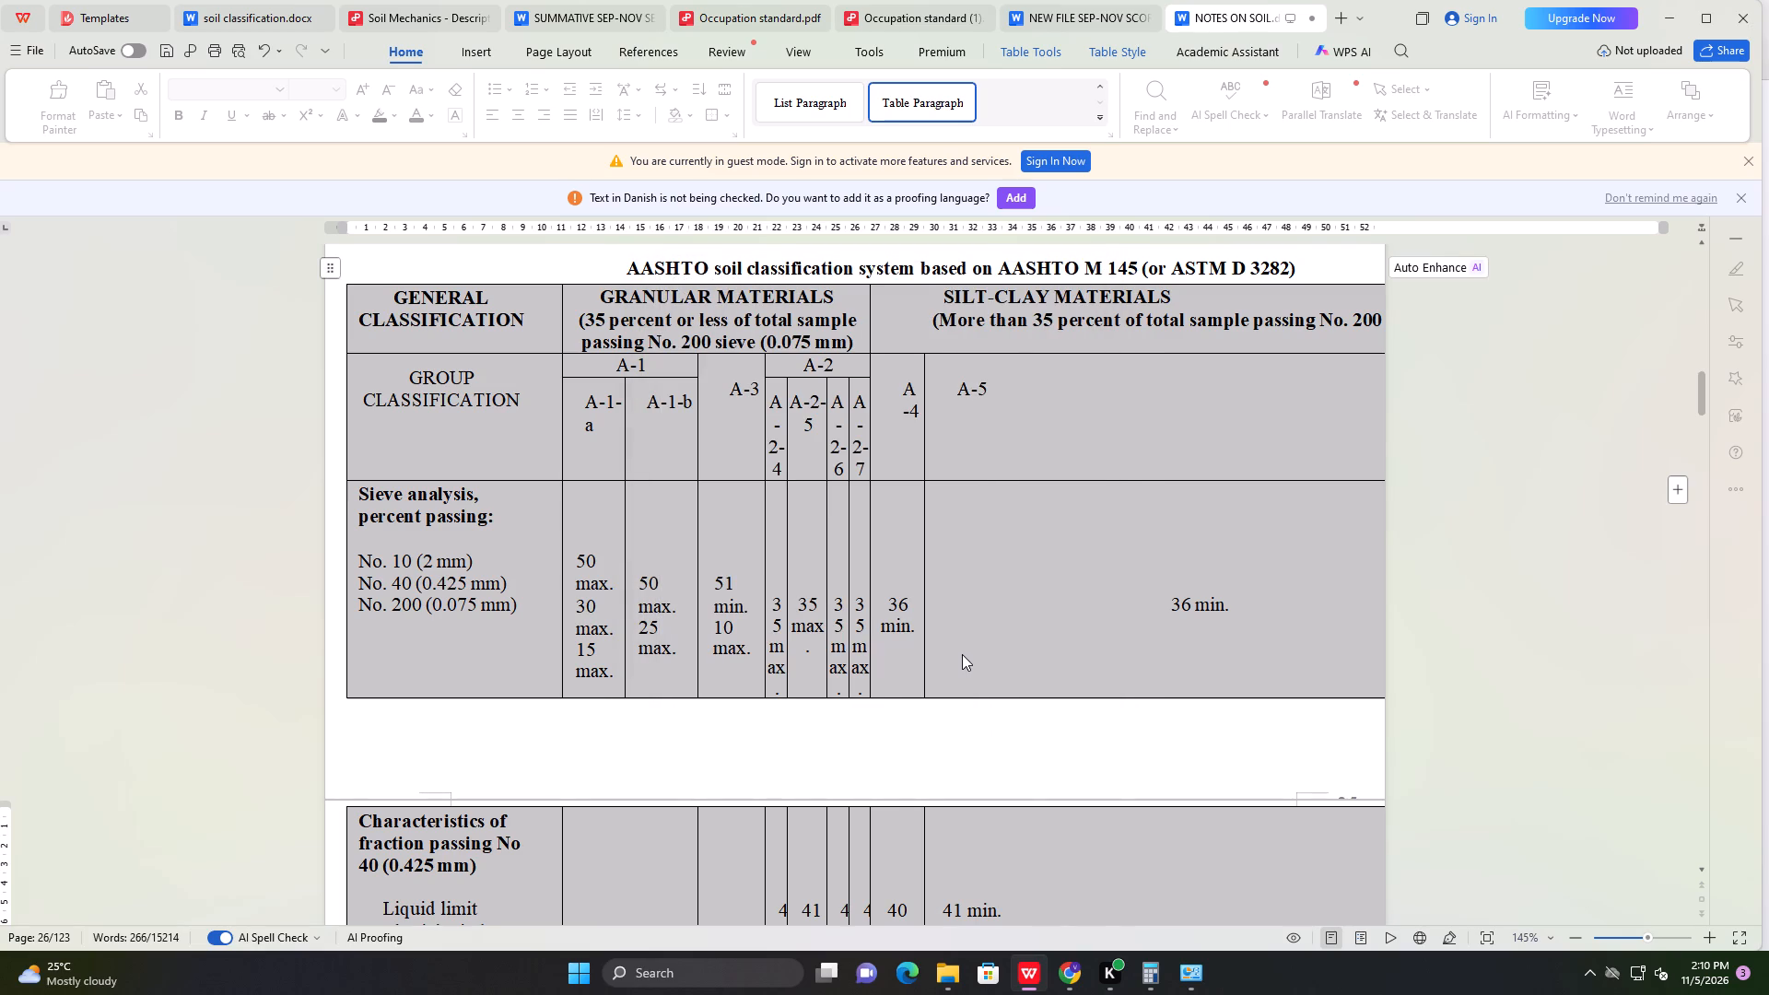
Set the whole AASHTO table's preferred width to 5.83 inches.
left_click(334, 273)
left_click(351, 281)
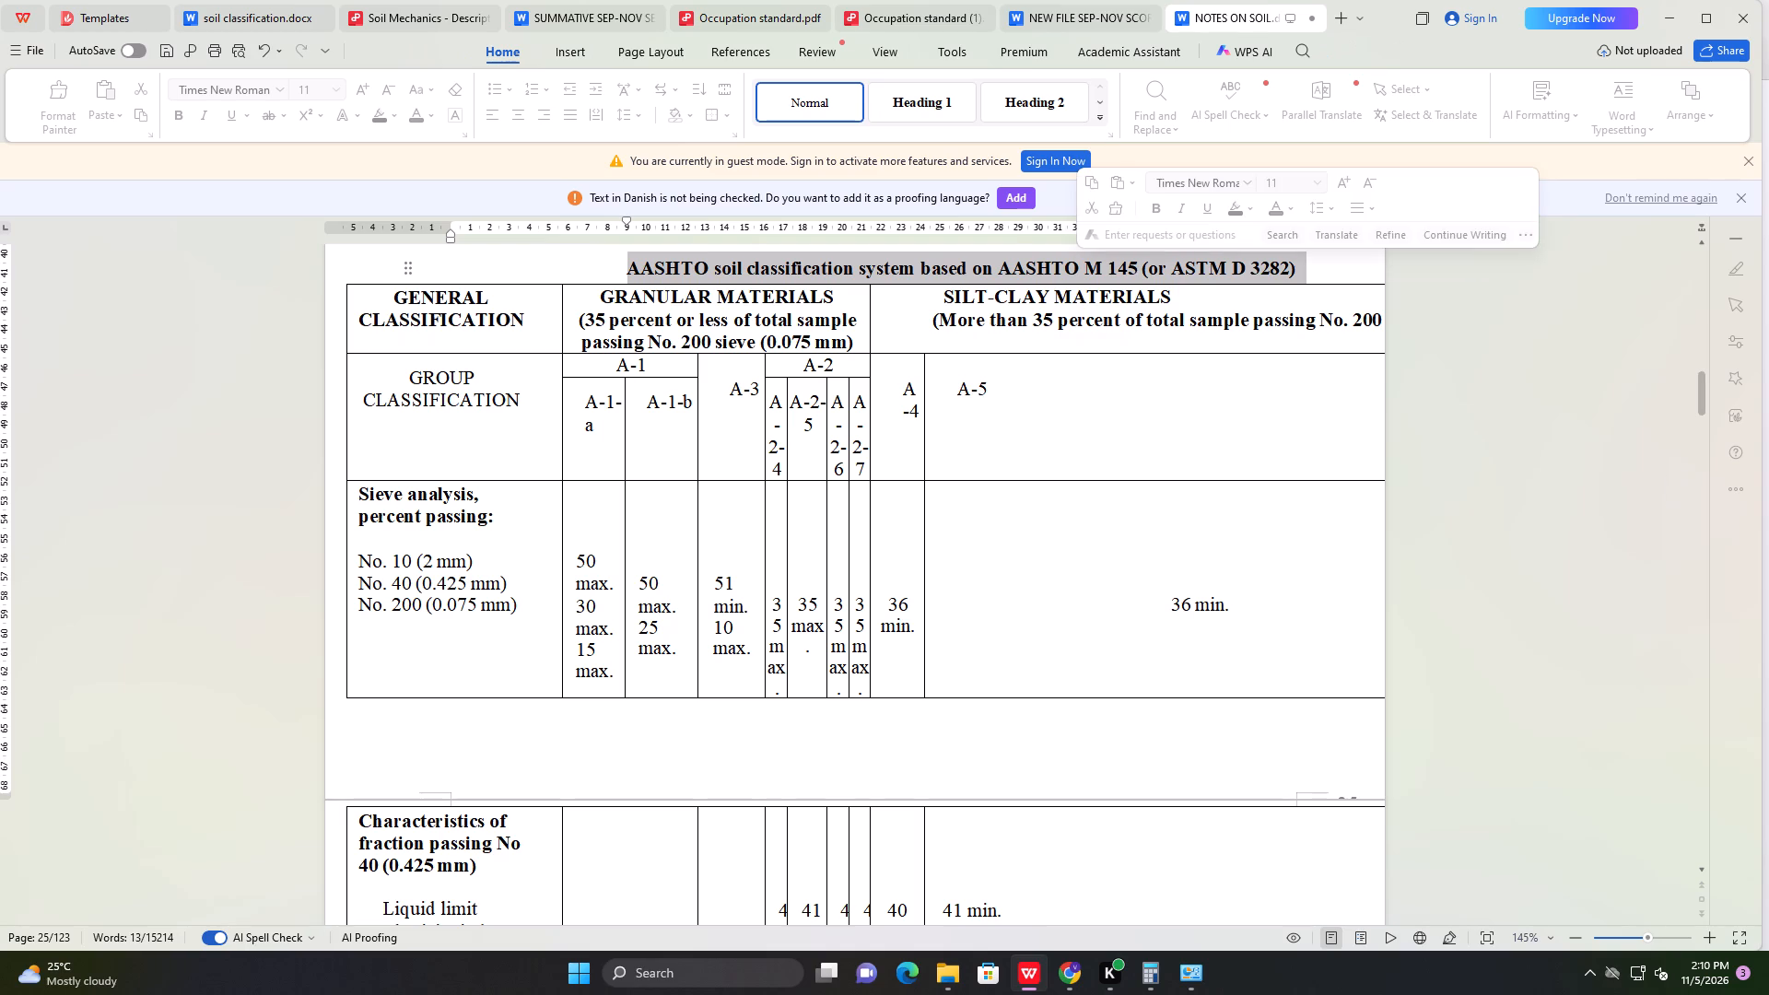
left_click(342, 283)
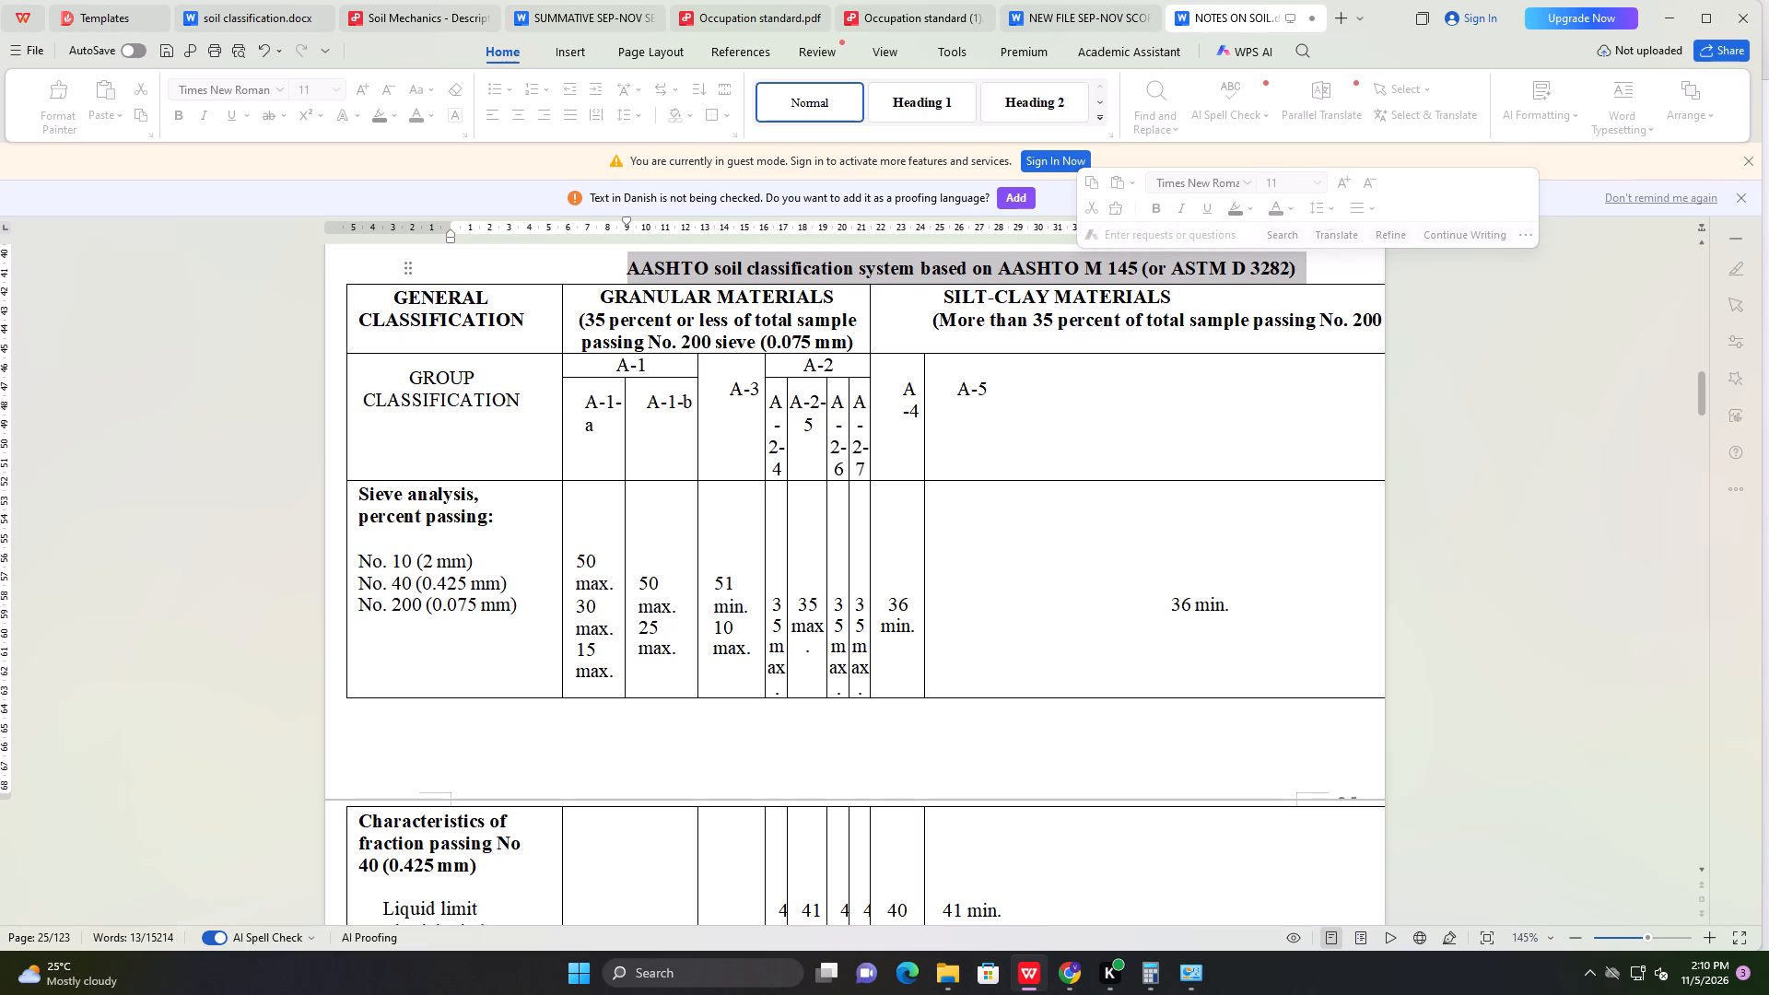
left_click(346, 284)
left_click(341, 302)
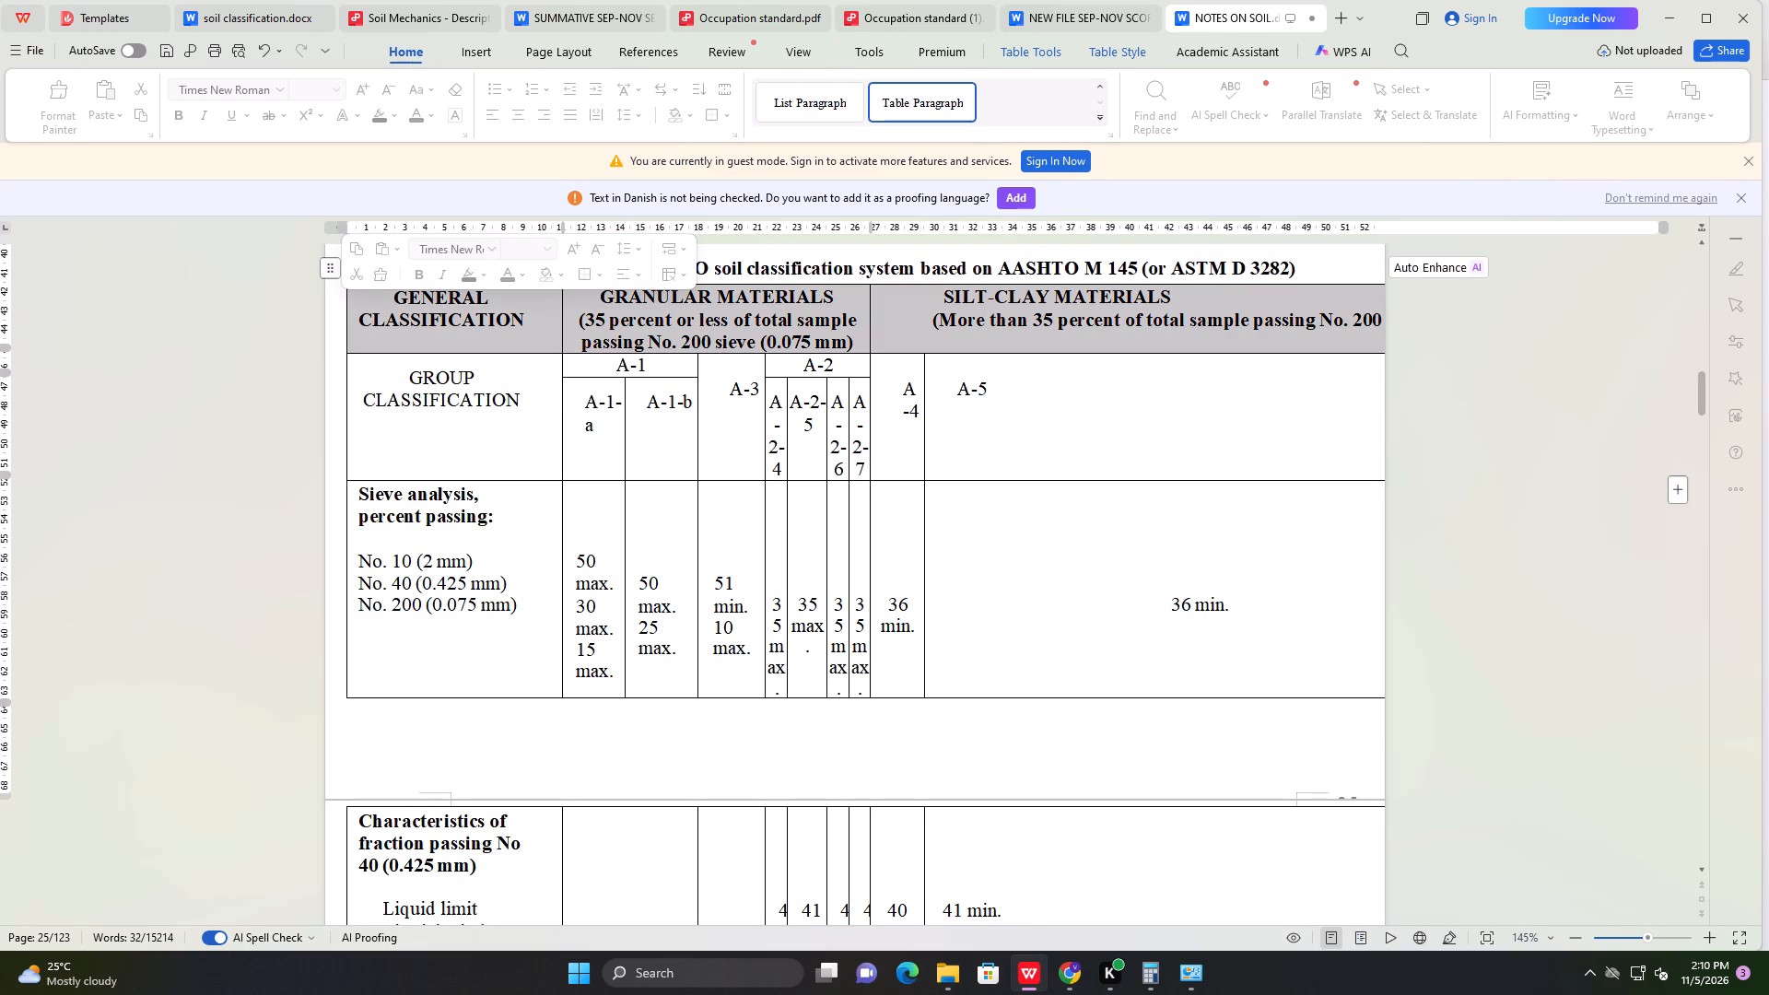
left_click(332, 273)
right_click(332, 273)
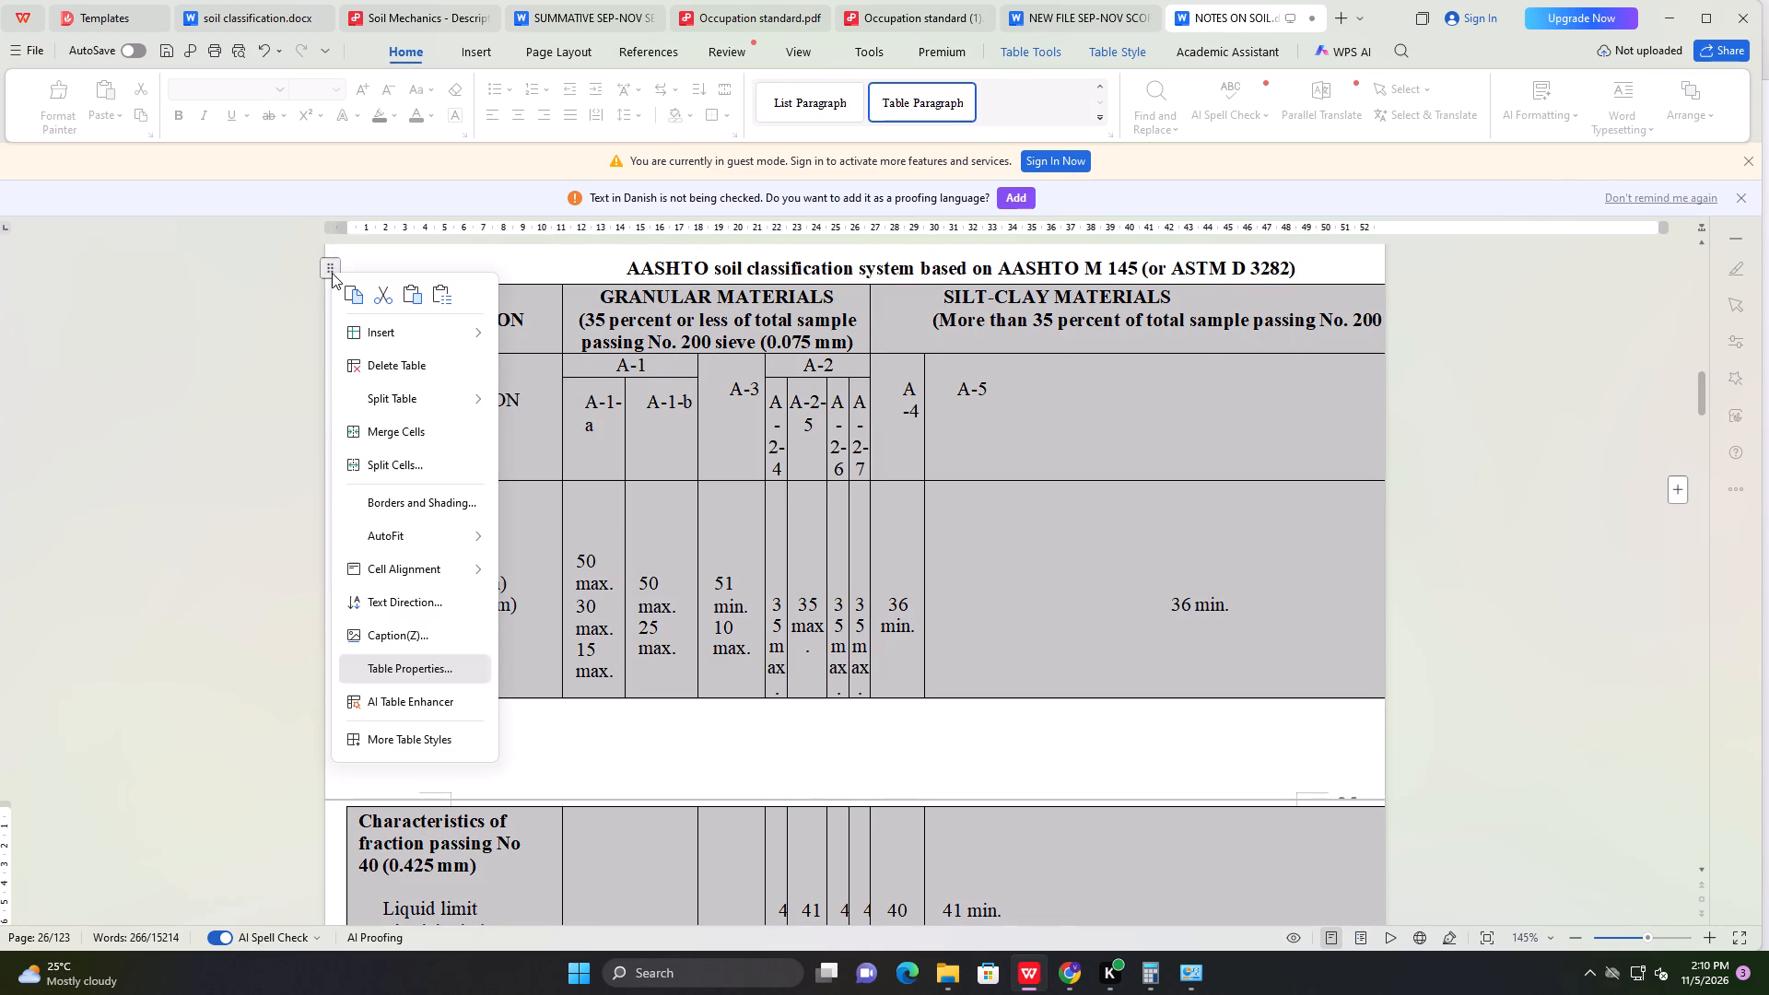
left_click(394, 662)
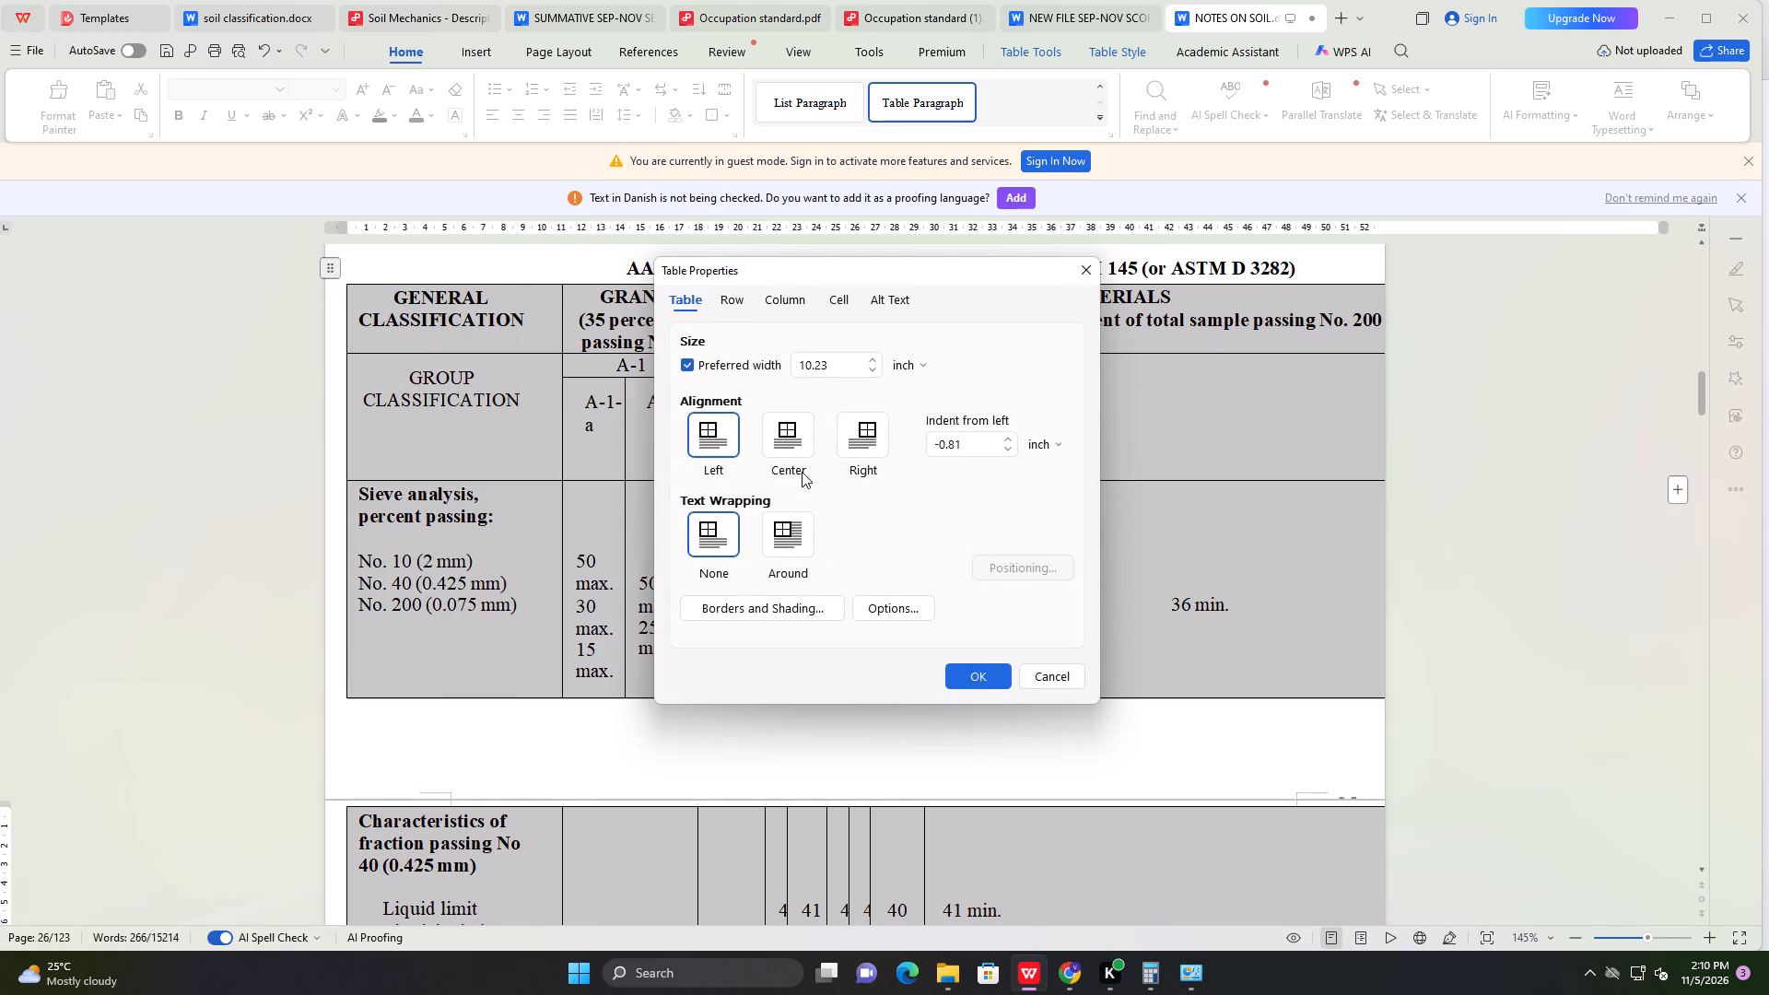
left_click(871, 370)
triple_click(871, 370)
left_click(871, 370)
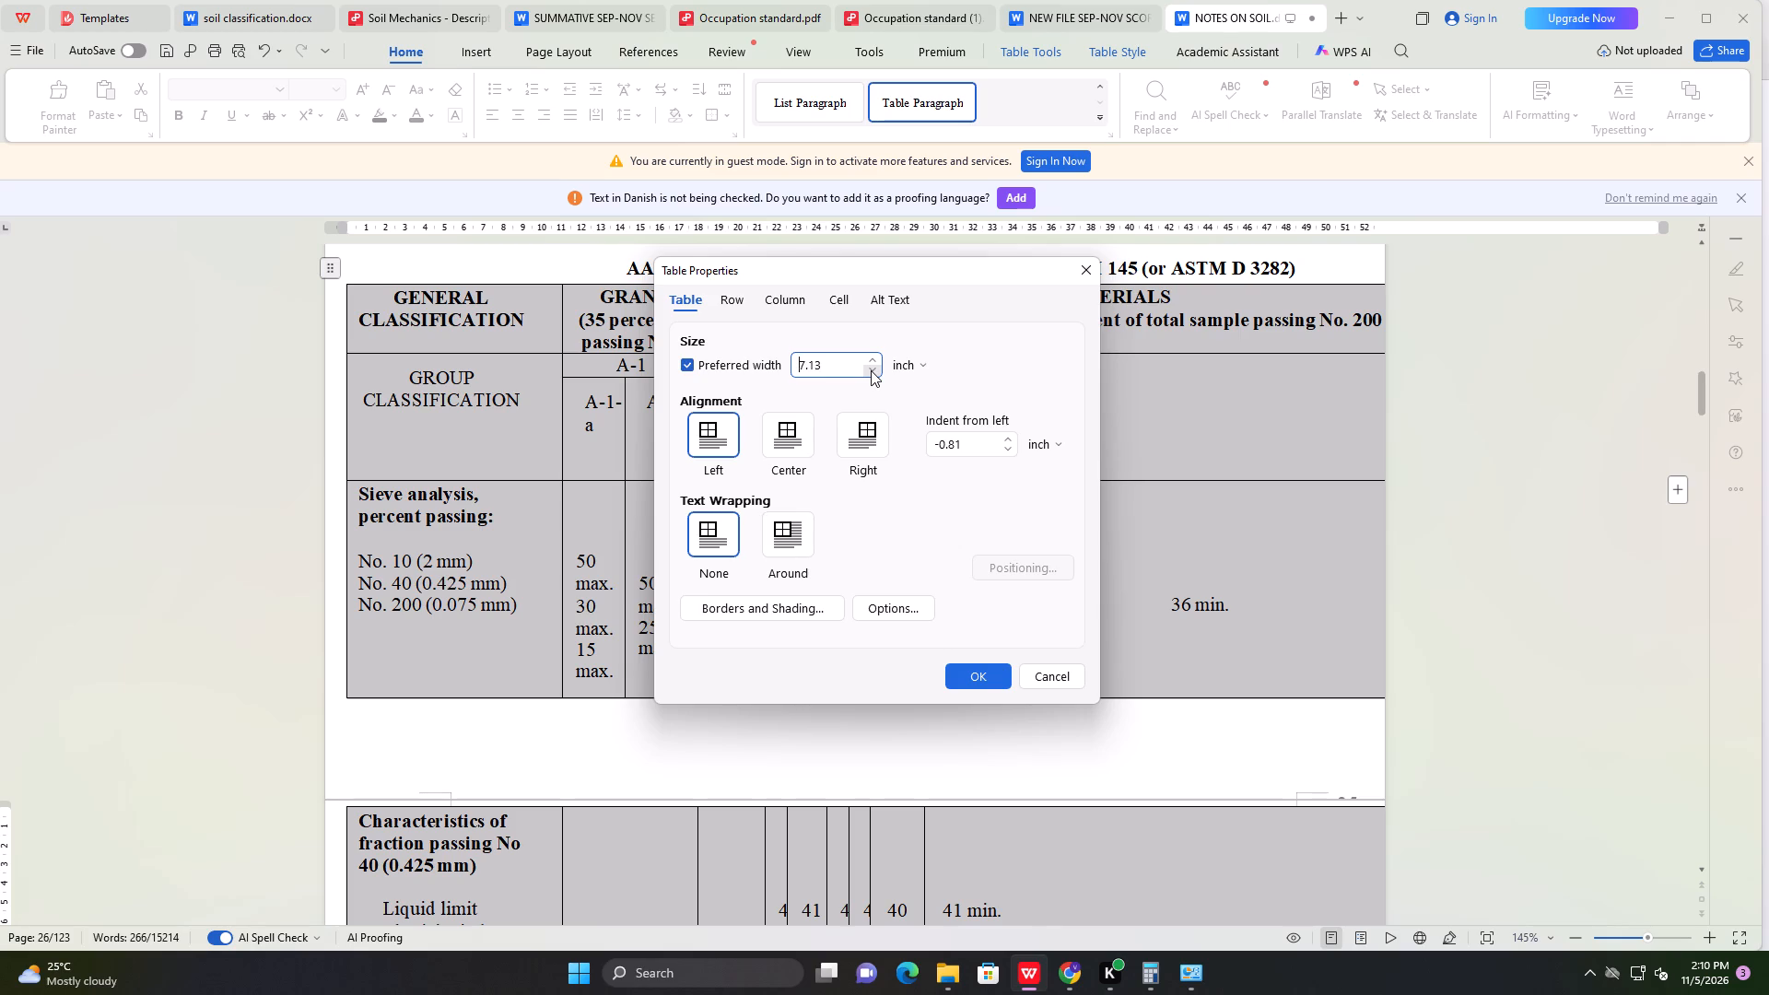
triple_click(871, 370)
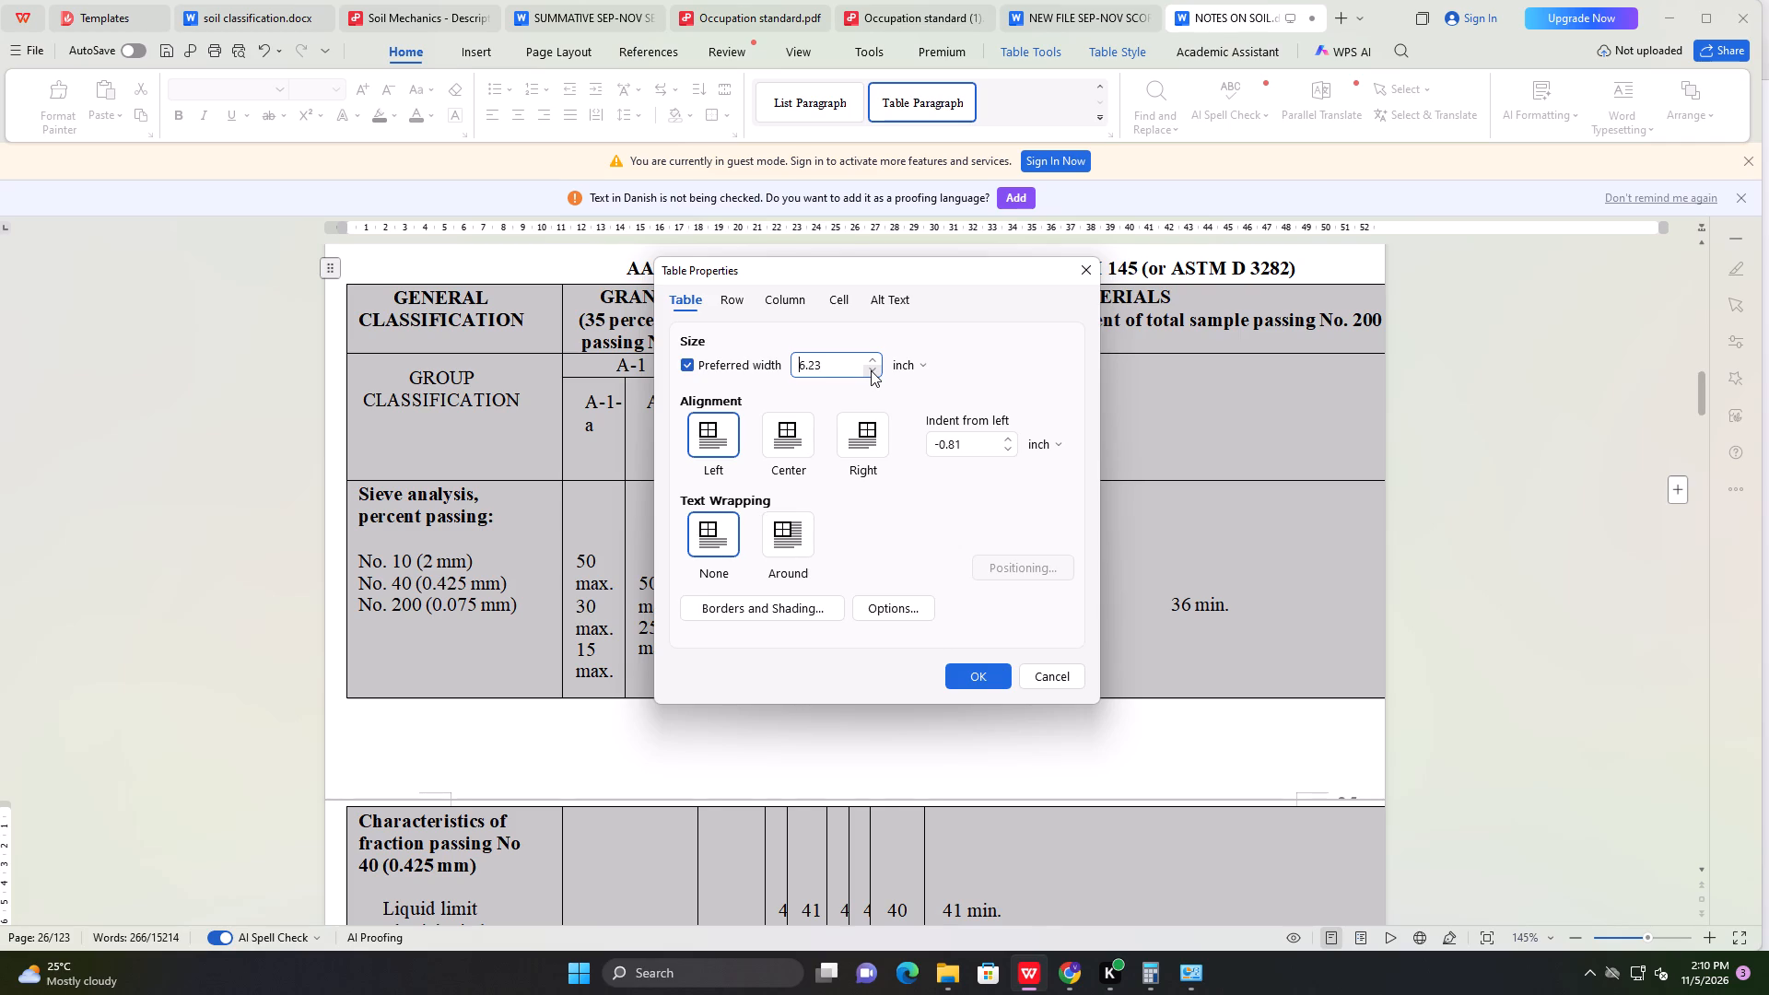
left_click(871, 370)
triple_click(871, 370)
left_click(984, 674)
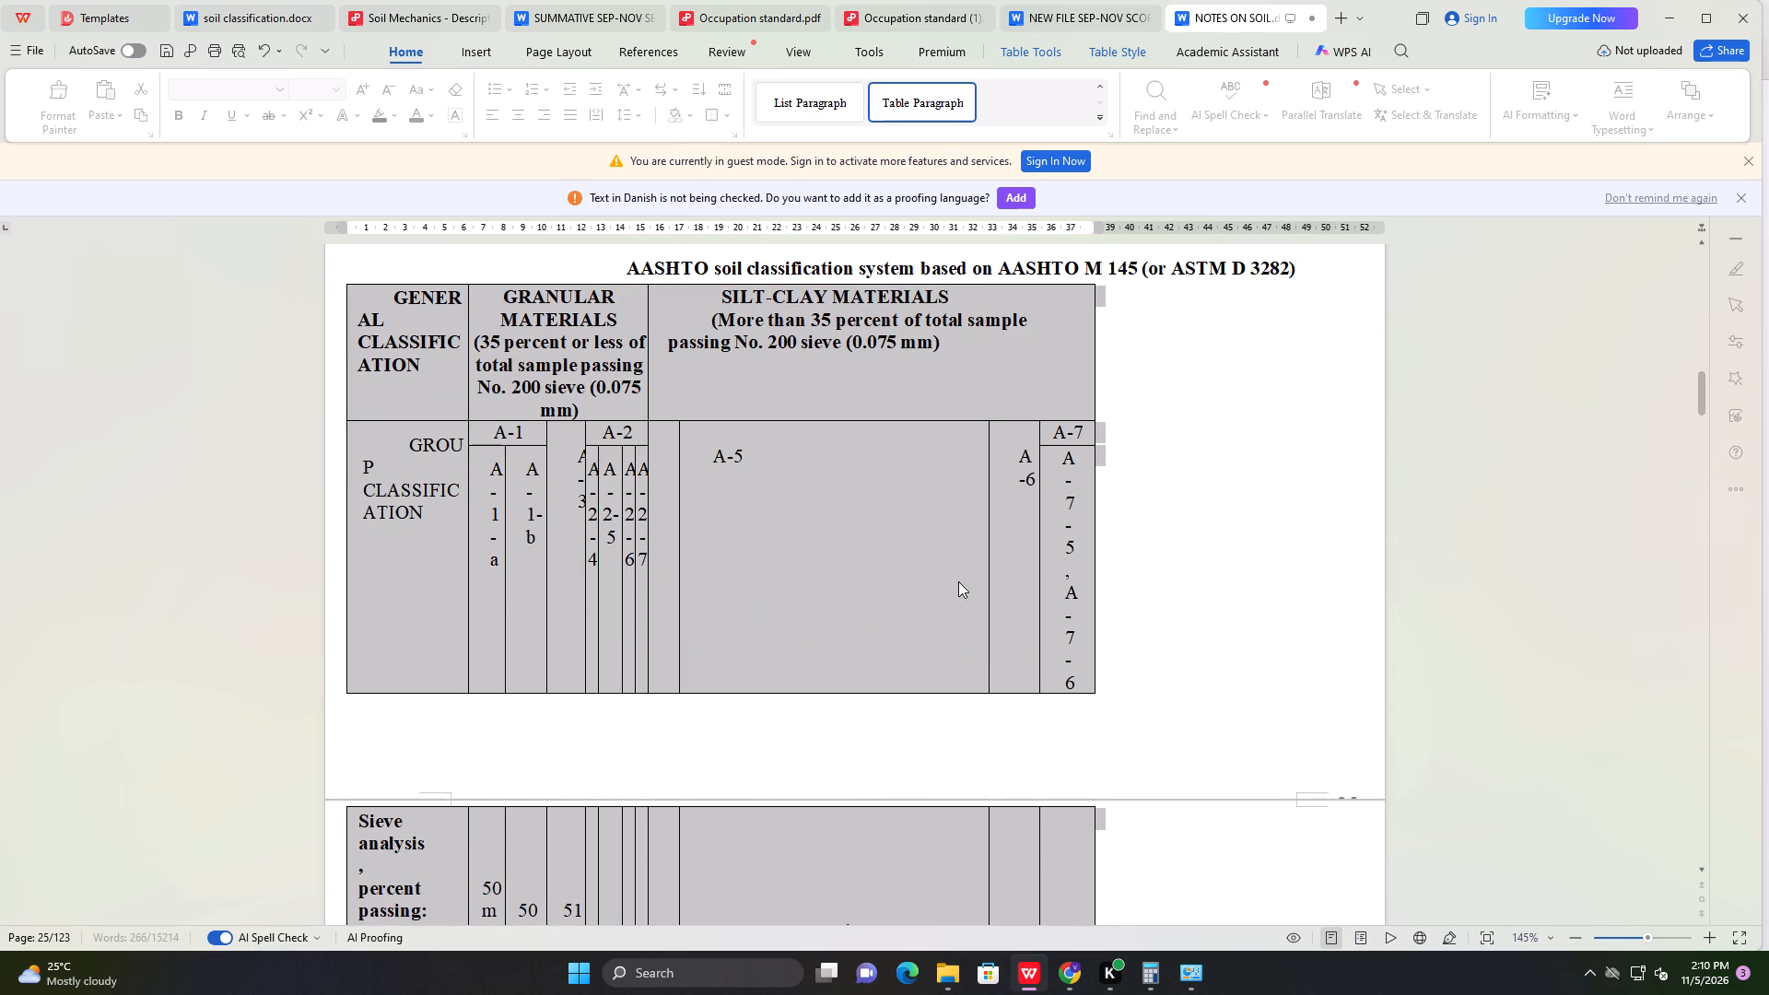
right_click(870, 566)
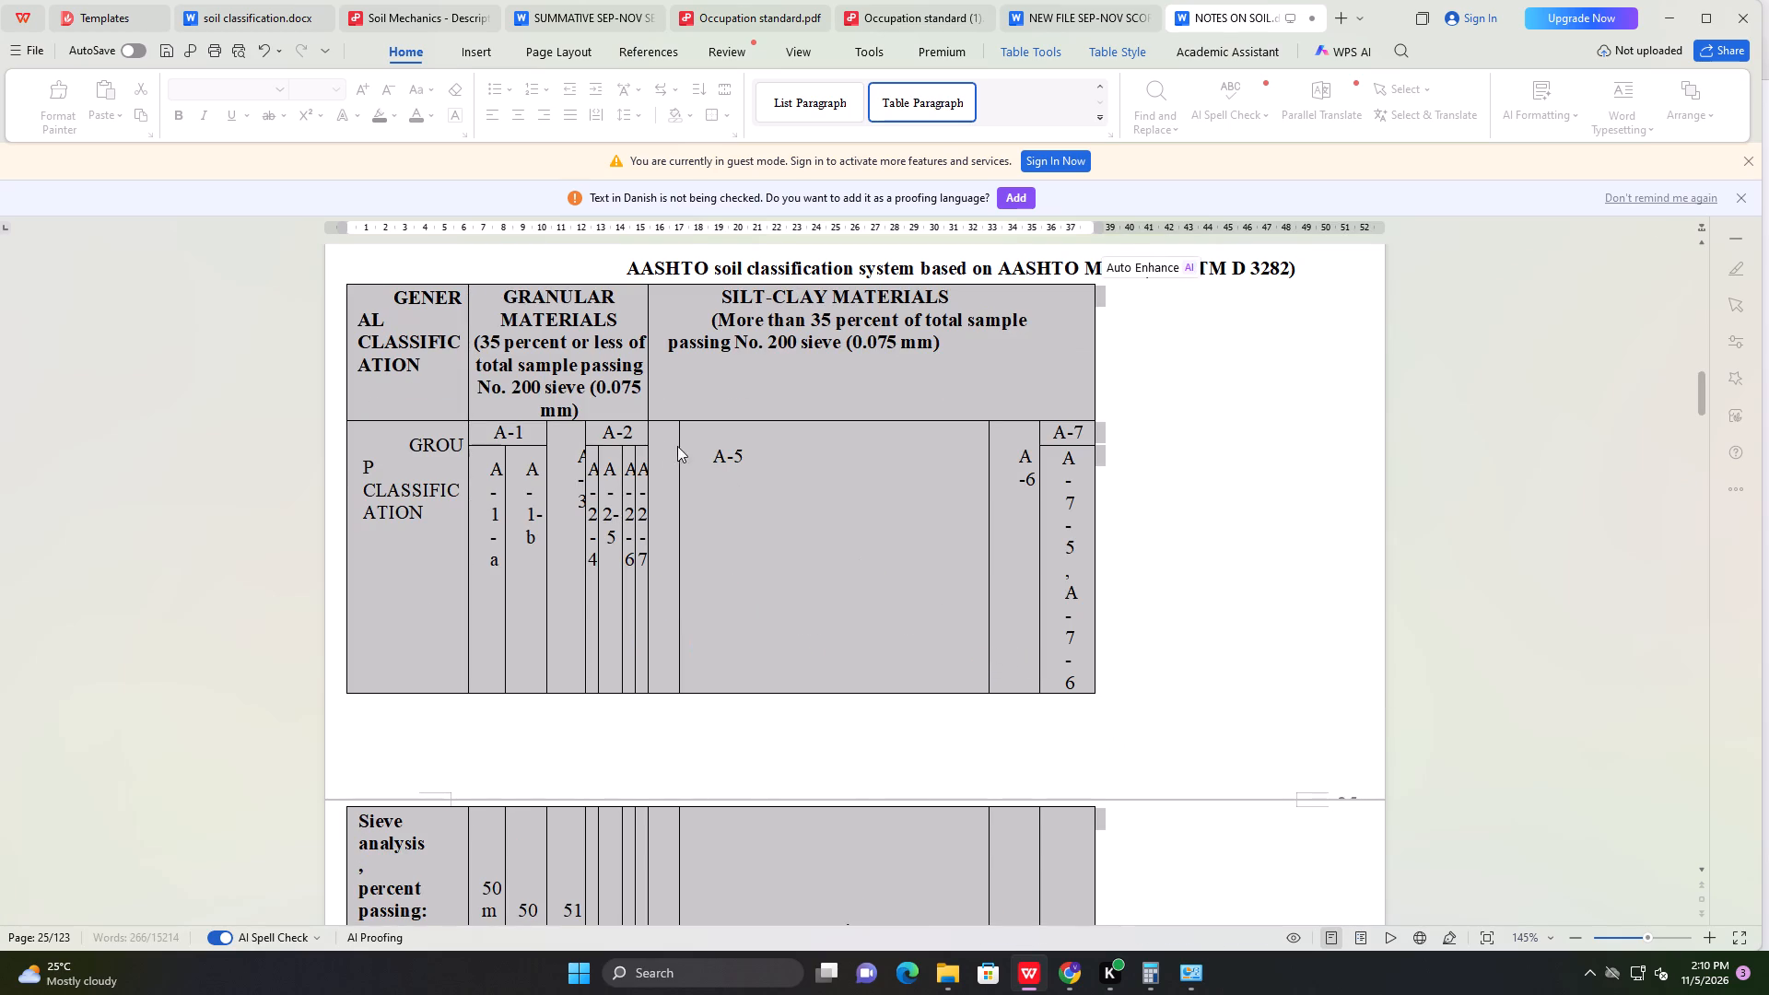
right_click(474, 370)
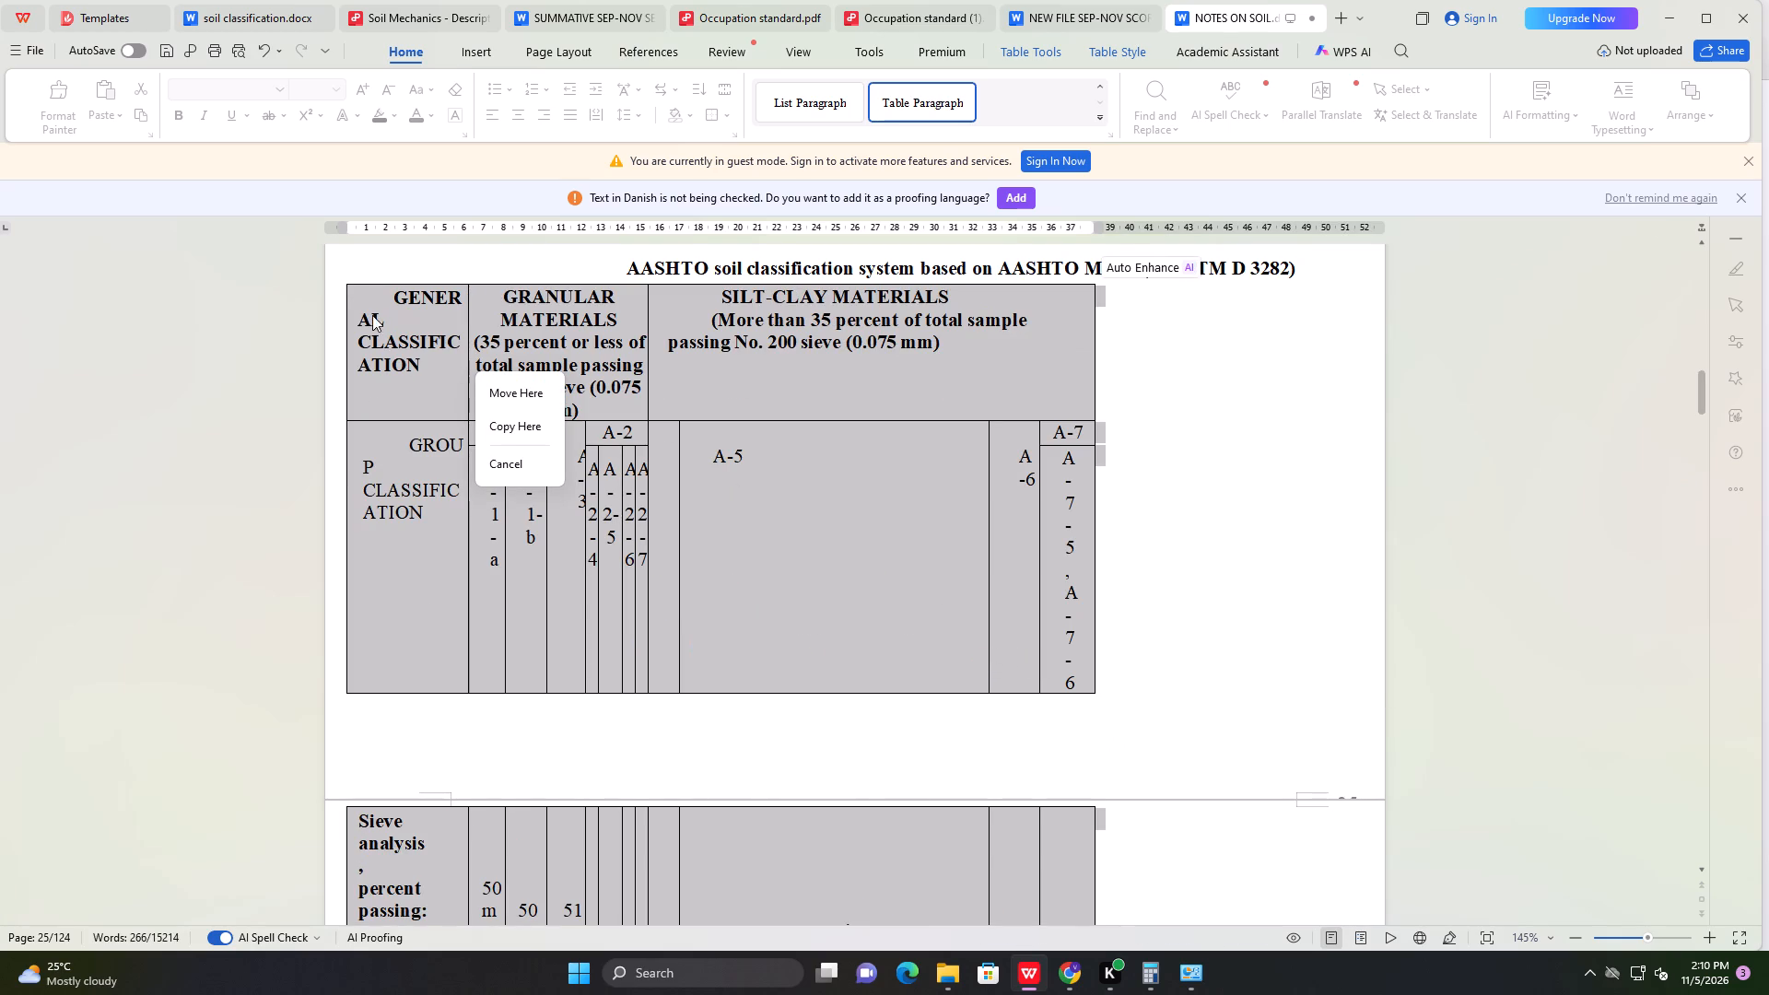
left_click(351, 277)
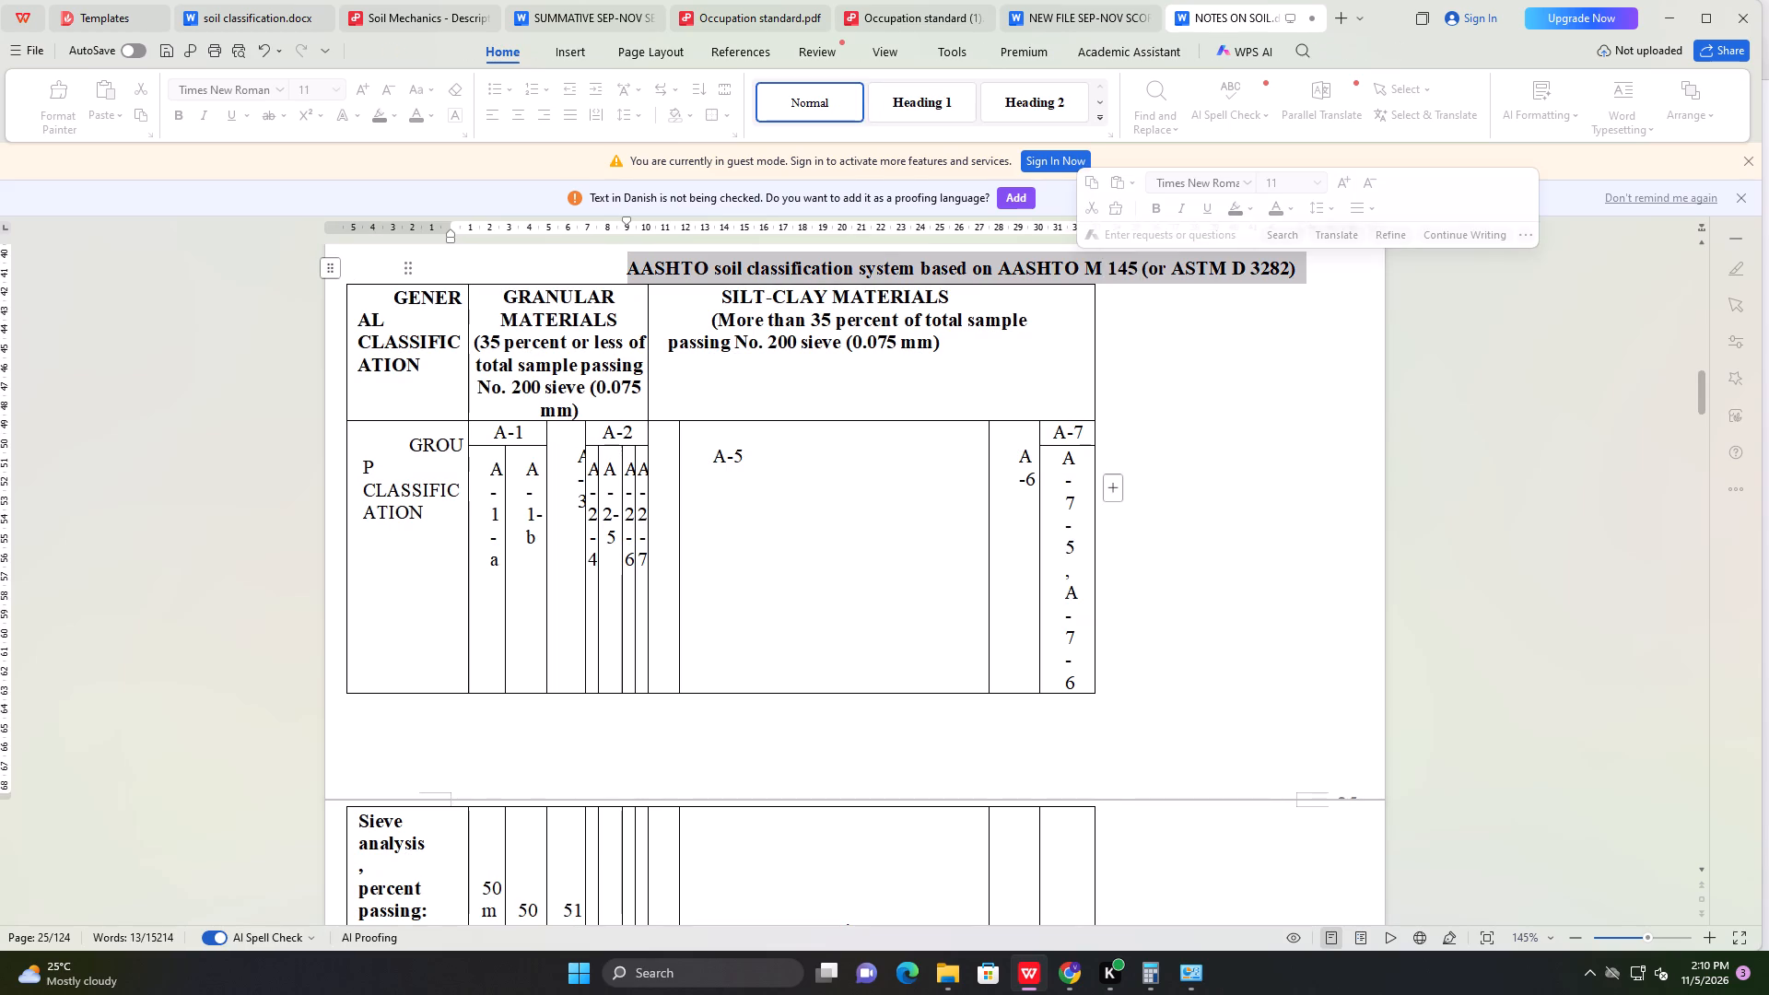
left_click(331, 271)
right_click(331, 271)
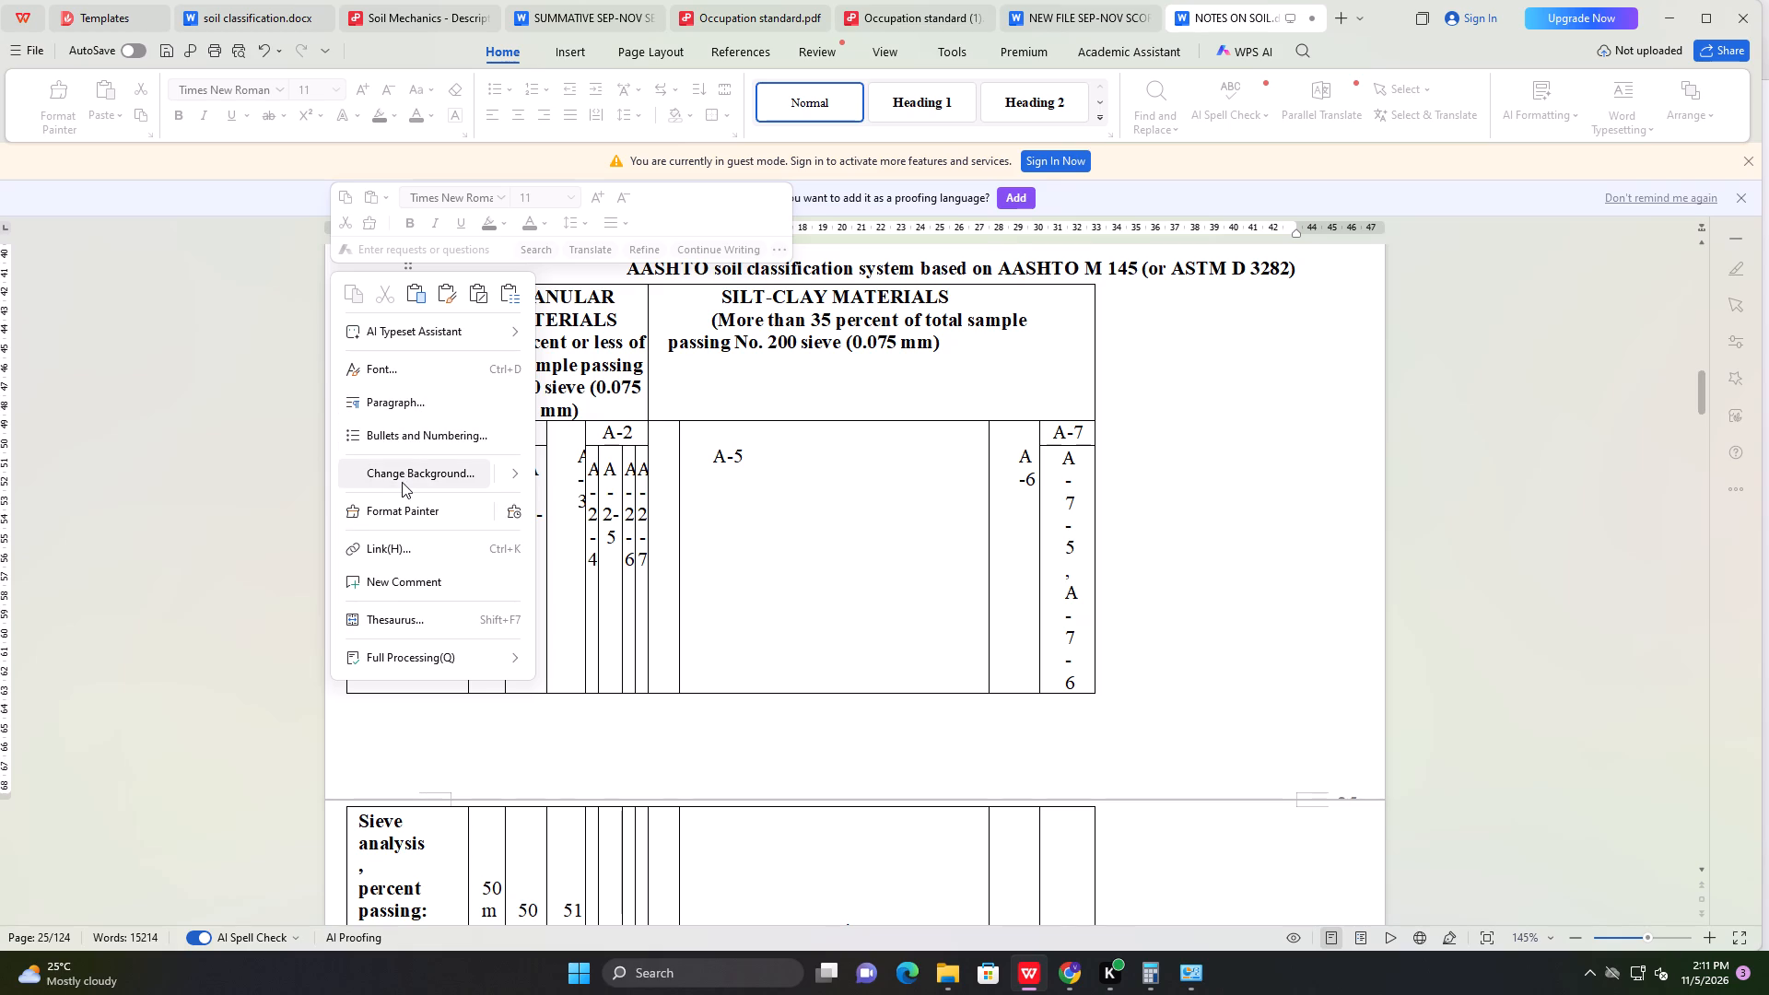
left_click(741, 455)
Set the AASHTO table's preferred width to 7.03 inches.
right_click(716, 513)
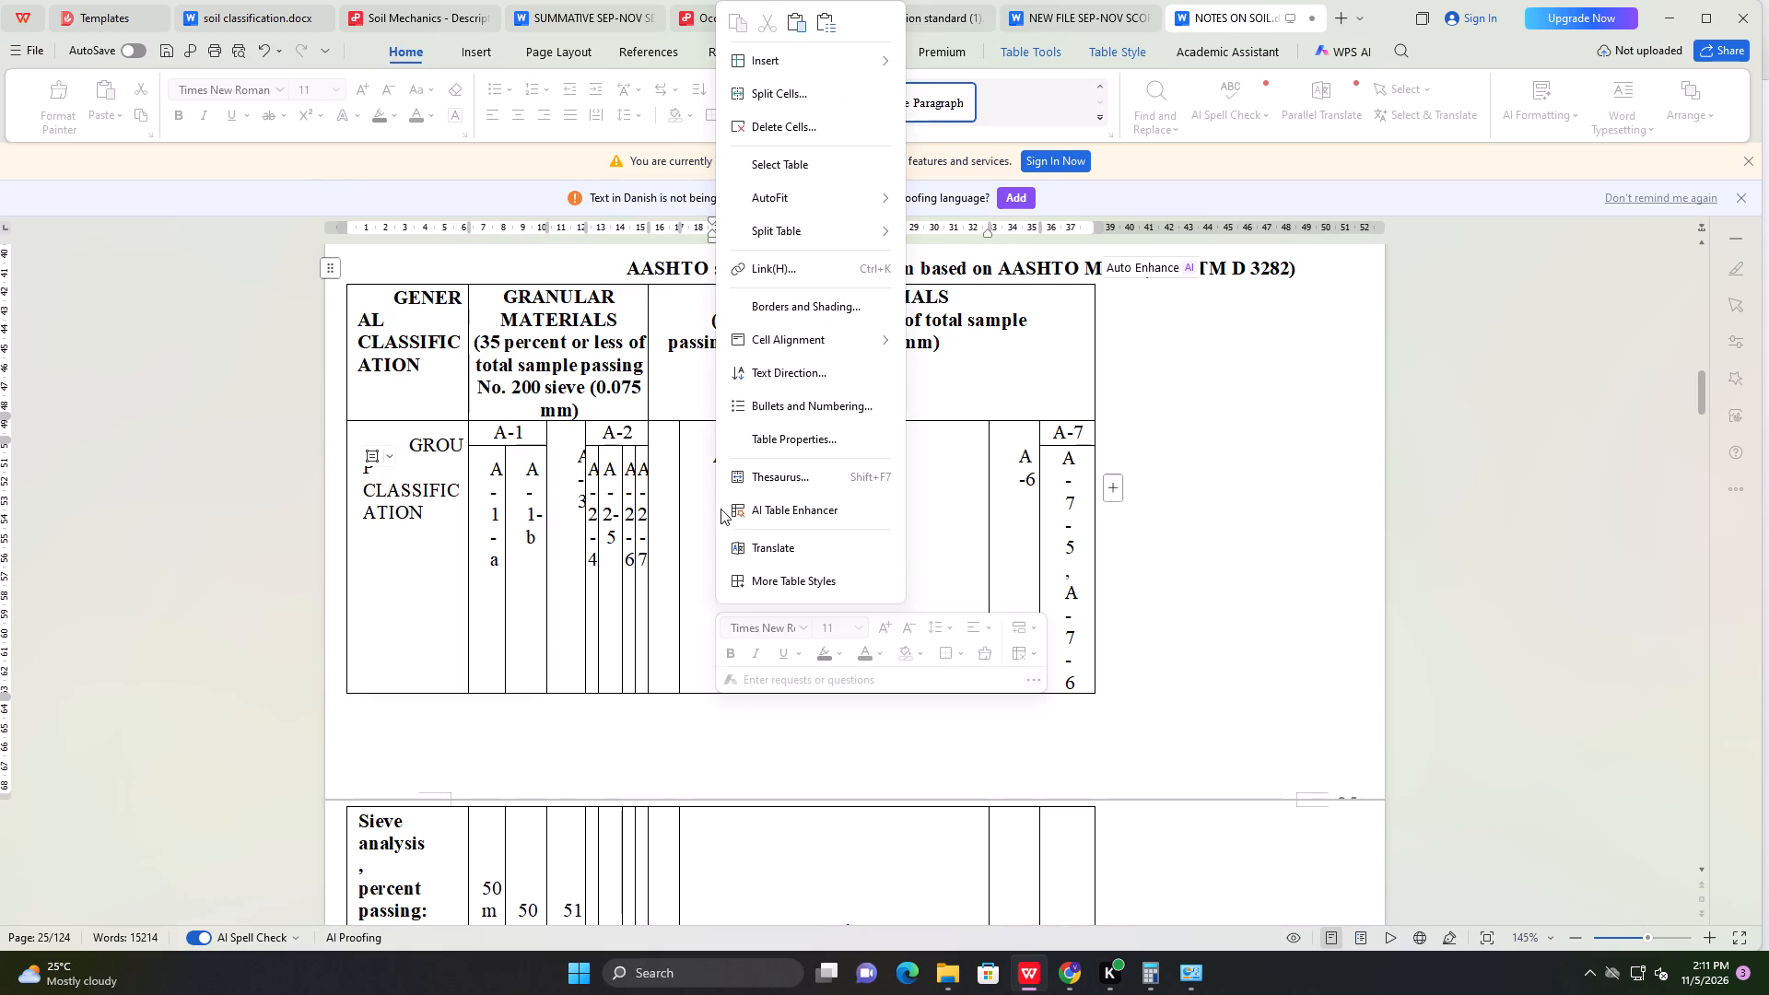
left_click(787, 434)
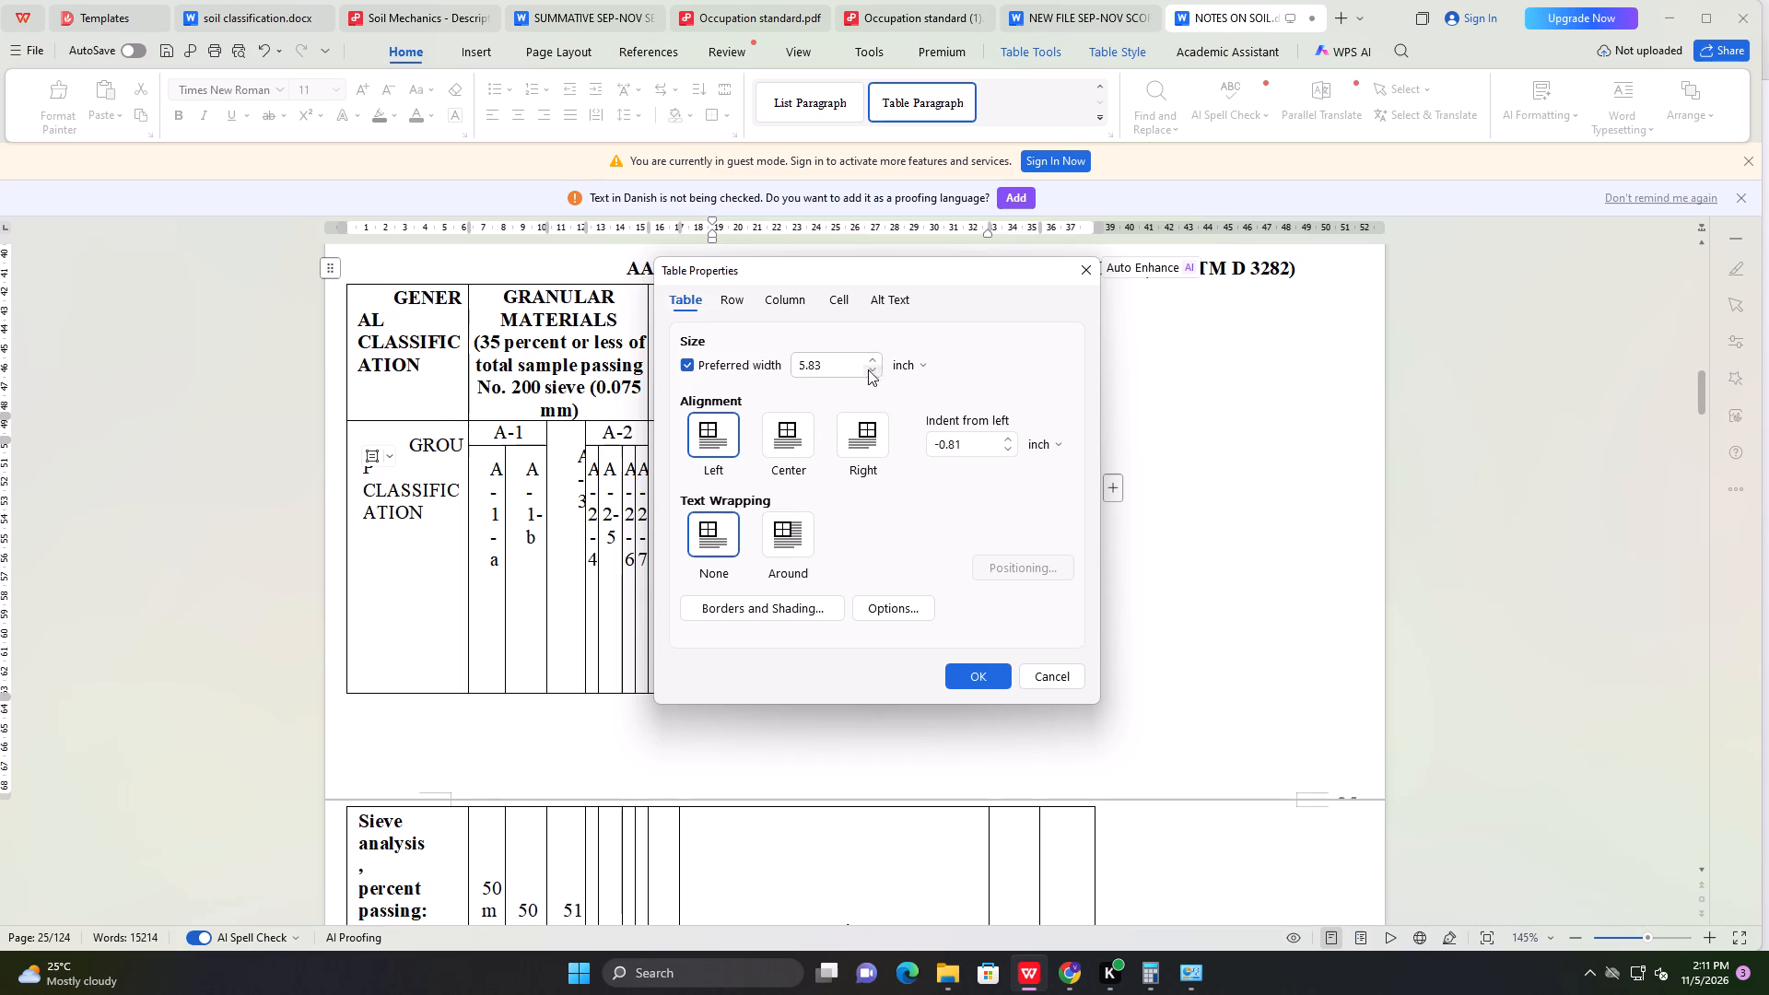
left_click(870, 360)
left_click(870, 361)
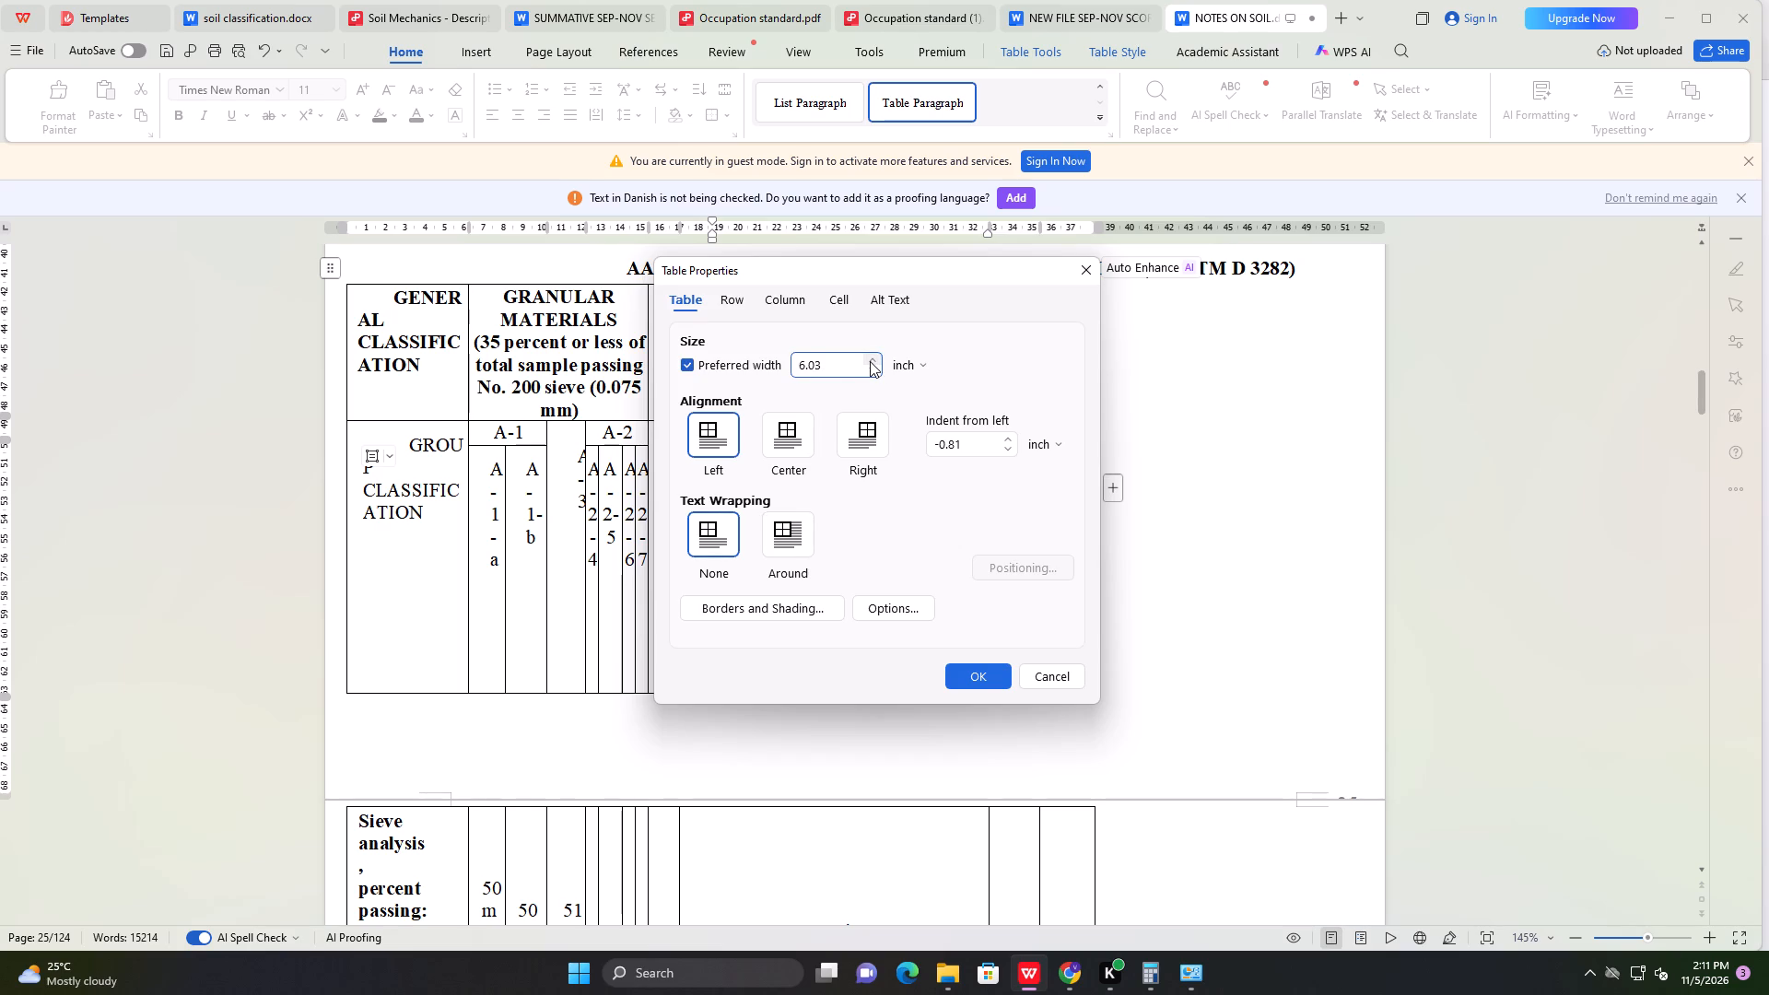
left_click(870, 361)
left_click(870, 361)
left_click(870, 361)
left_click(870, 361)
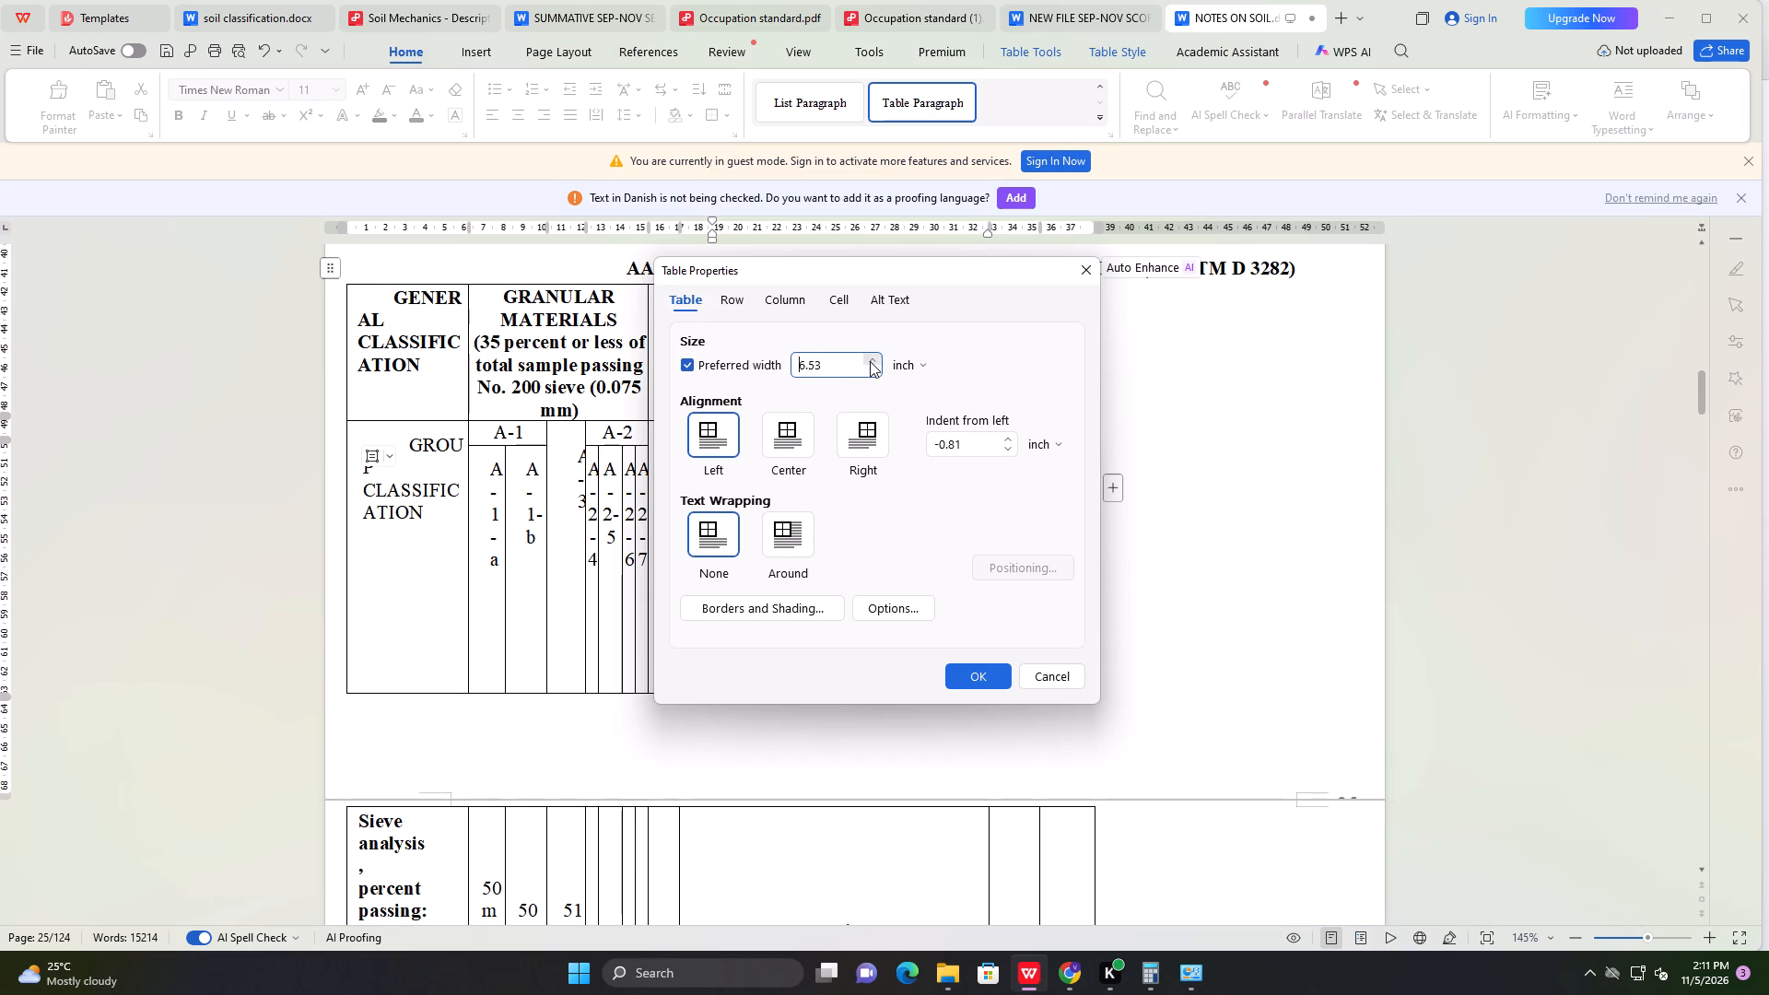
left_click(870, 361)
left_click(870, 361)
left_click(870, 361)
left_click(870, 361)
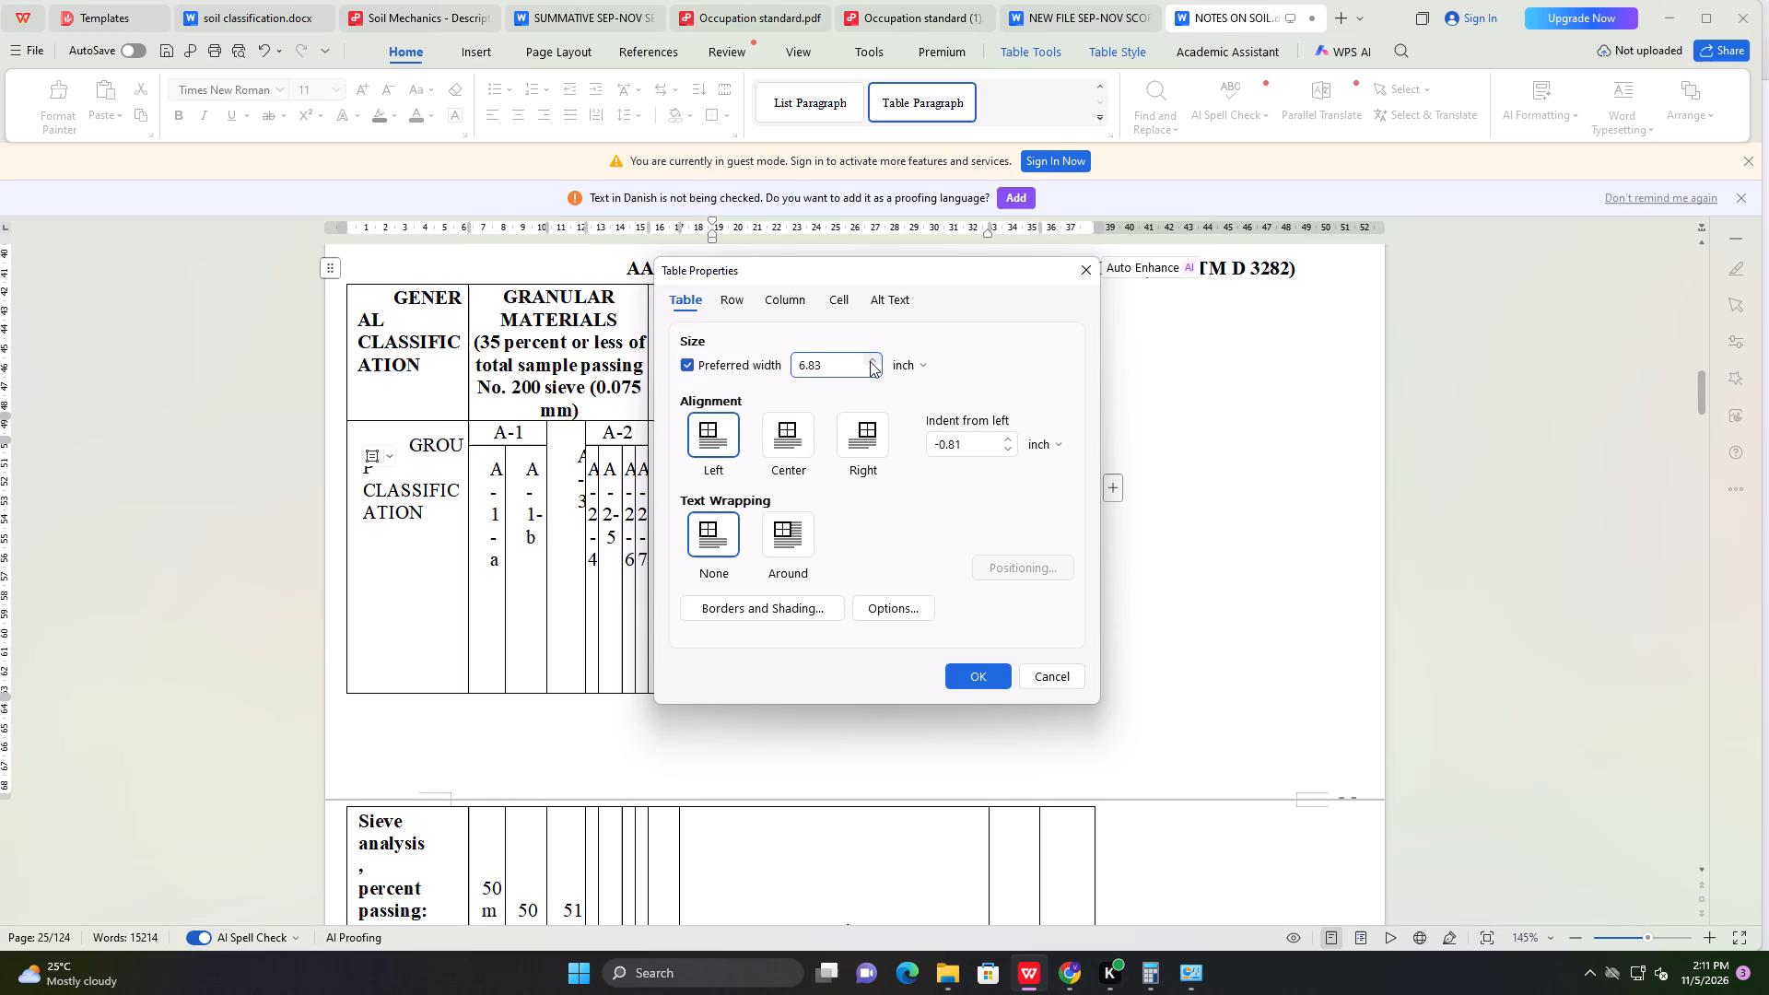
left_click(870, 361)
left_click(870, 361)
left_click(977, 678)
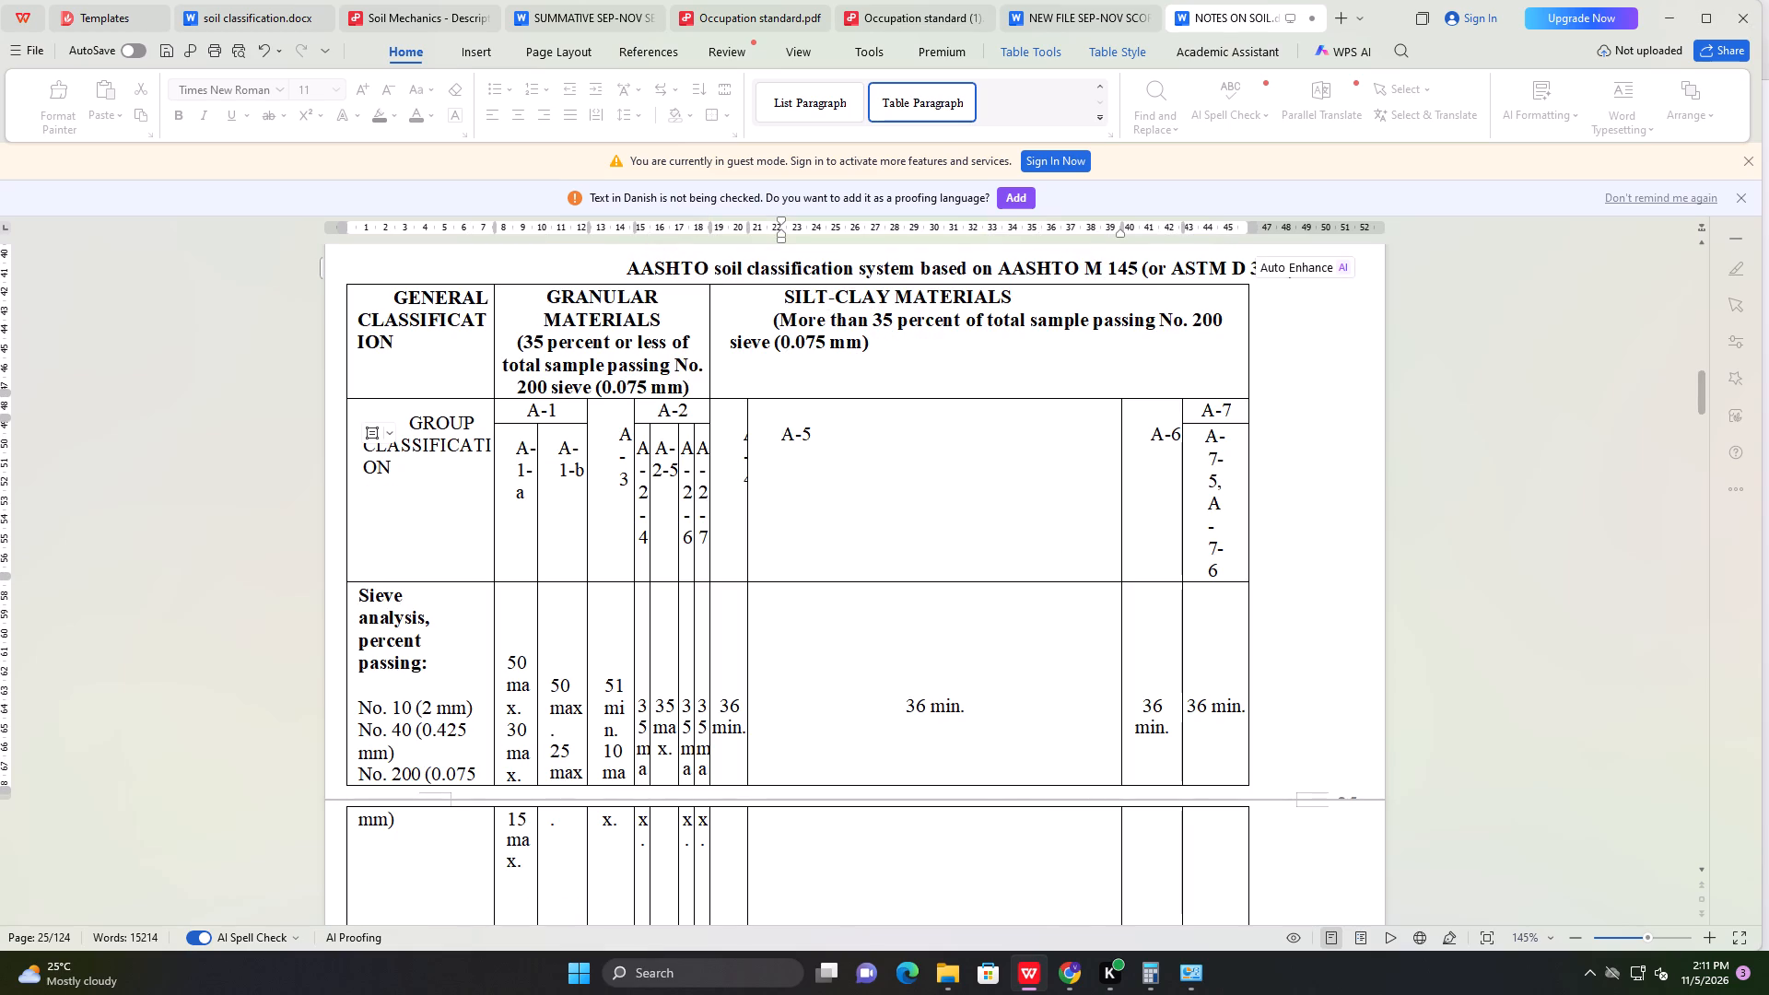
Set the AASHTO table's preferred width to 7.53 inches.
right_click(929, 534)
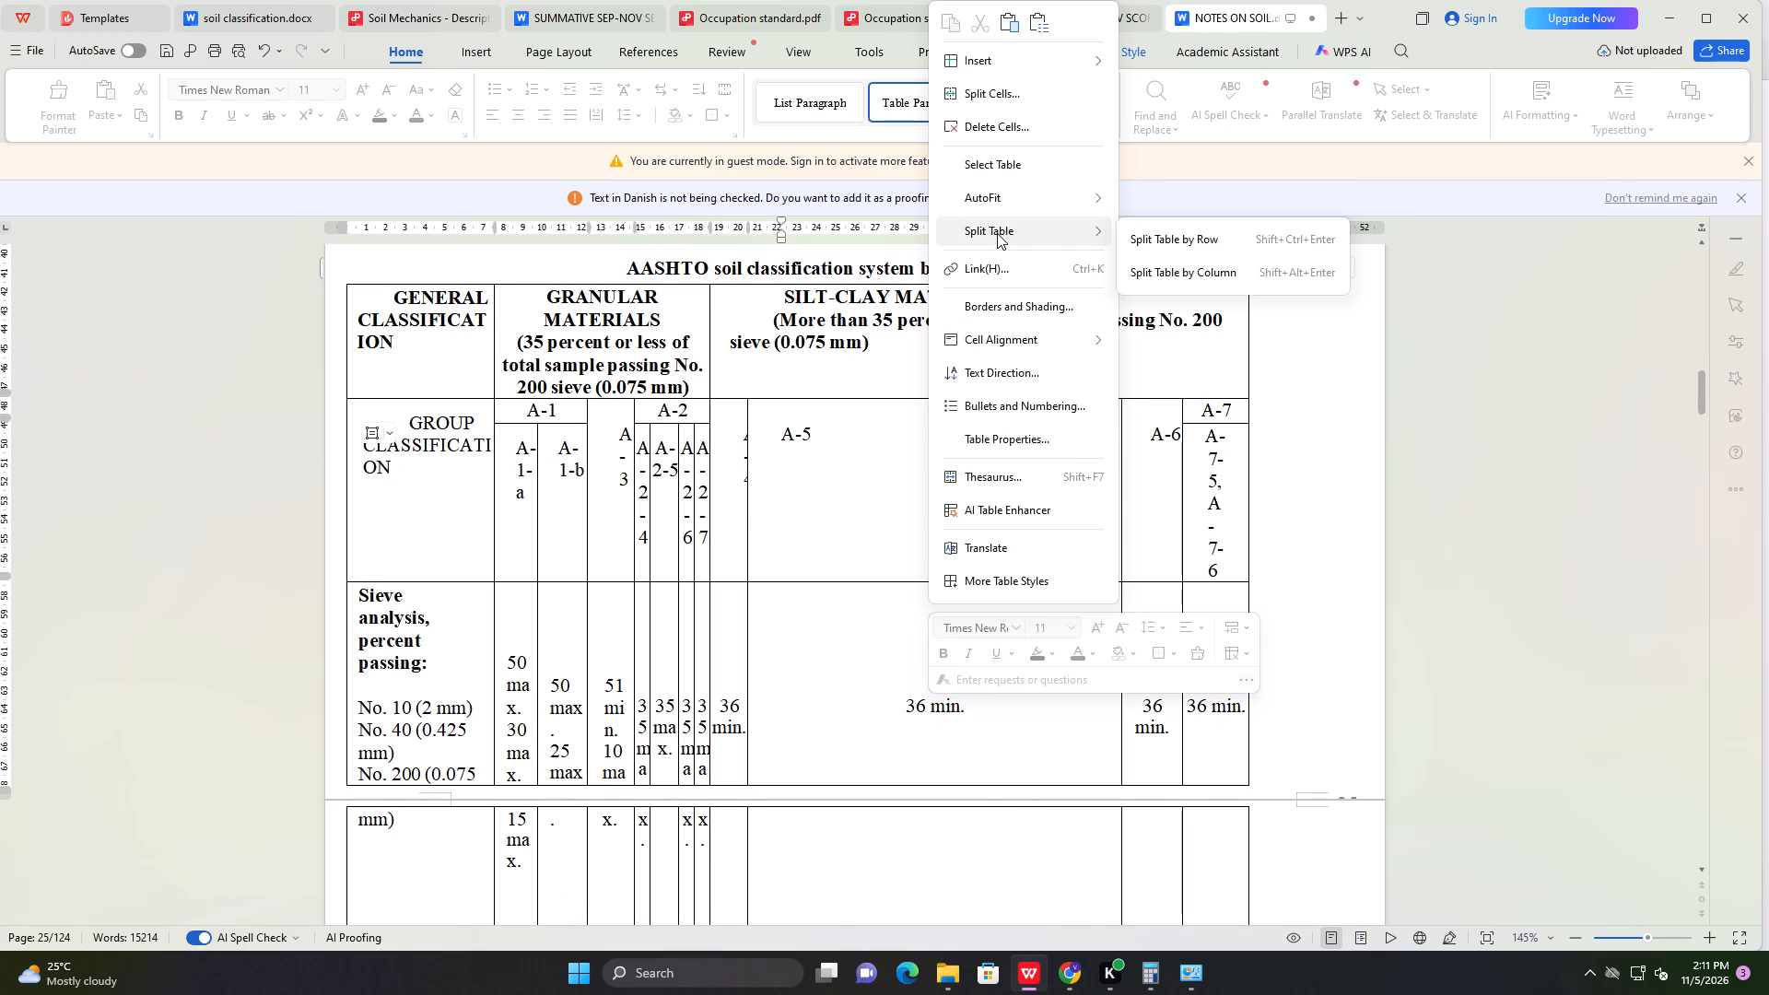
left_click(994, 437)
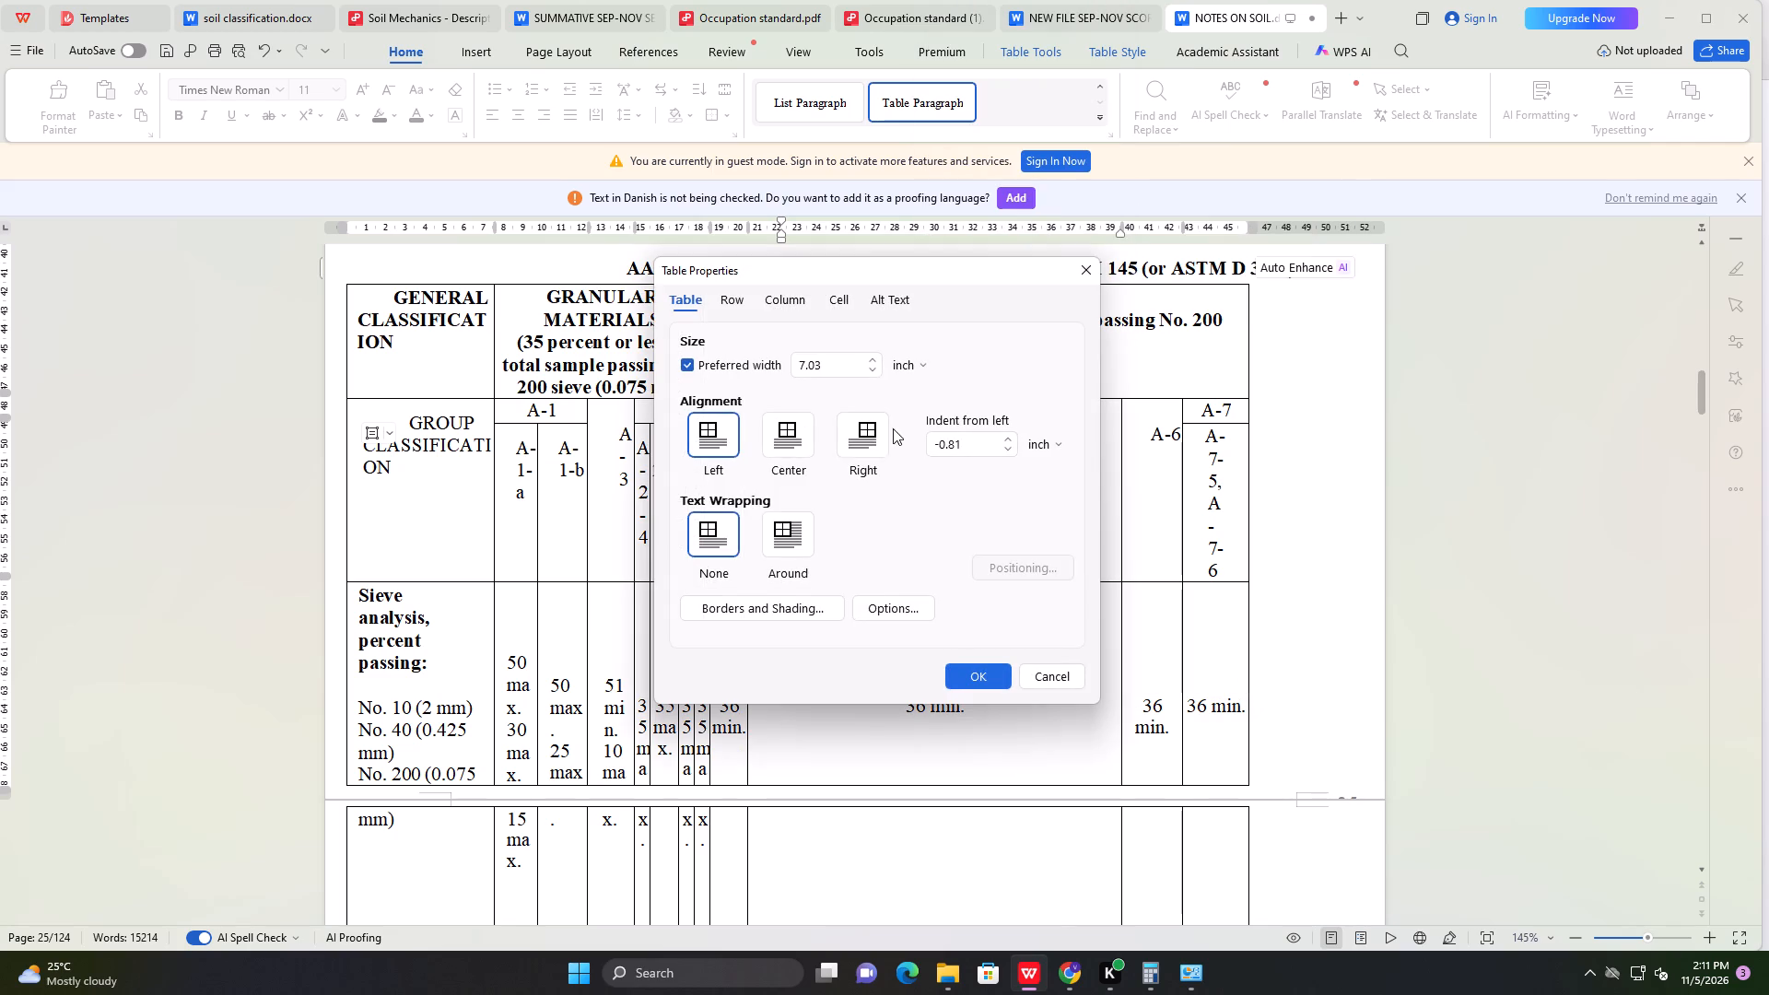
left_click(875, 361)
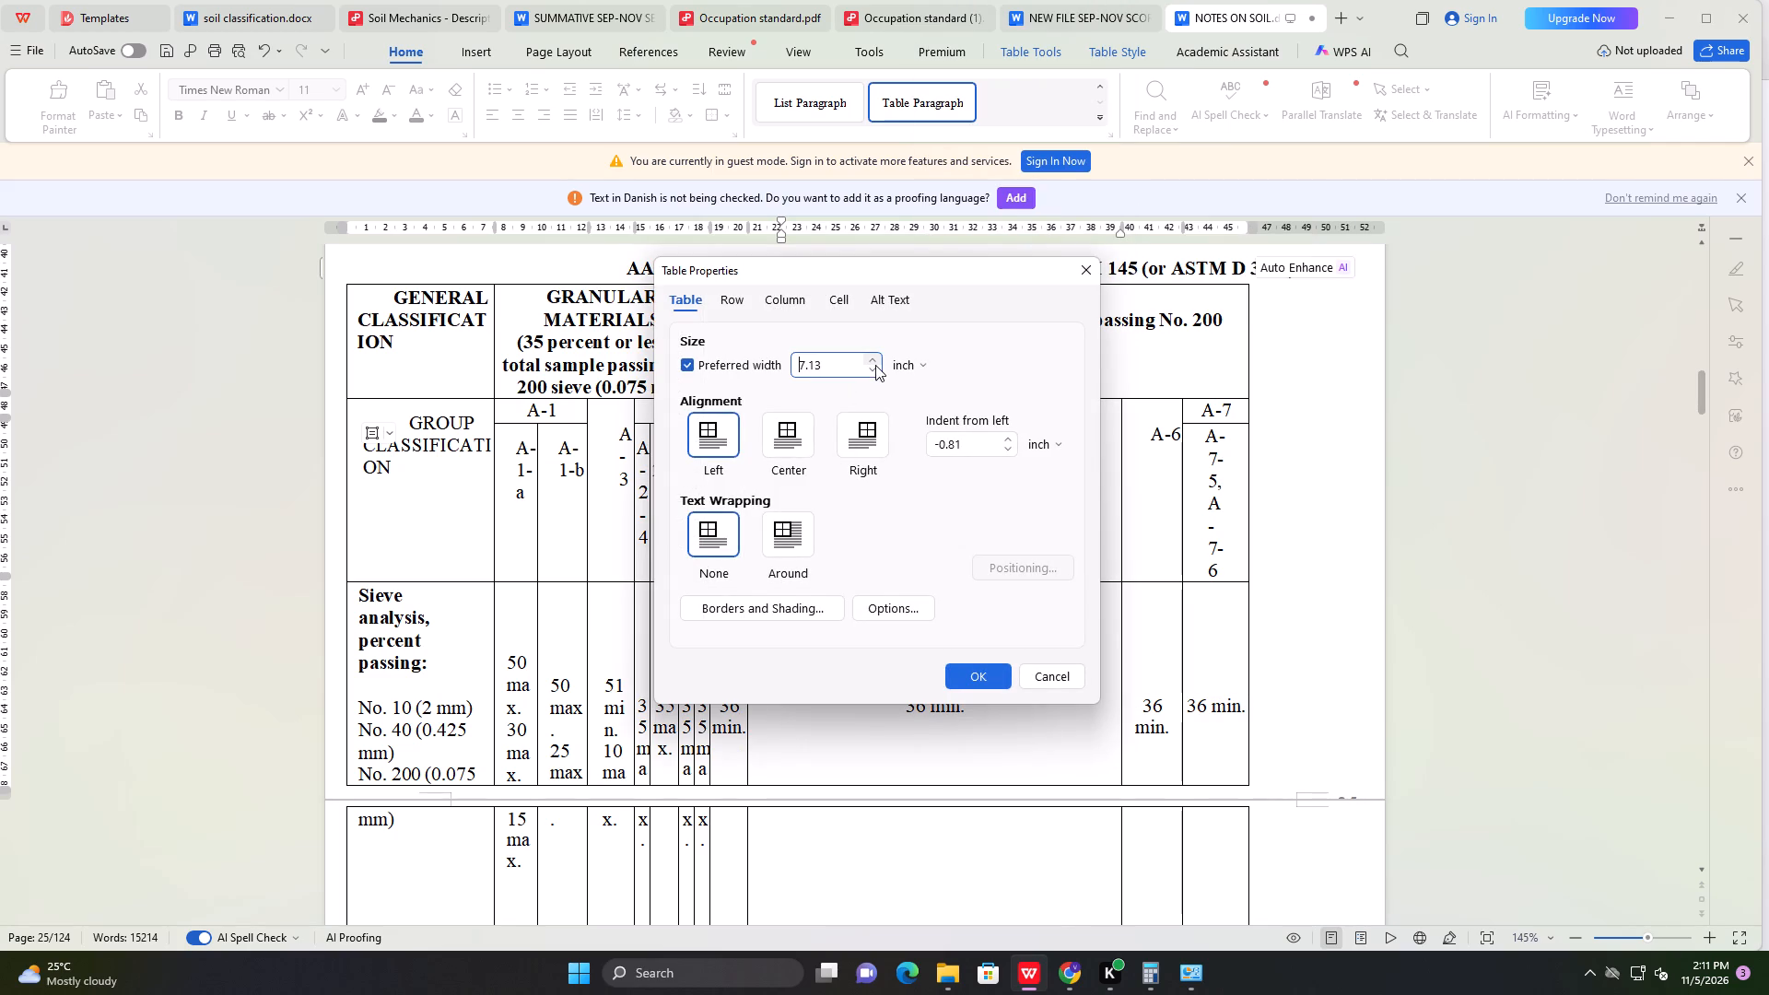
left_click(874, 360)
left_click(874, 360)
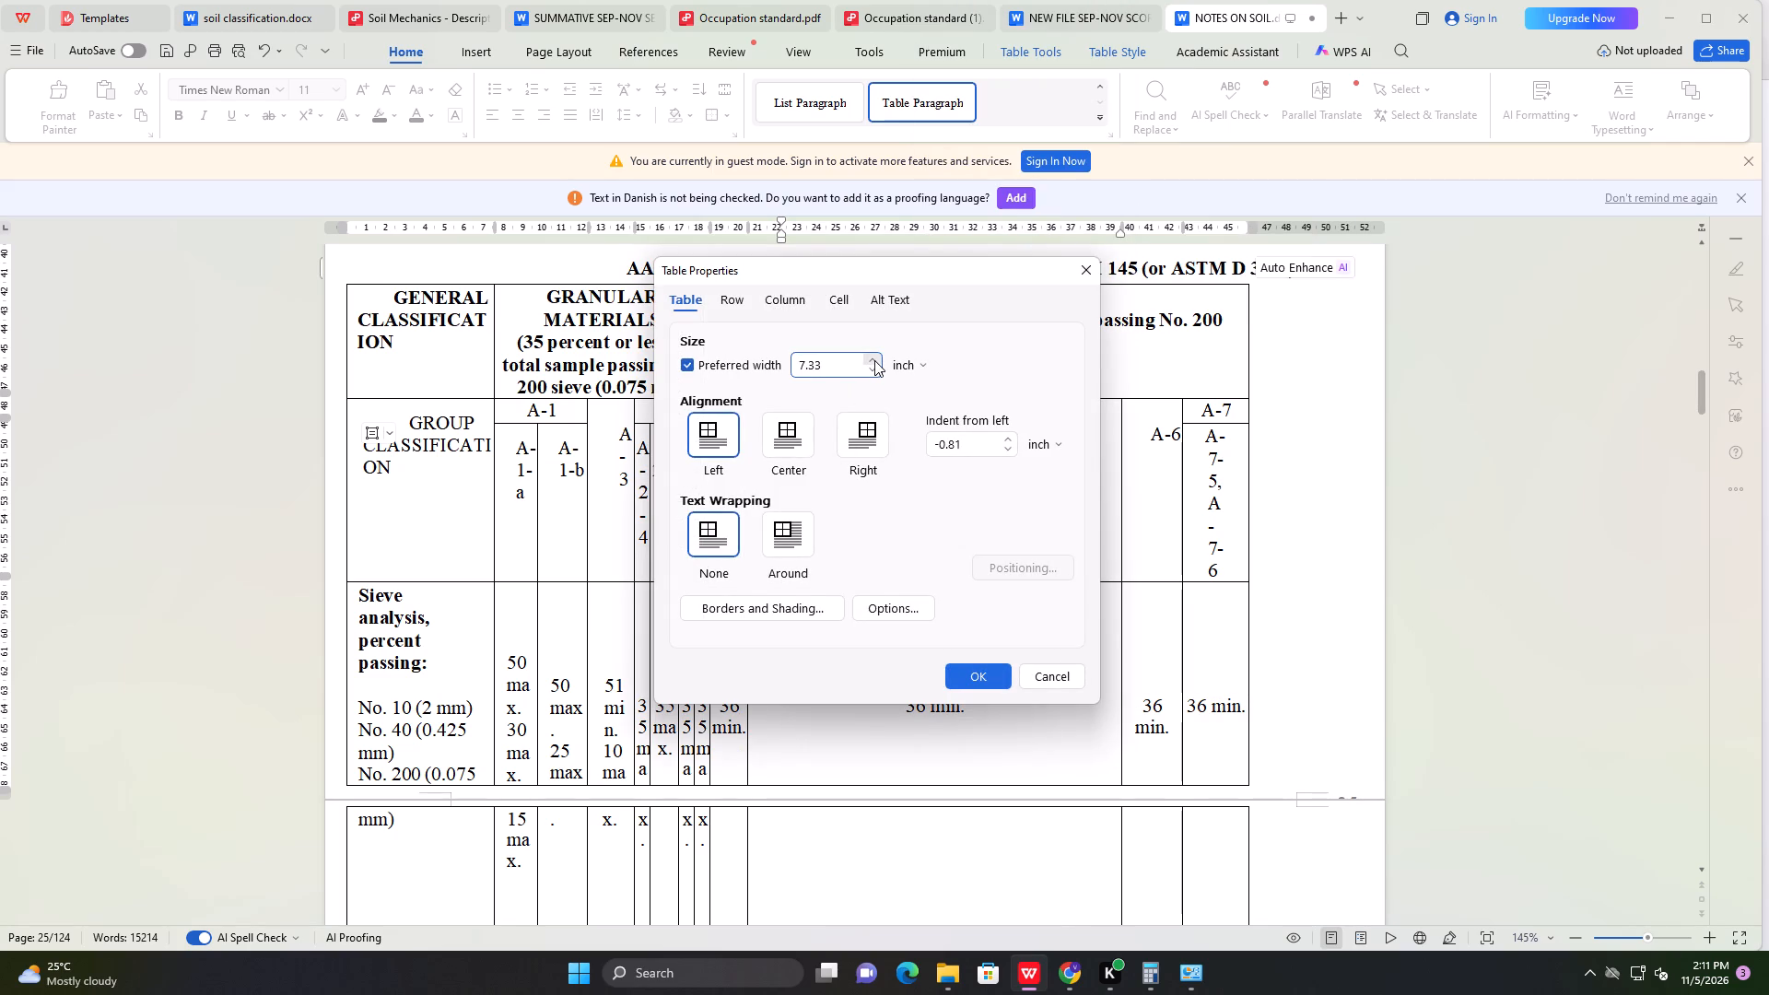
left_click(874, 360)
left_click(874, 360)
left_click(987, 670)
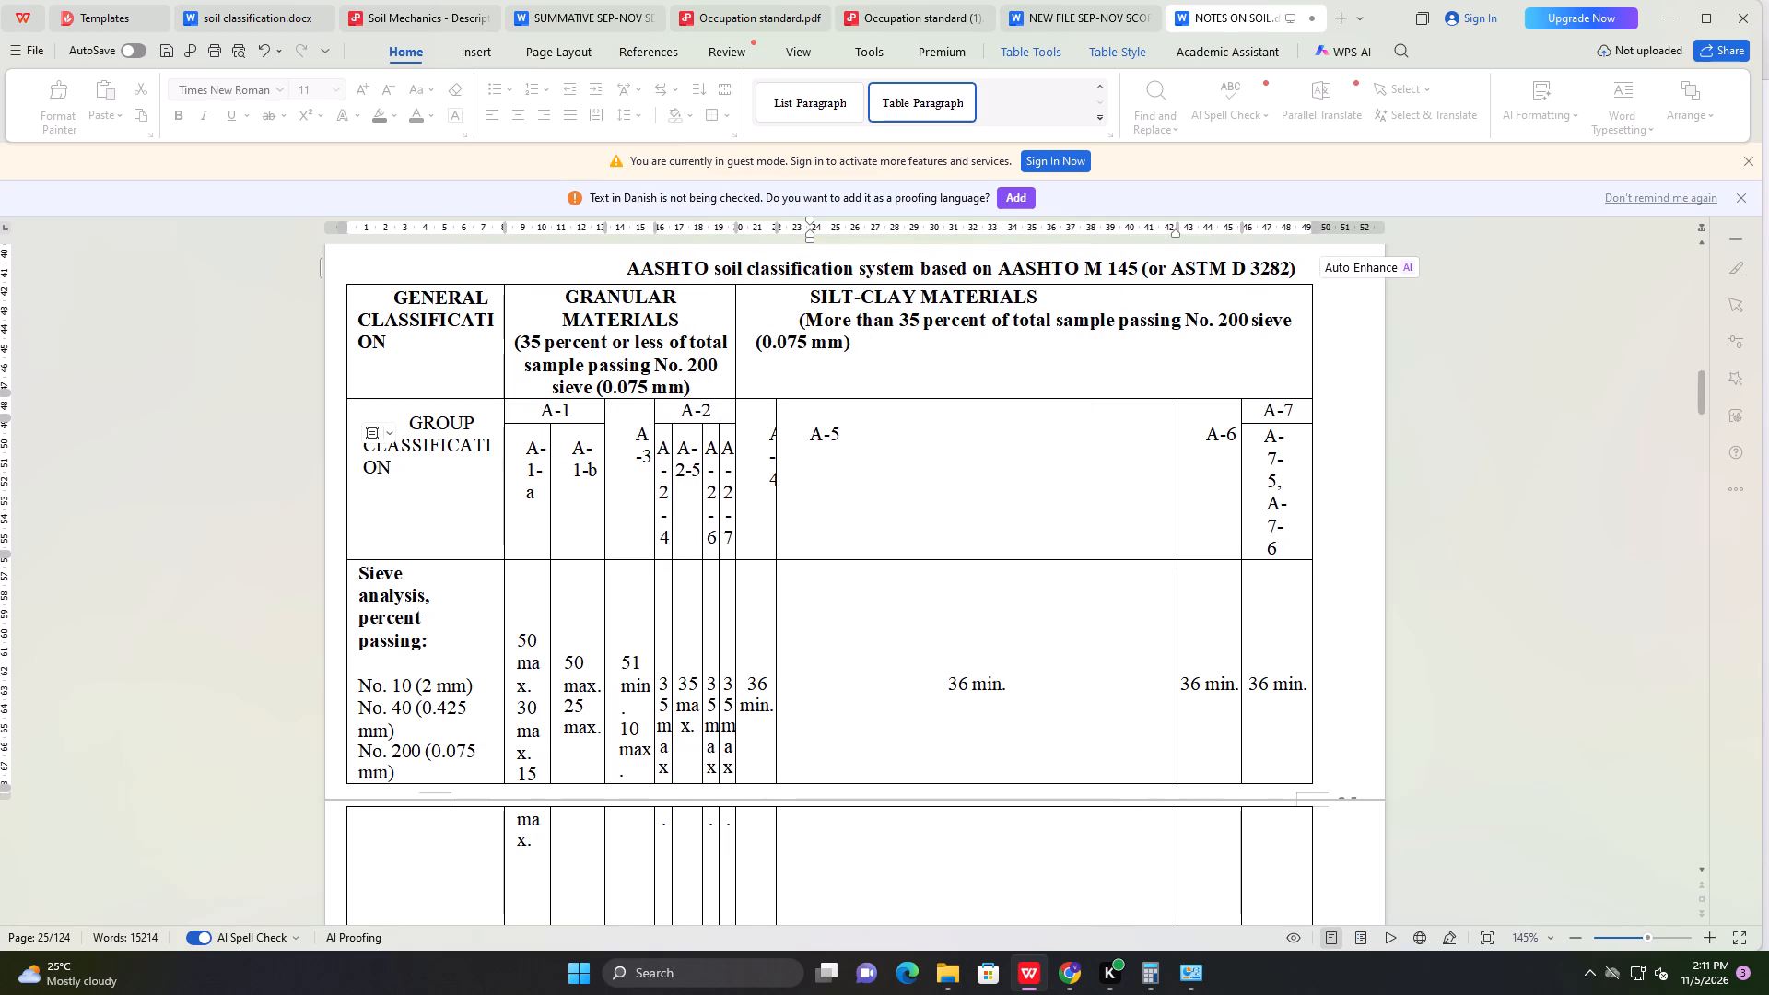
Narrow the AASHTO table's A-5 and A-4 columns by shifting their shared border and the granular/silt-clay divider, giving the granular side more room.
left_click_drag(776, 519, 812, 529)
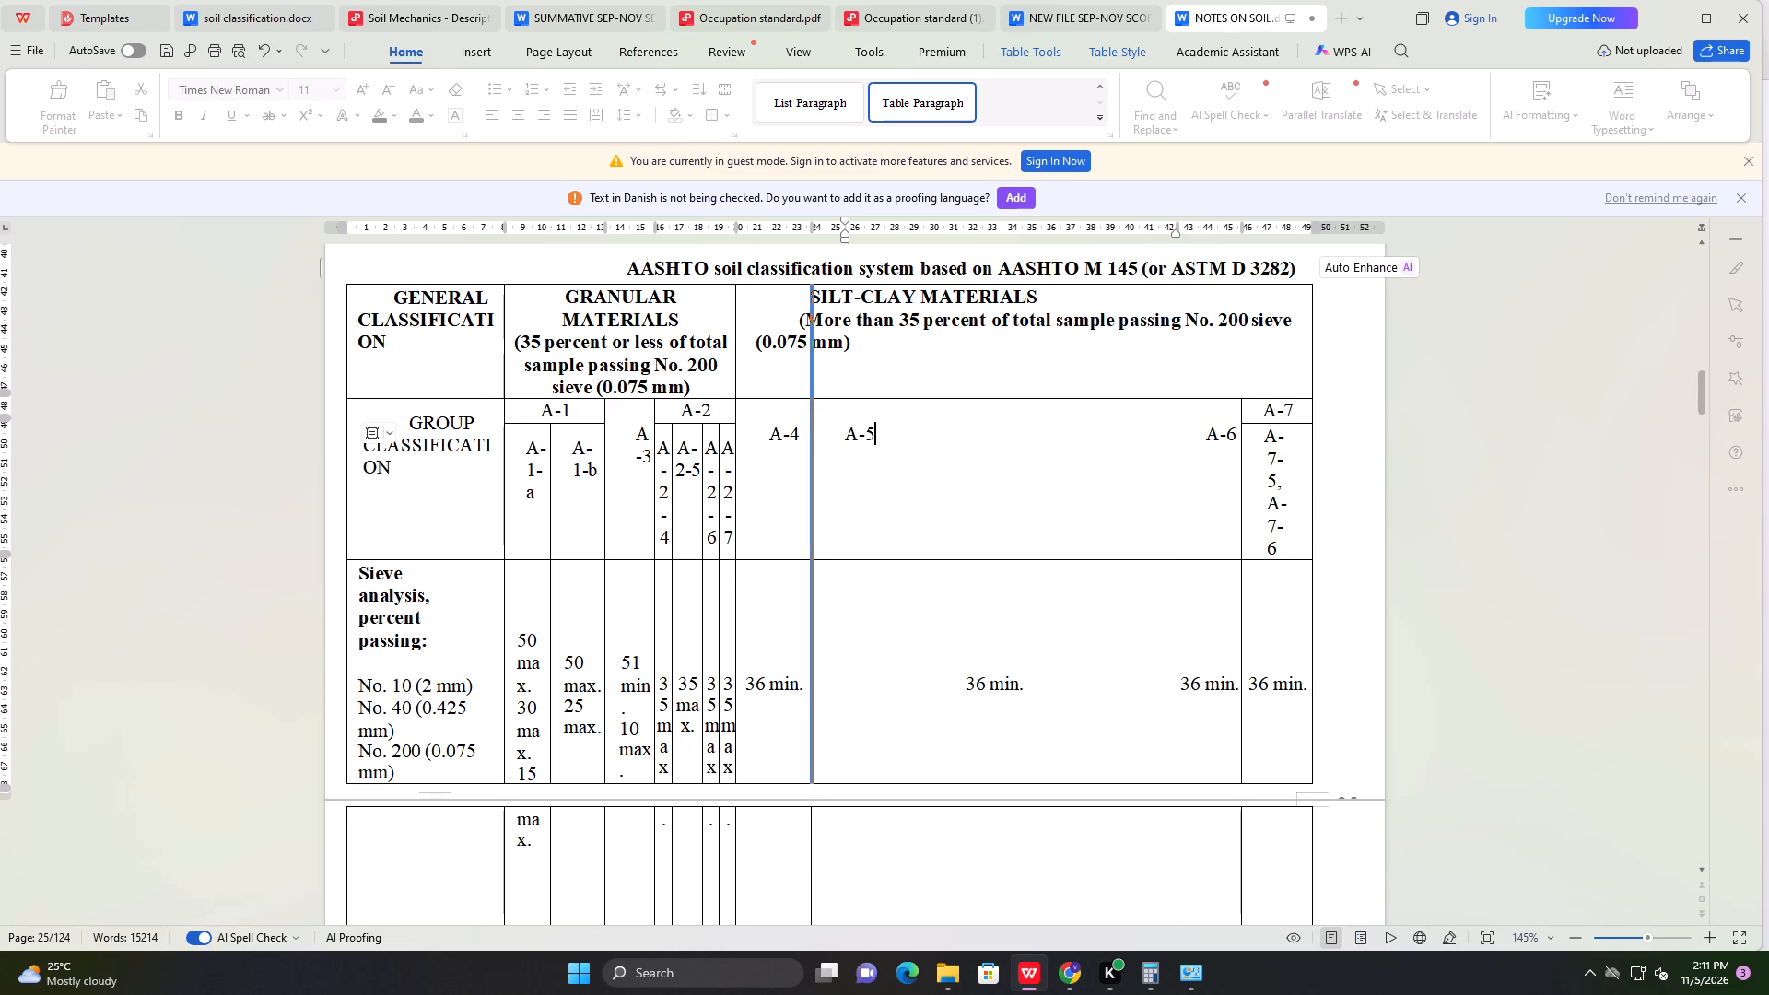
left_click_drag(812, 521, 1037, 559)
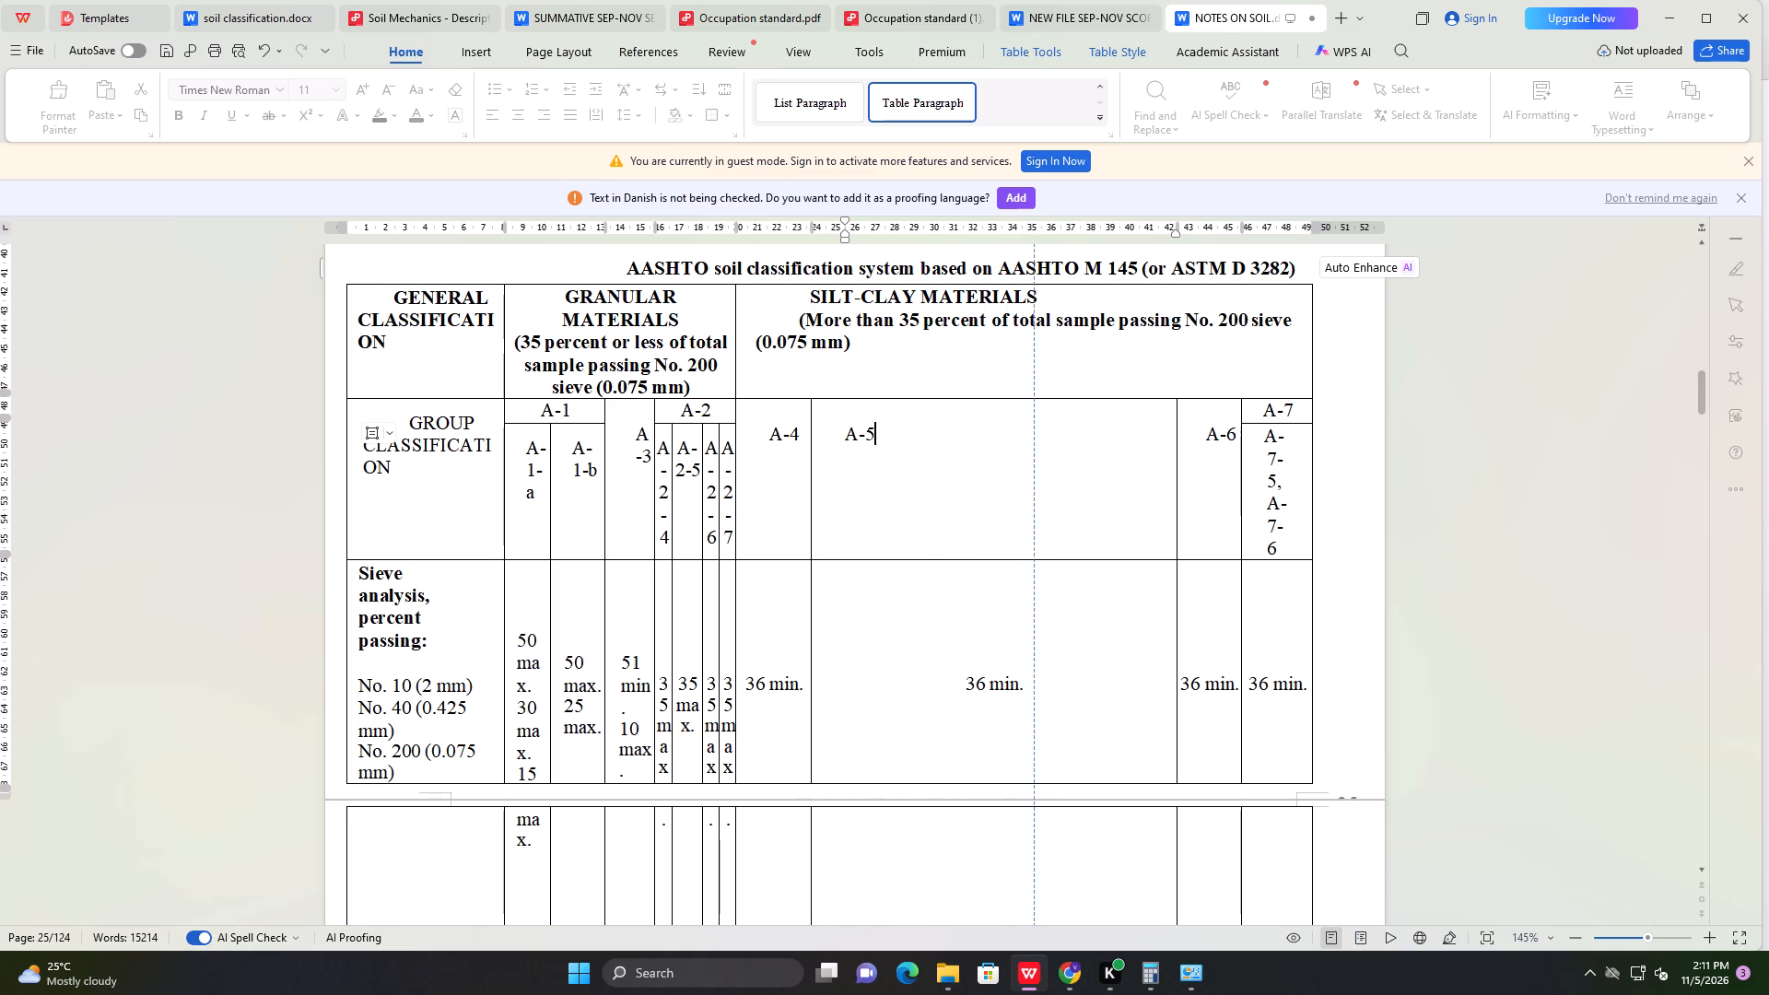
left_click_drag(1037, 559, 1063, 563)
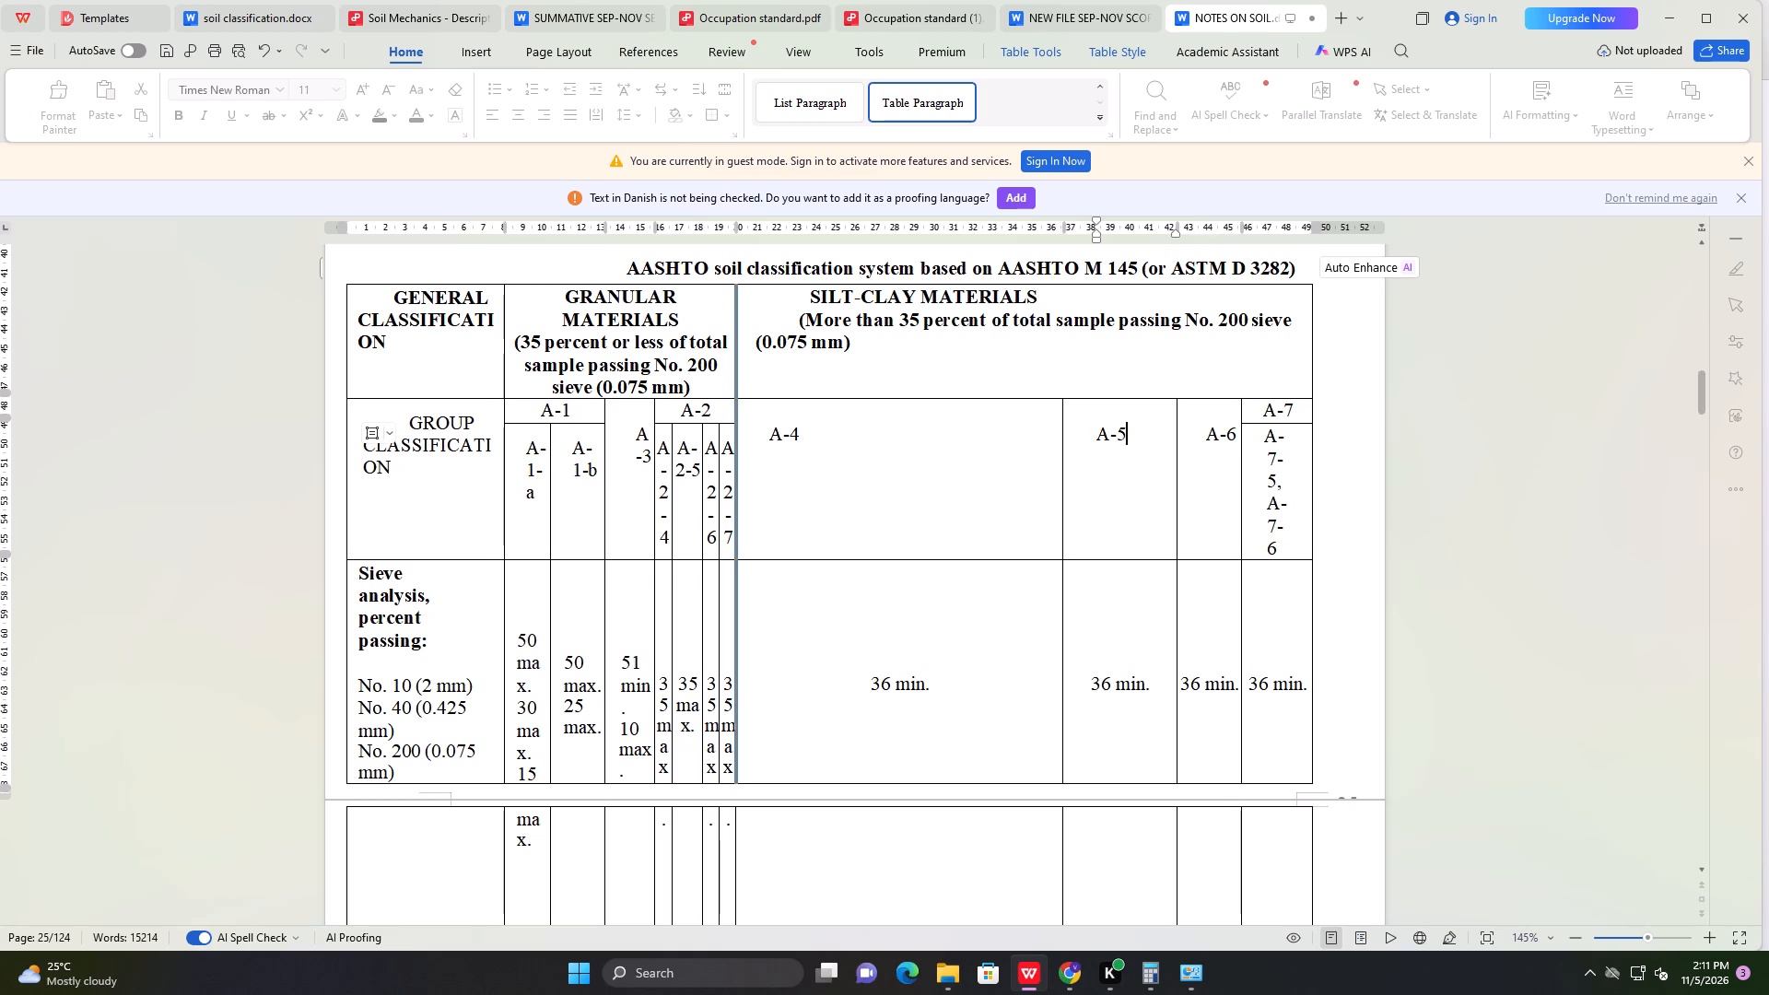
left_click_drag(738, 525, 824, 544)
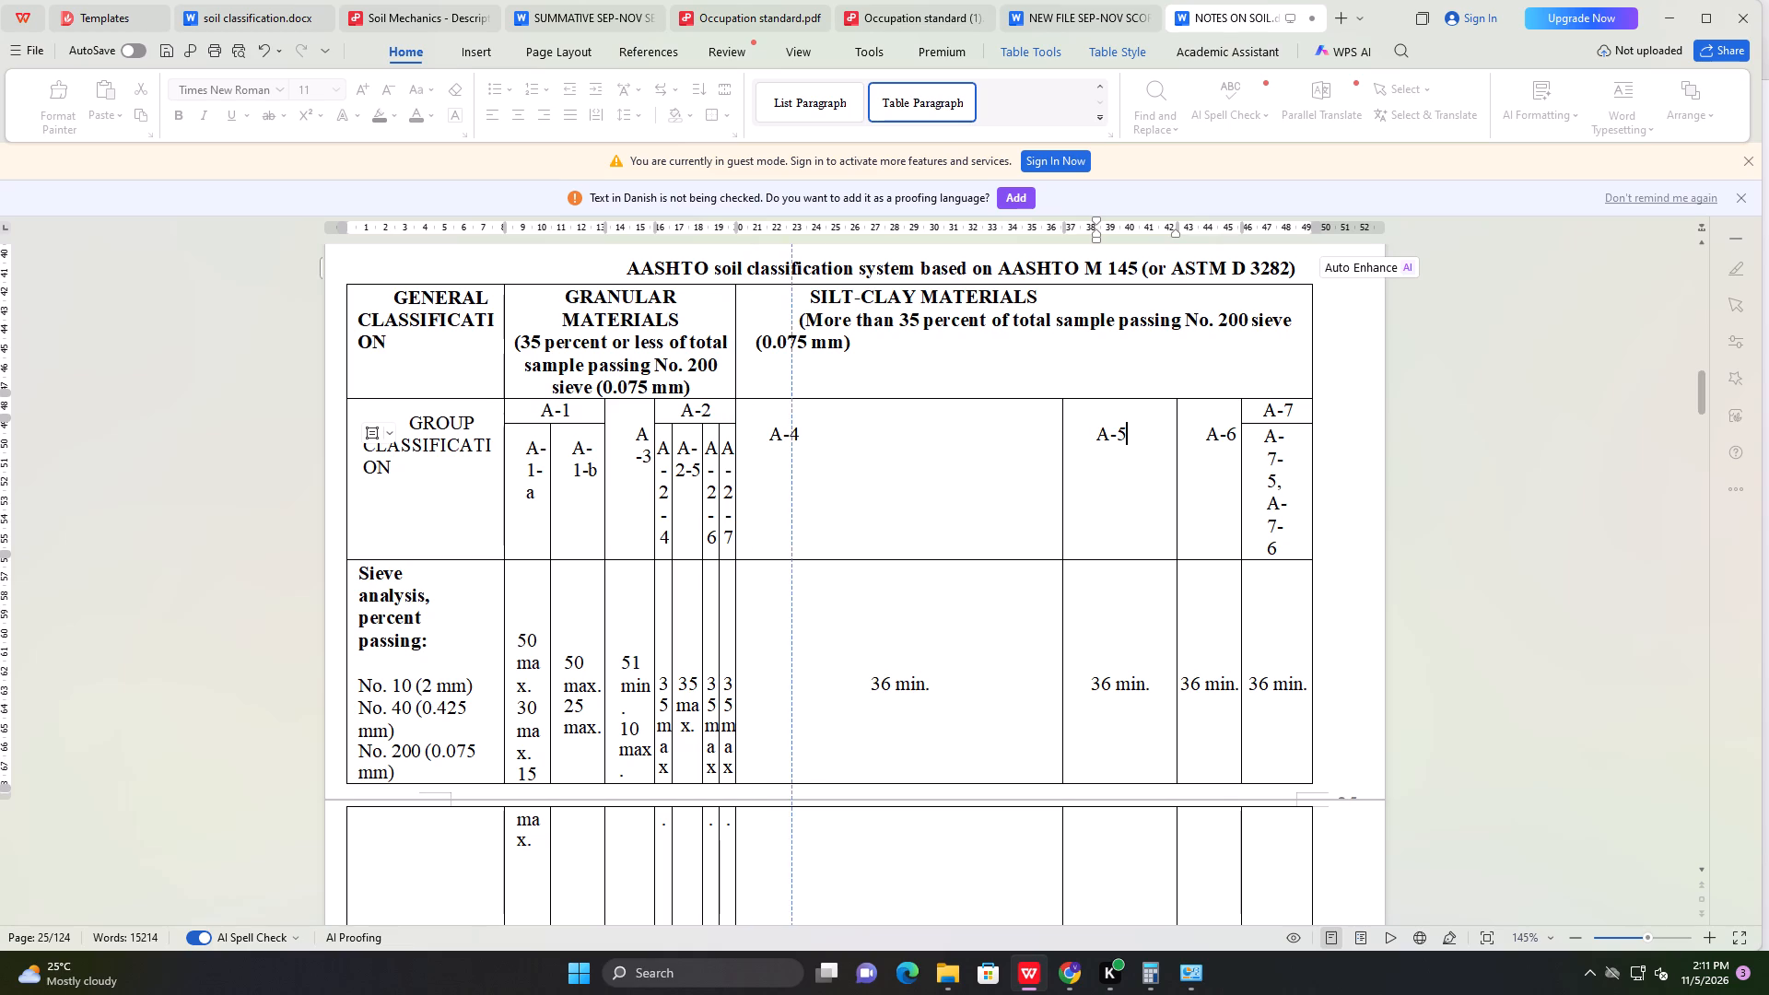
left_click_drag(824, 544, 907, 560)
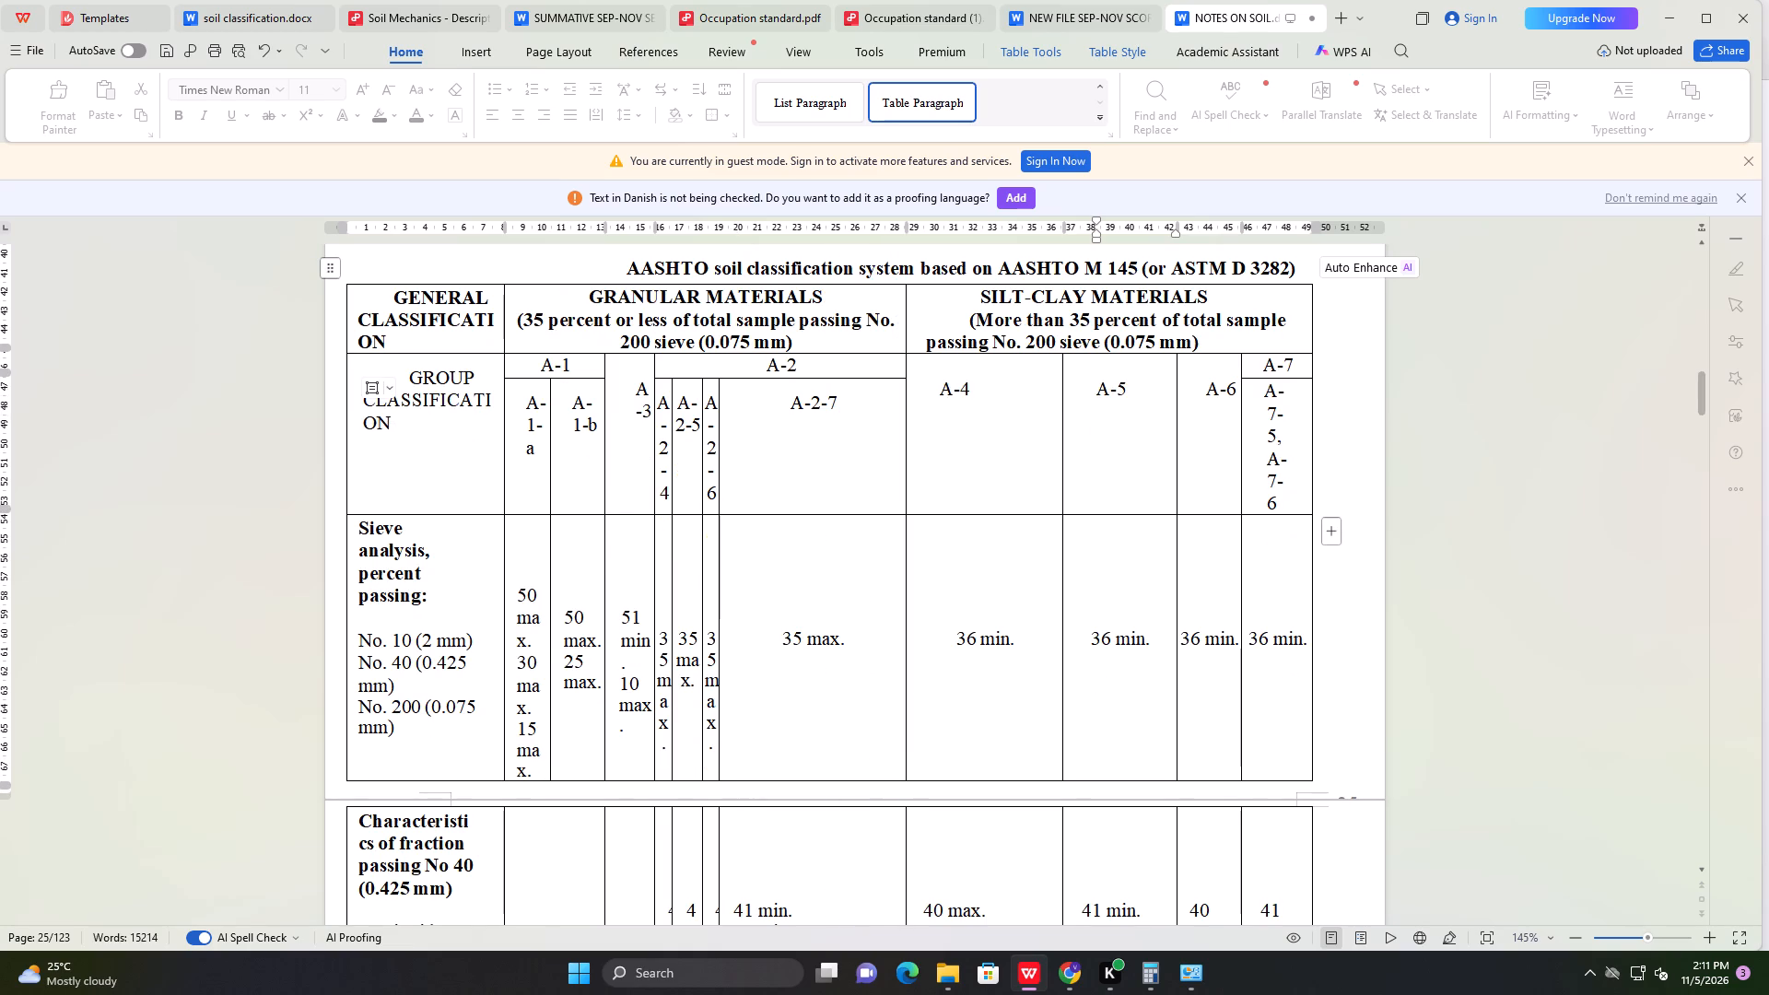
left_click_drag(905, 462, 963, 497)
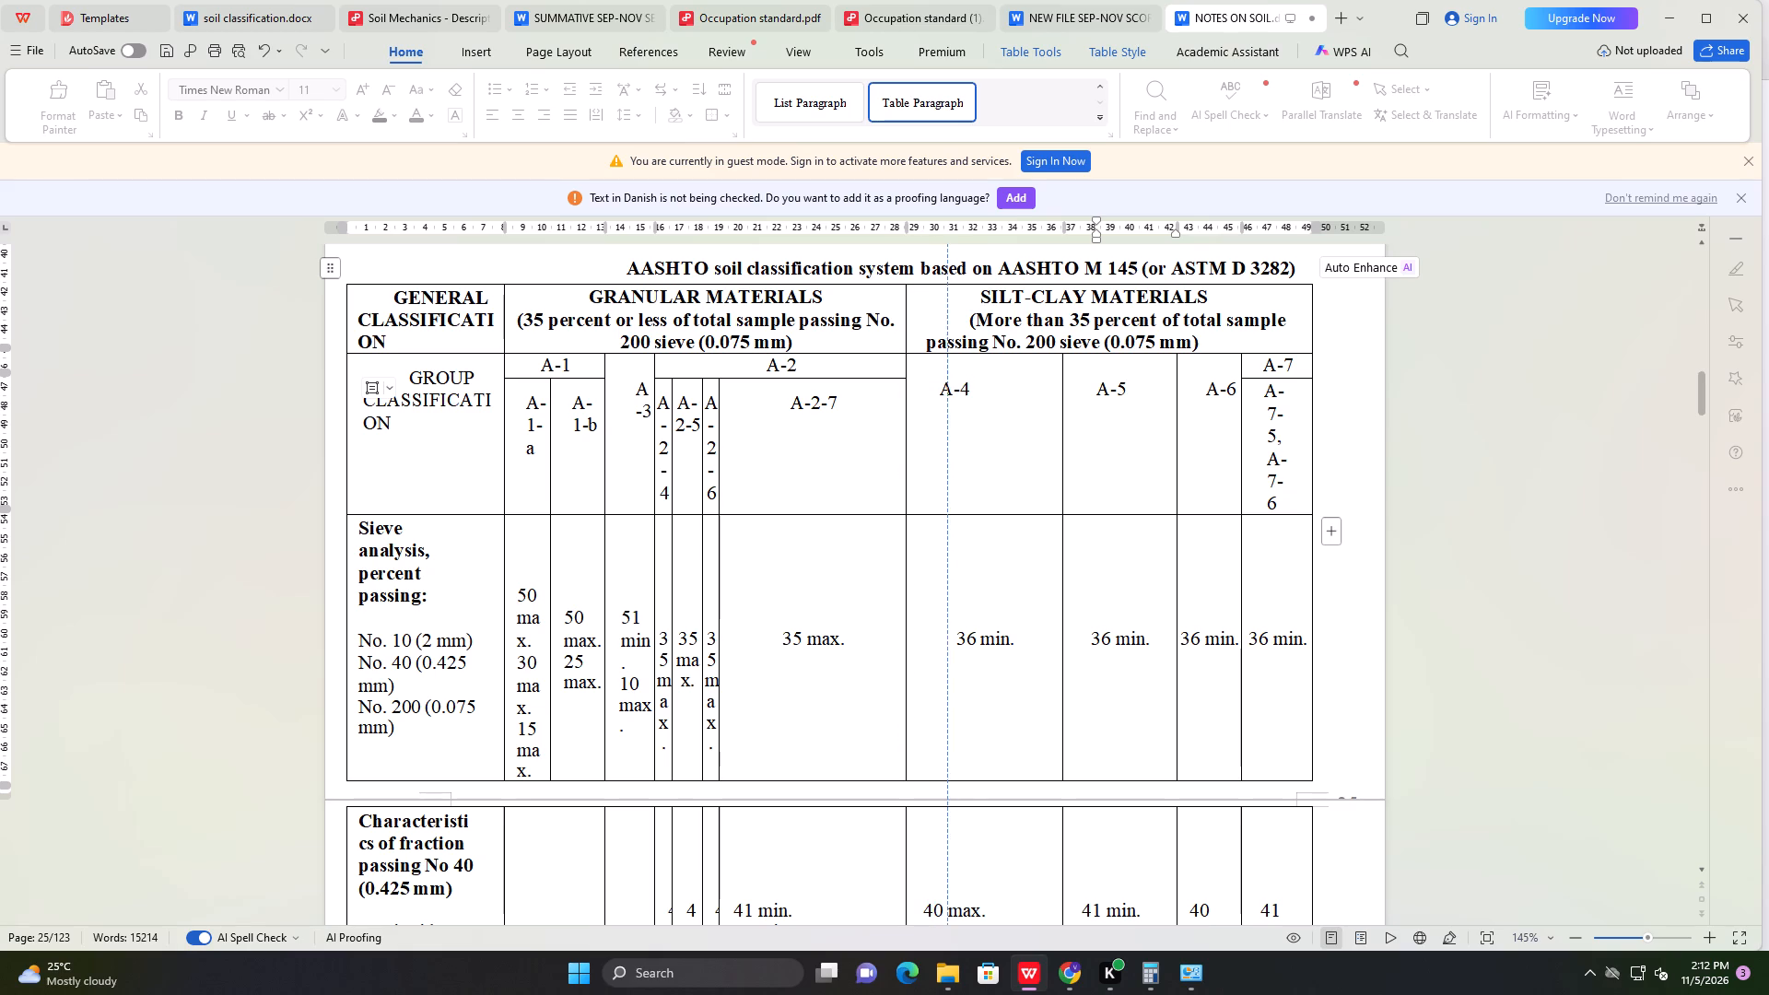
left_click_drag(963, 497, 971, 501)
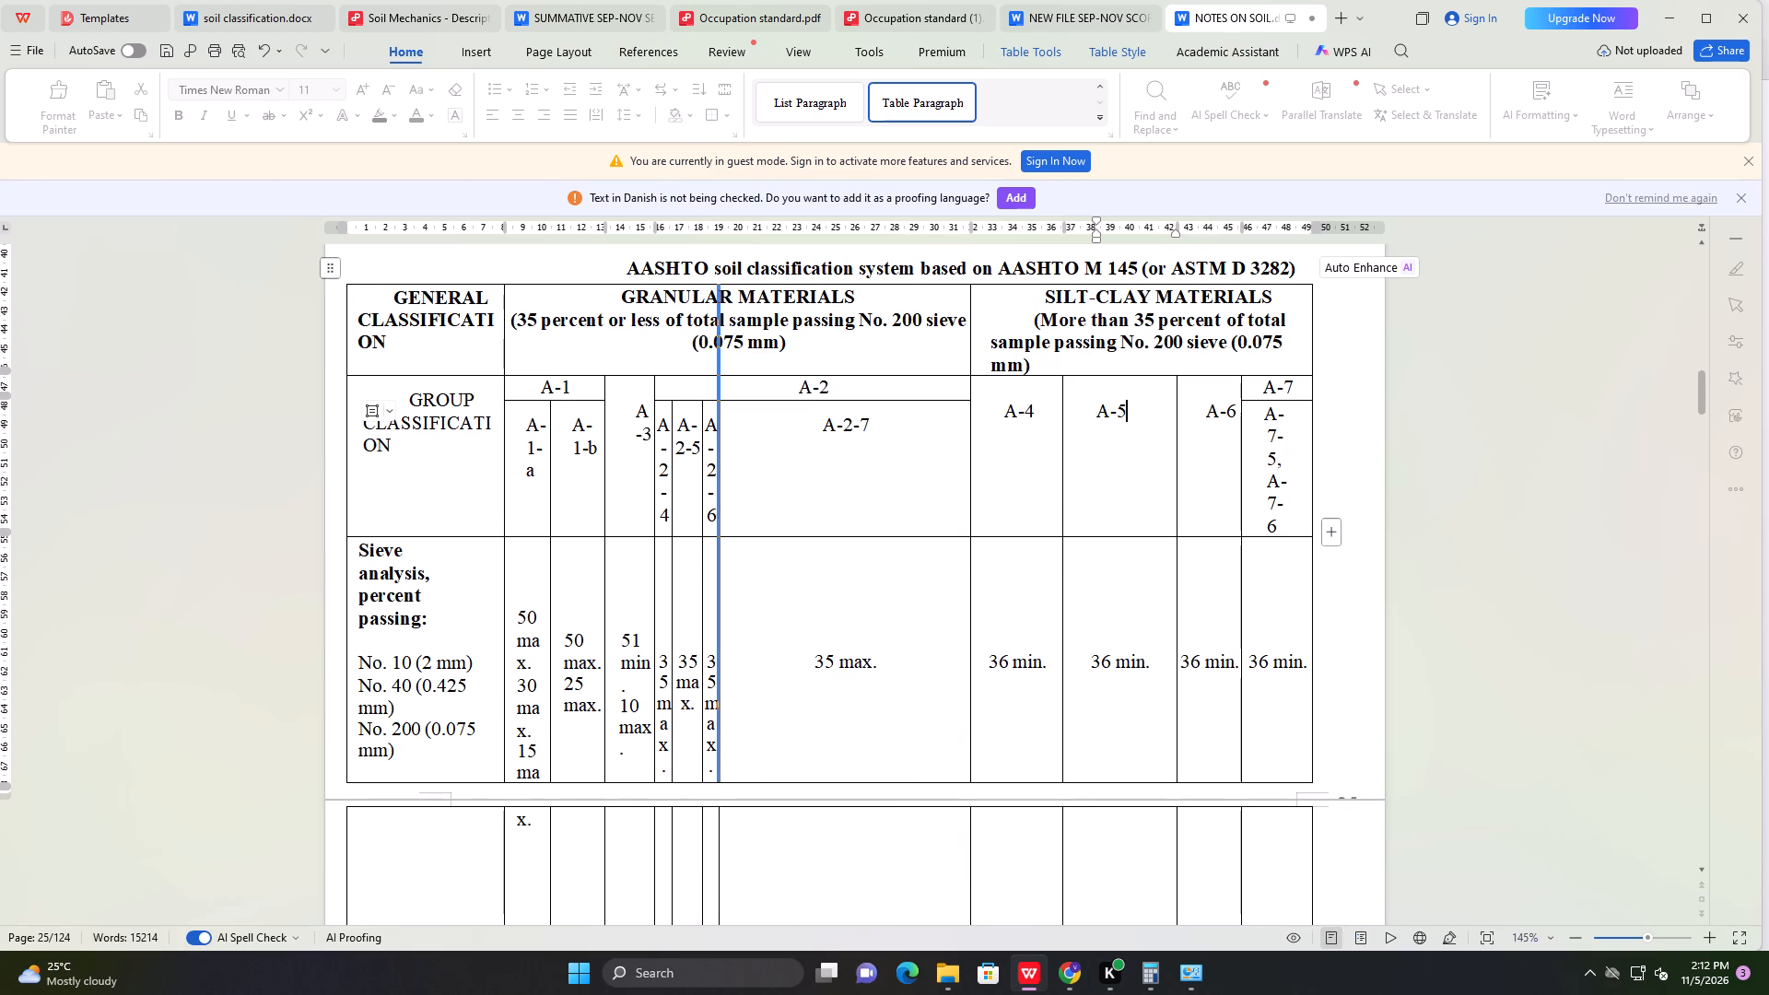
Shift the borders between the A-2-4, A-2-5, A-2-6 and A-2-7 columns so each subgroup heading fits on one line.
left_click_drag(719, 474, 832, 489)
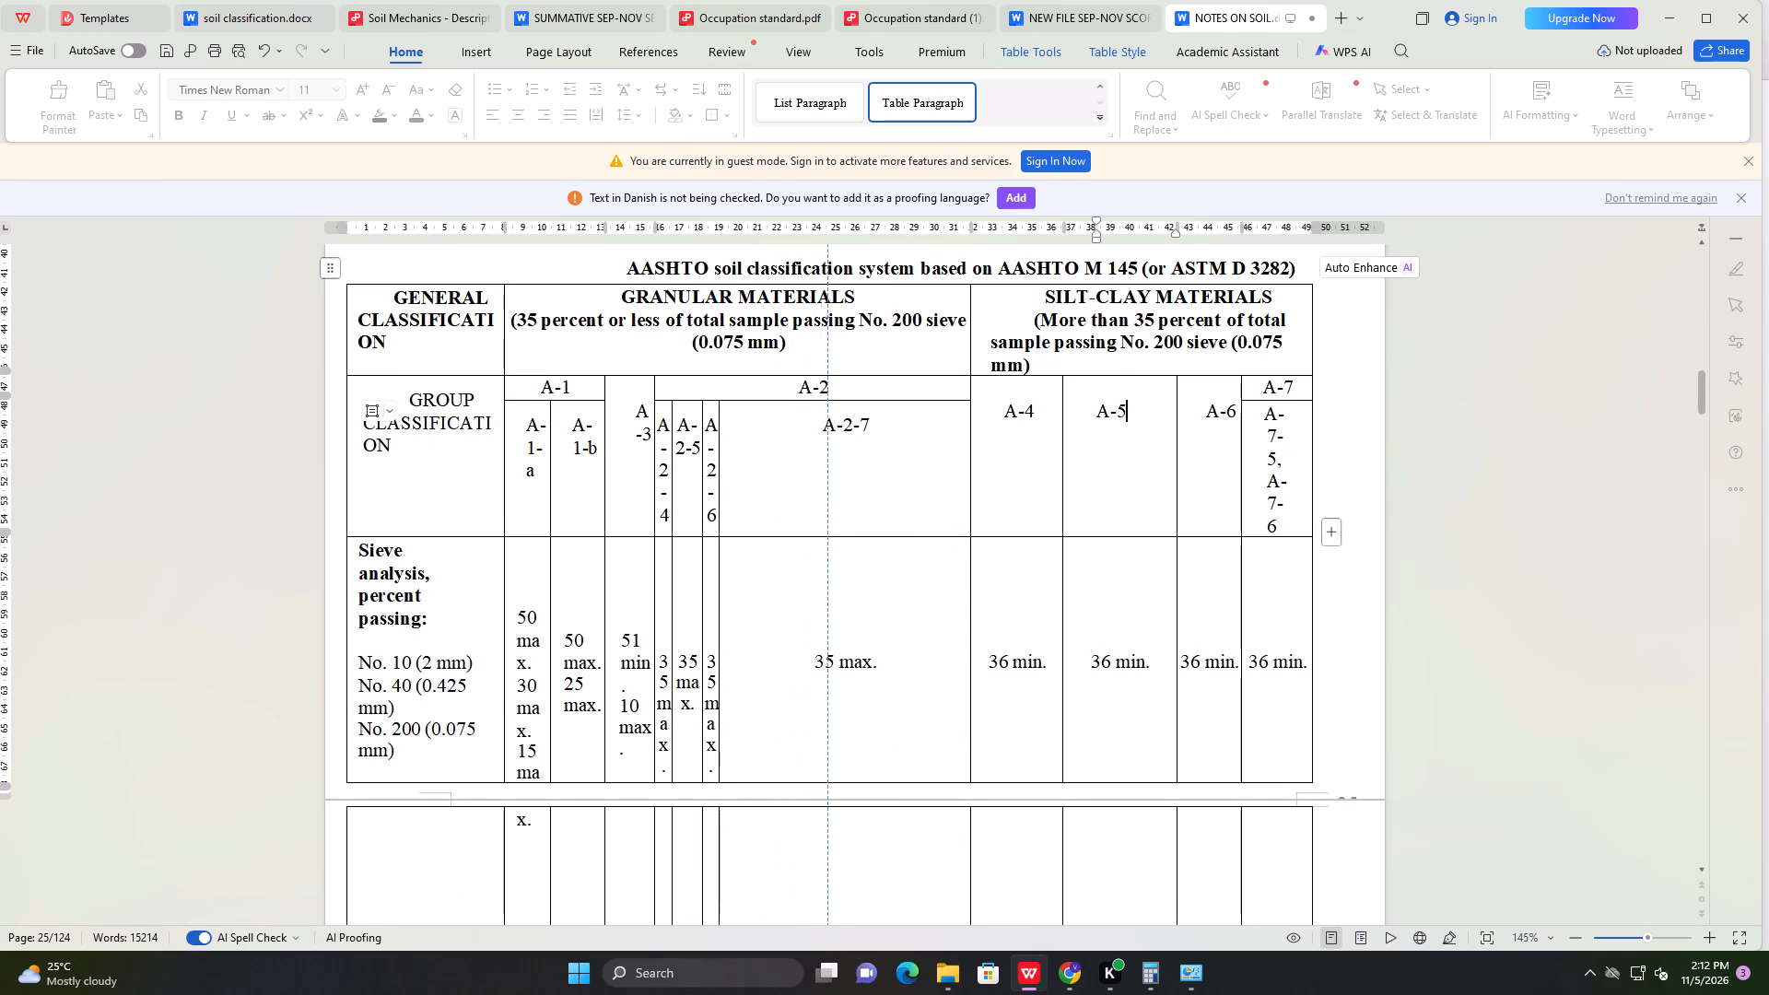
left_click_drag(832, 489, 862, 496)
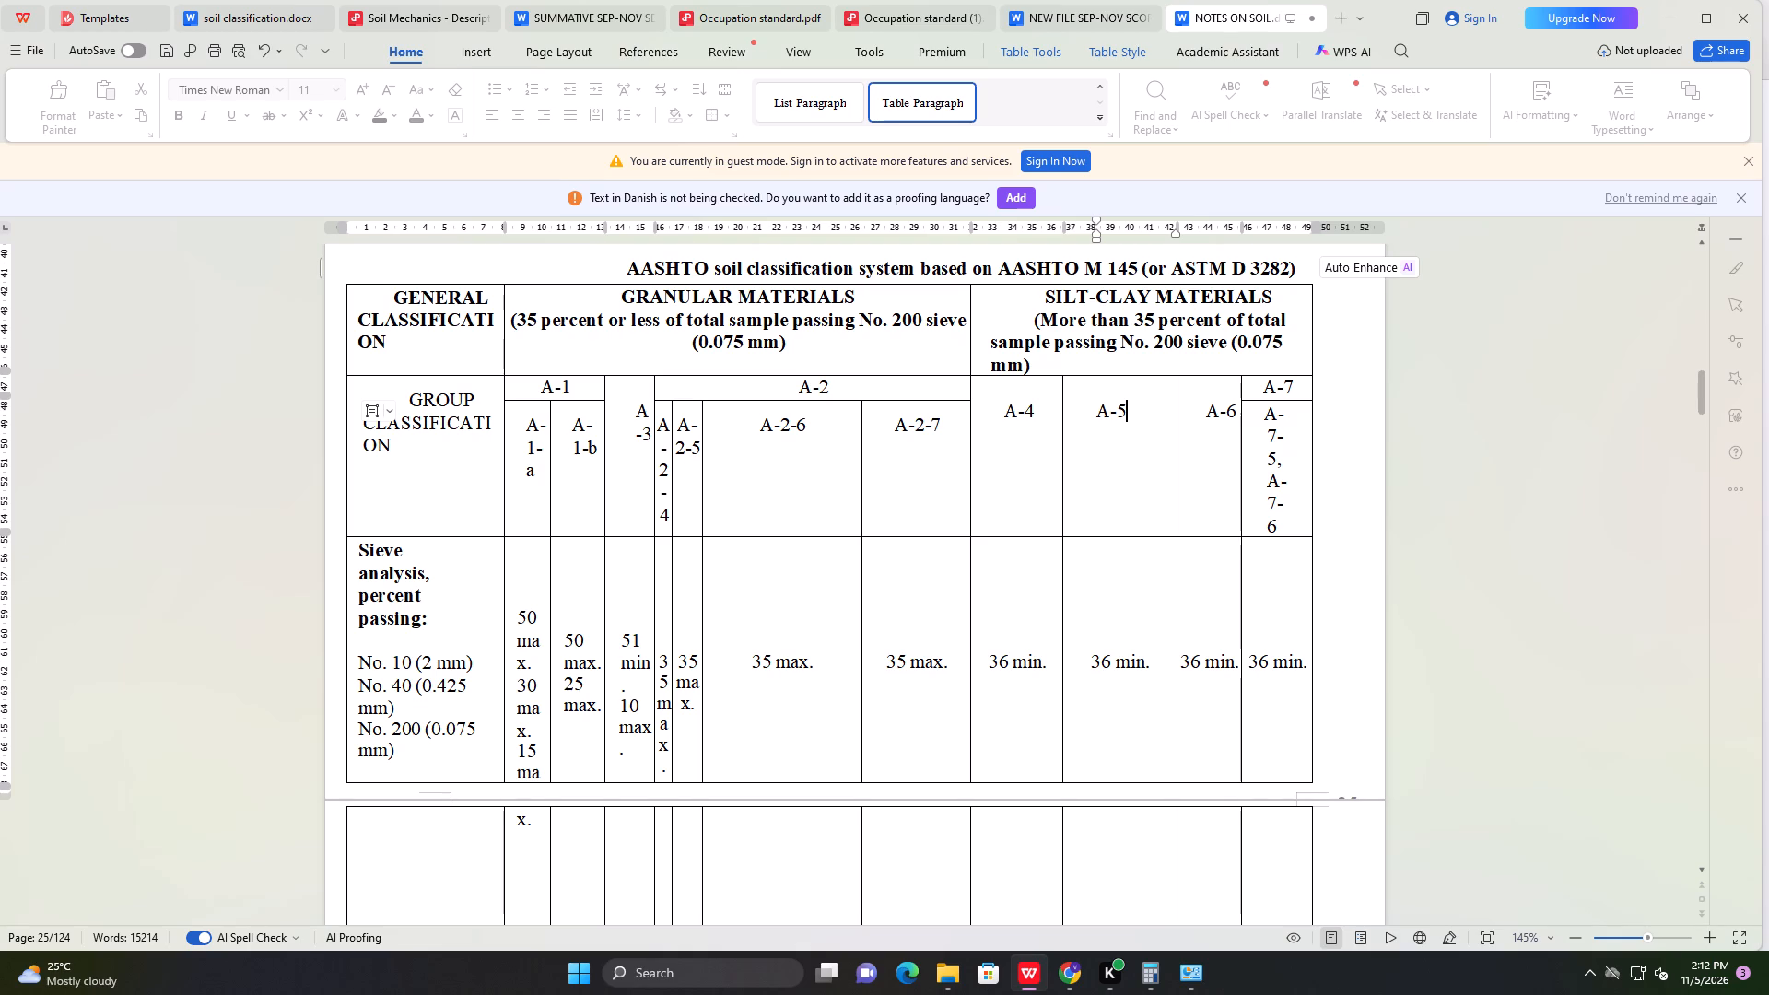
left_click_drag(700, 501, 771, 513)
left_click_drag(771, 513, 789, 516)
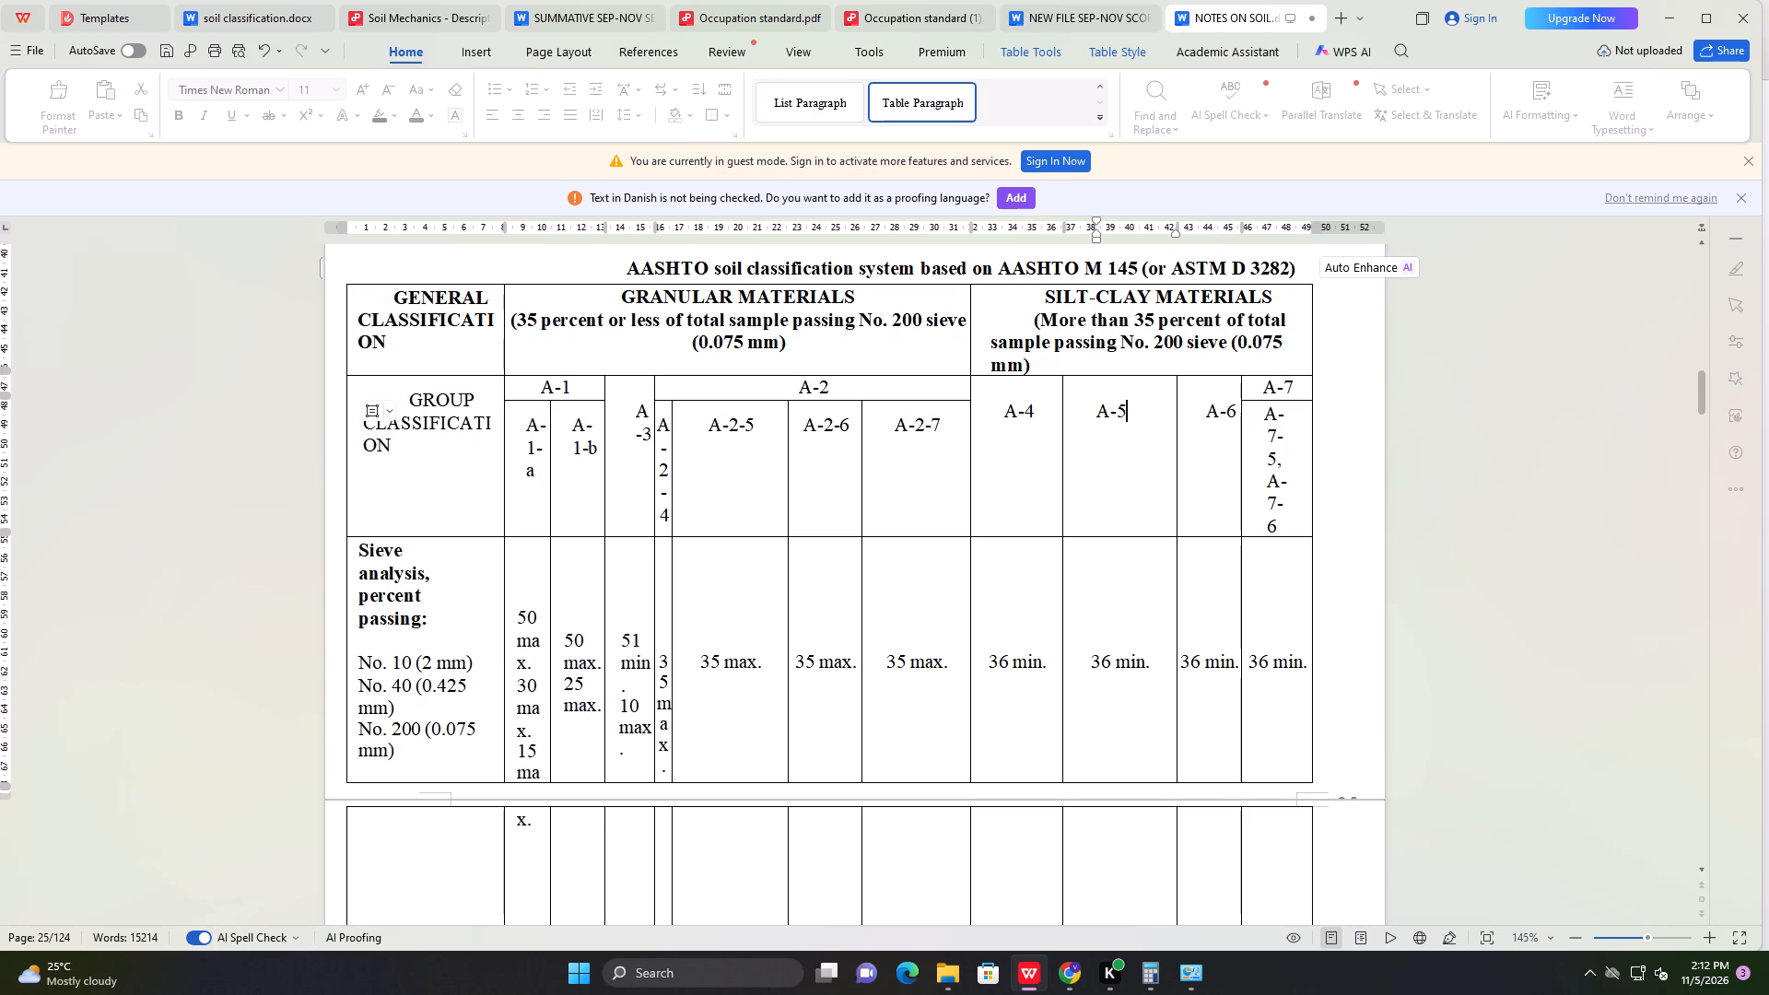
left_click_drag(671, 514, 718, 523)
left_click_drag(718, 523, 719, 523)
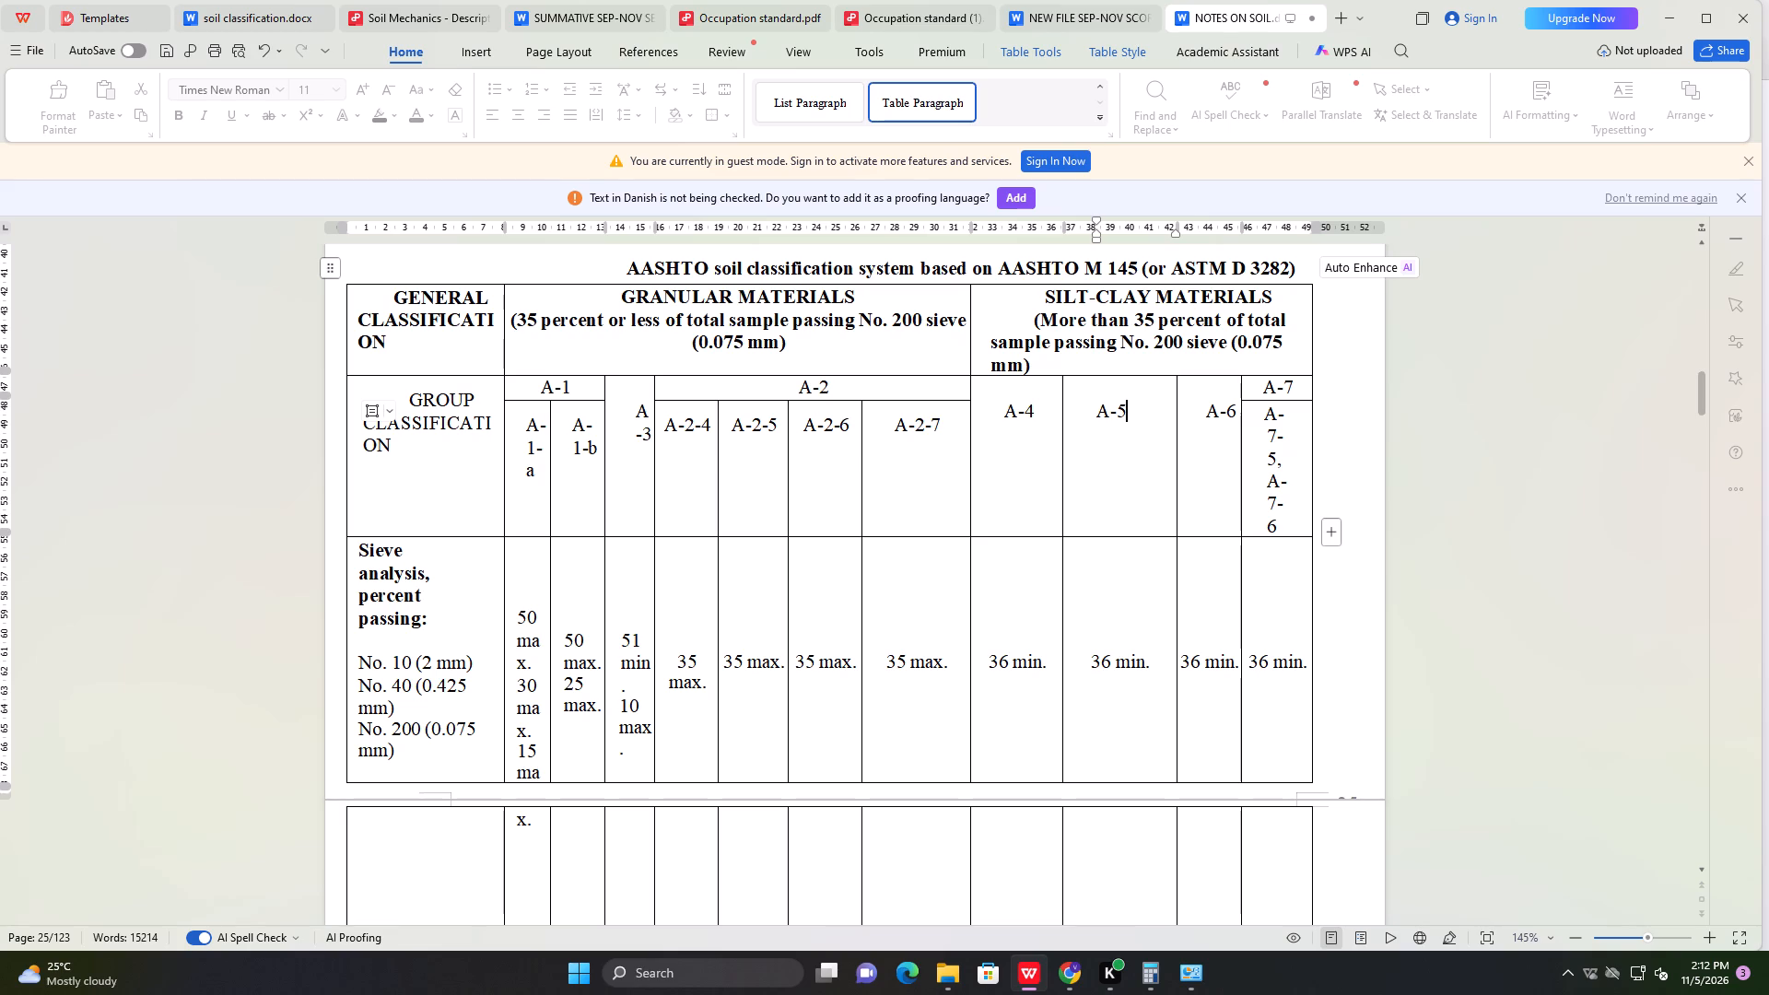
Shift the column borders from A-4/A-5 back to A-1-b/A-3 toward the silt-clay side, making A-1-b wide enough for a one-line heading.
left_click_drag(1061, 490, 1095, 499)
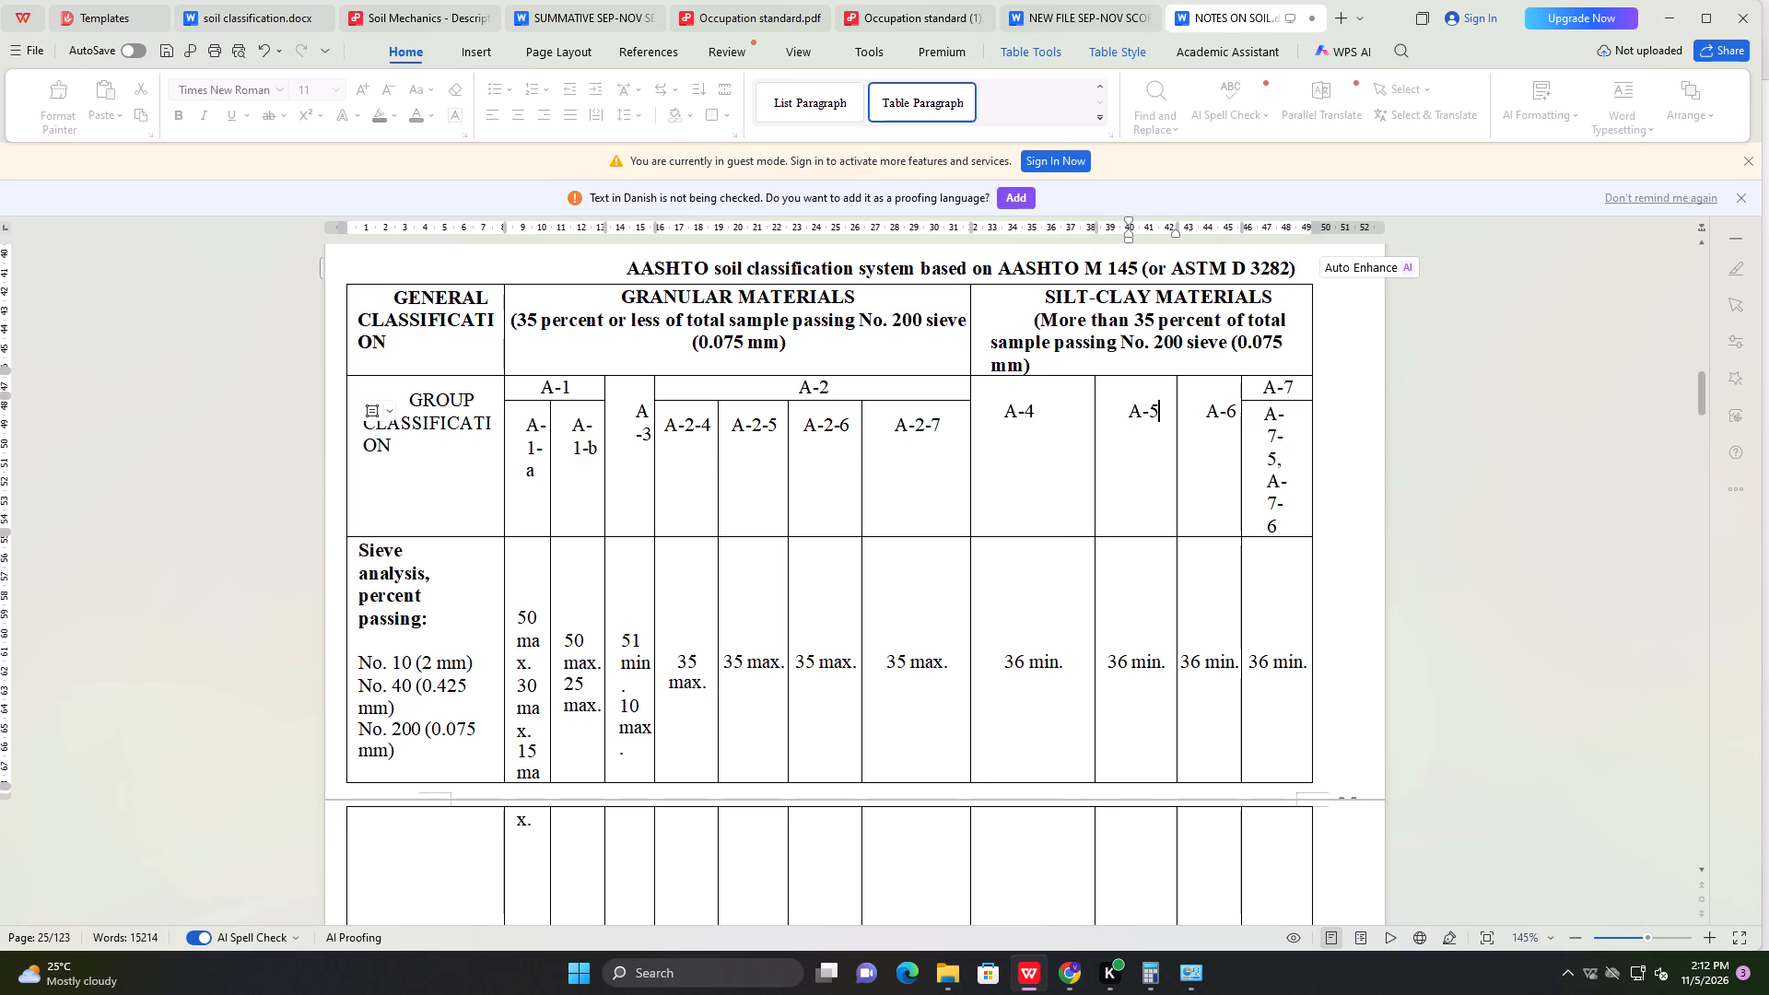
left_click_drag(973, 477, 995, 484)
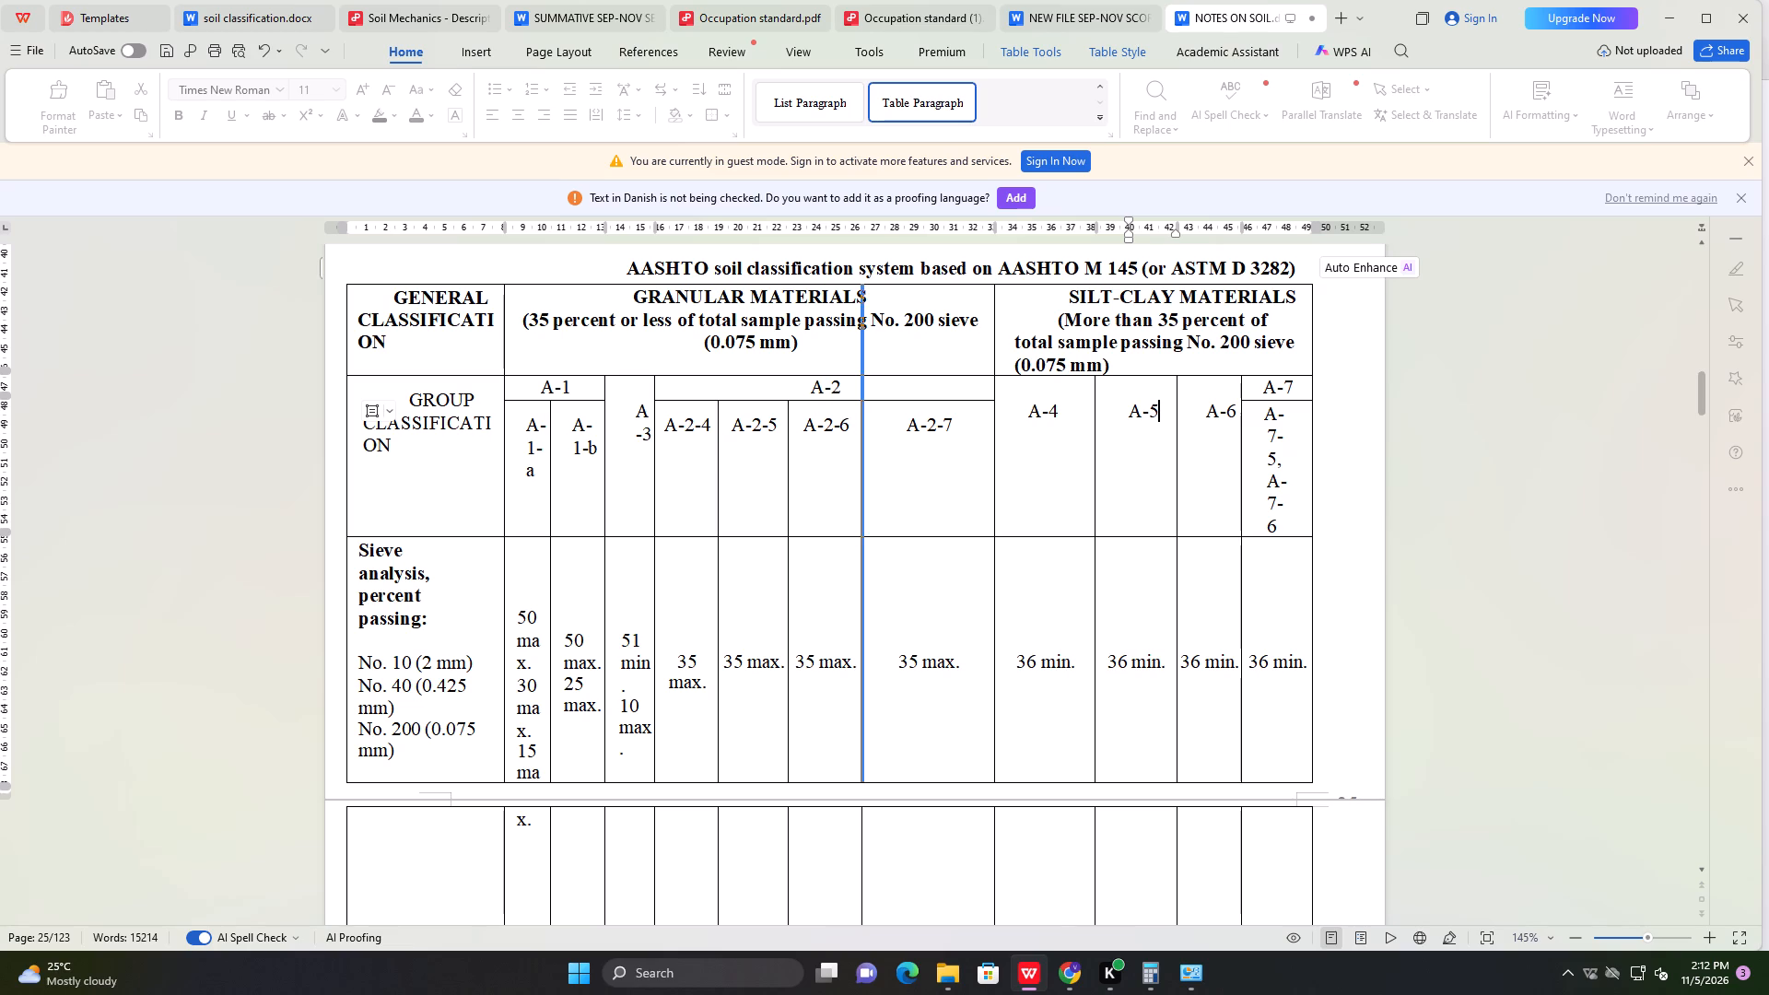
left_click_drag(863, 474, 913, 483)
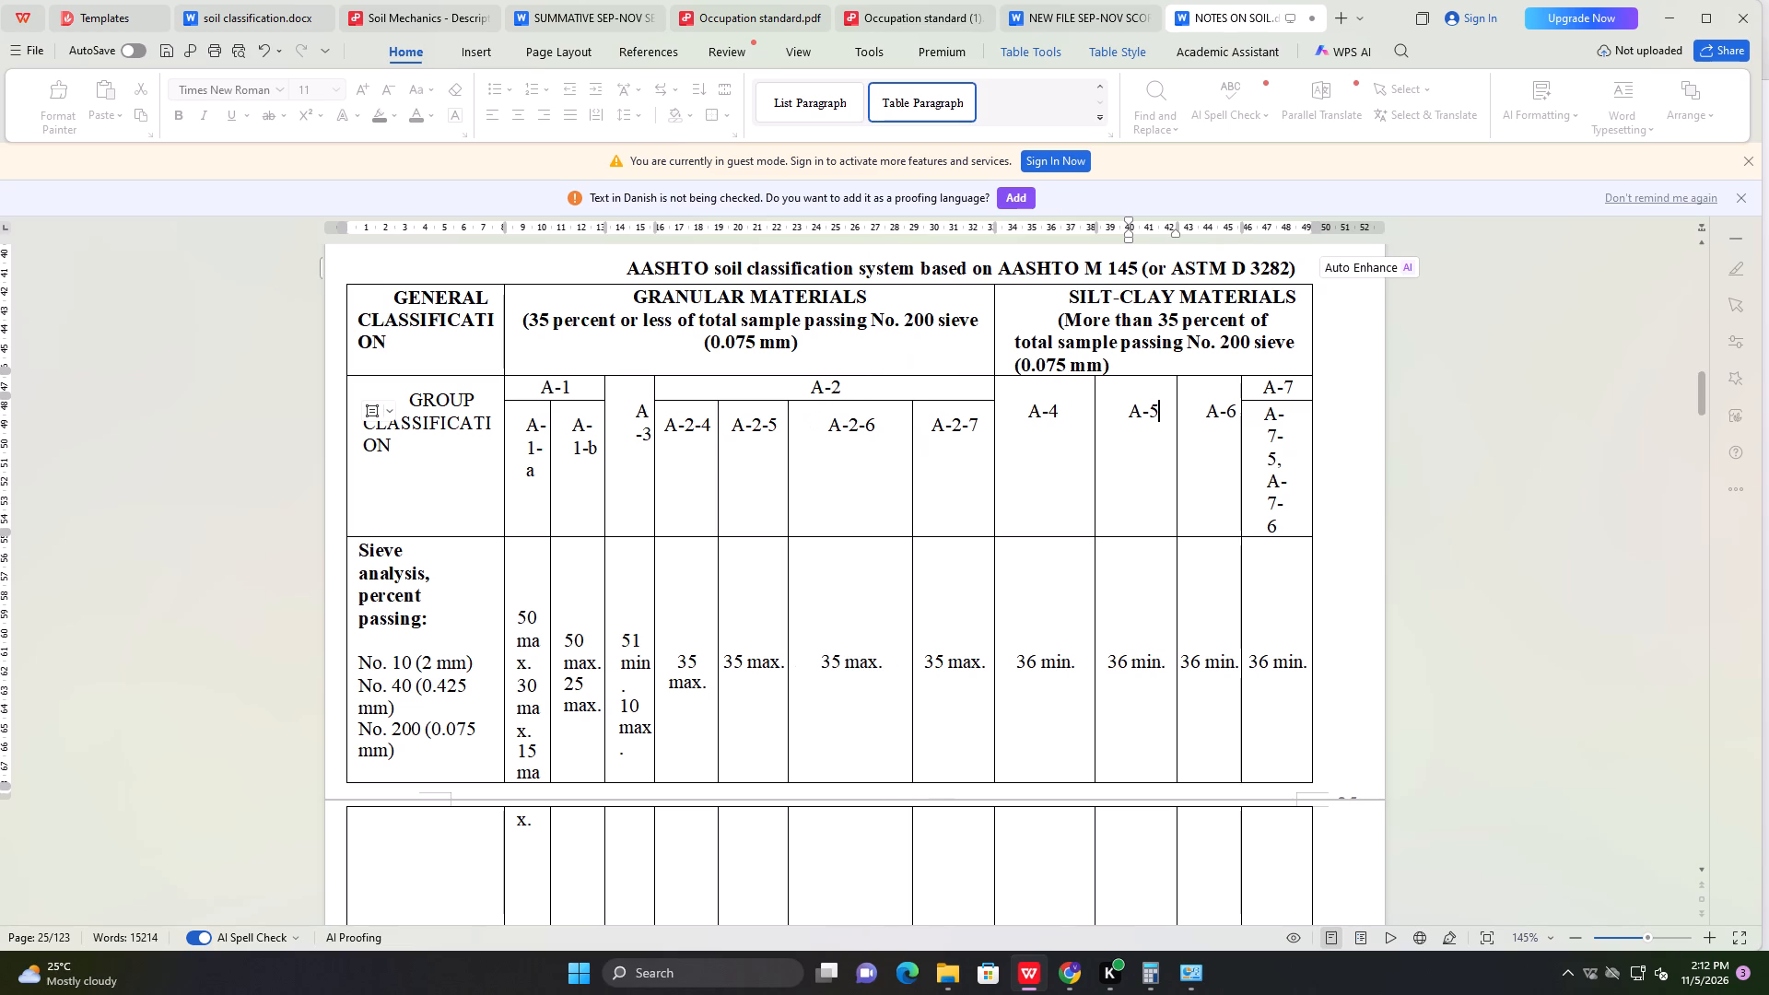
left_click_drag(789, 477, 816, 480)
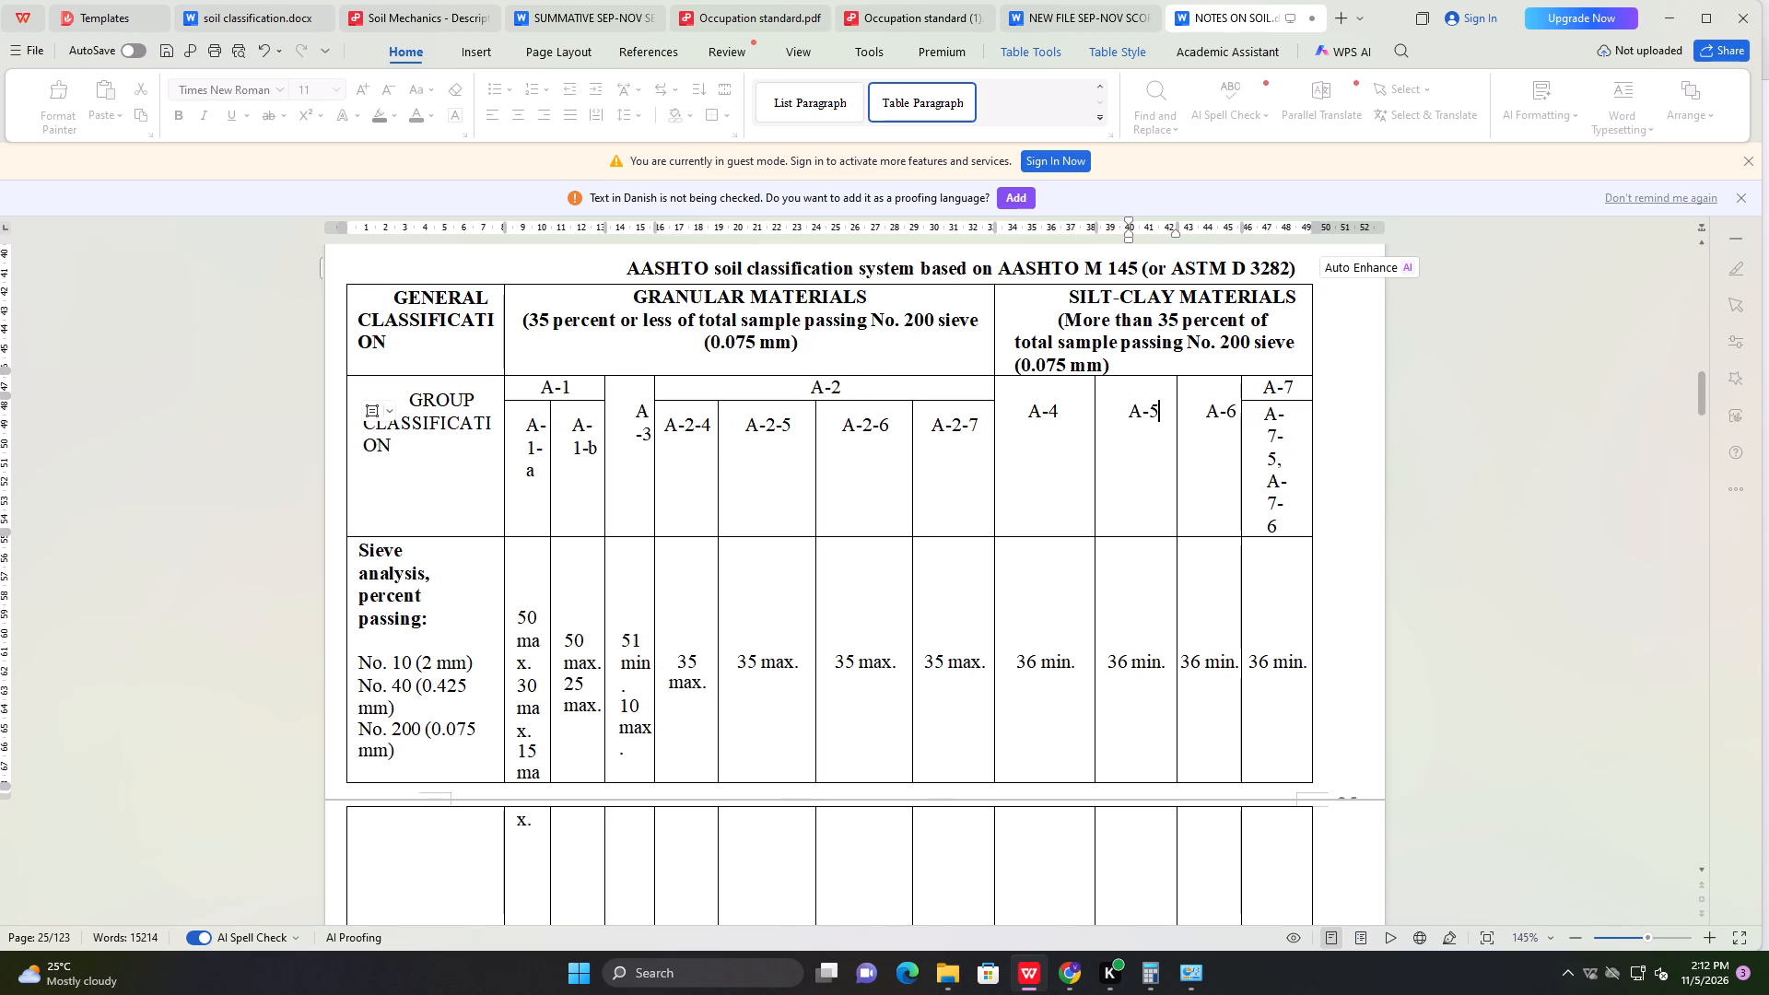
left_click_drag(720, 476, 762, 483)
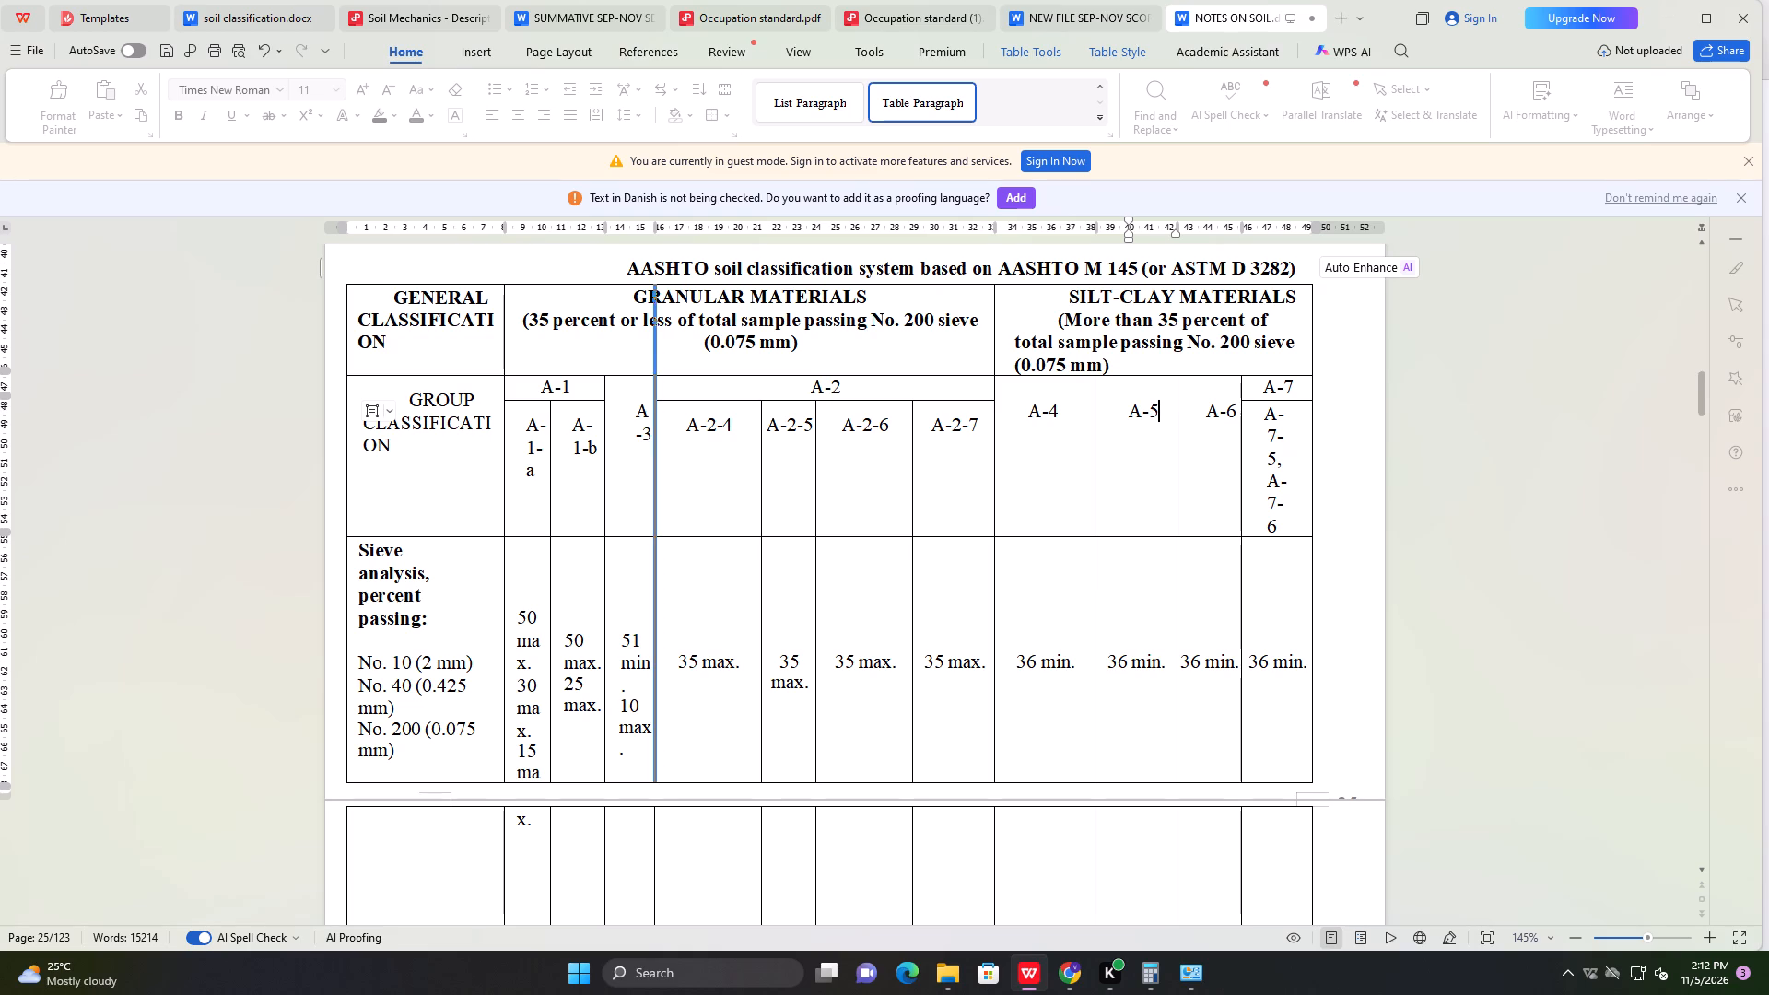
left_click_drag(655, 474, 678, 479)
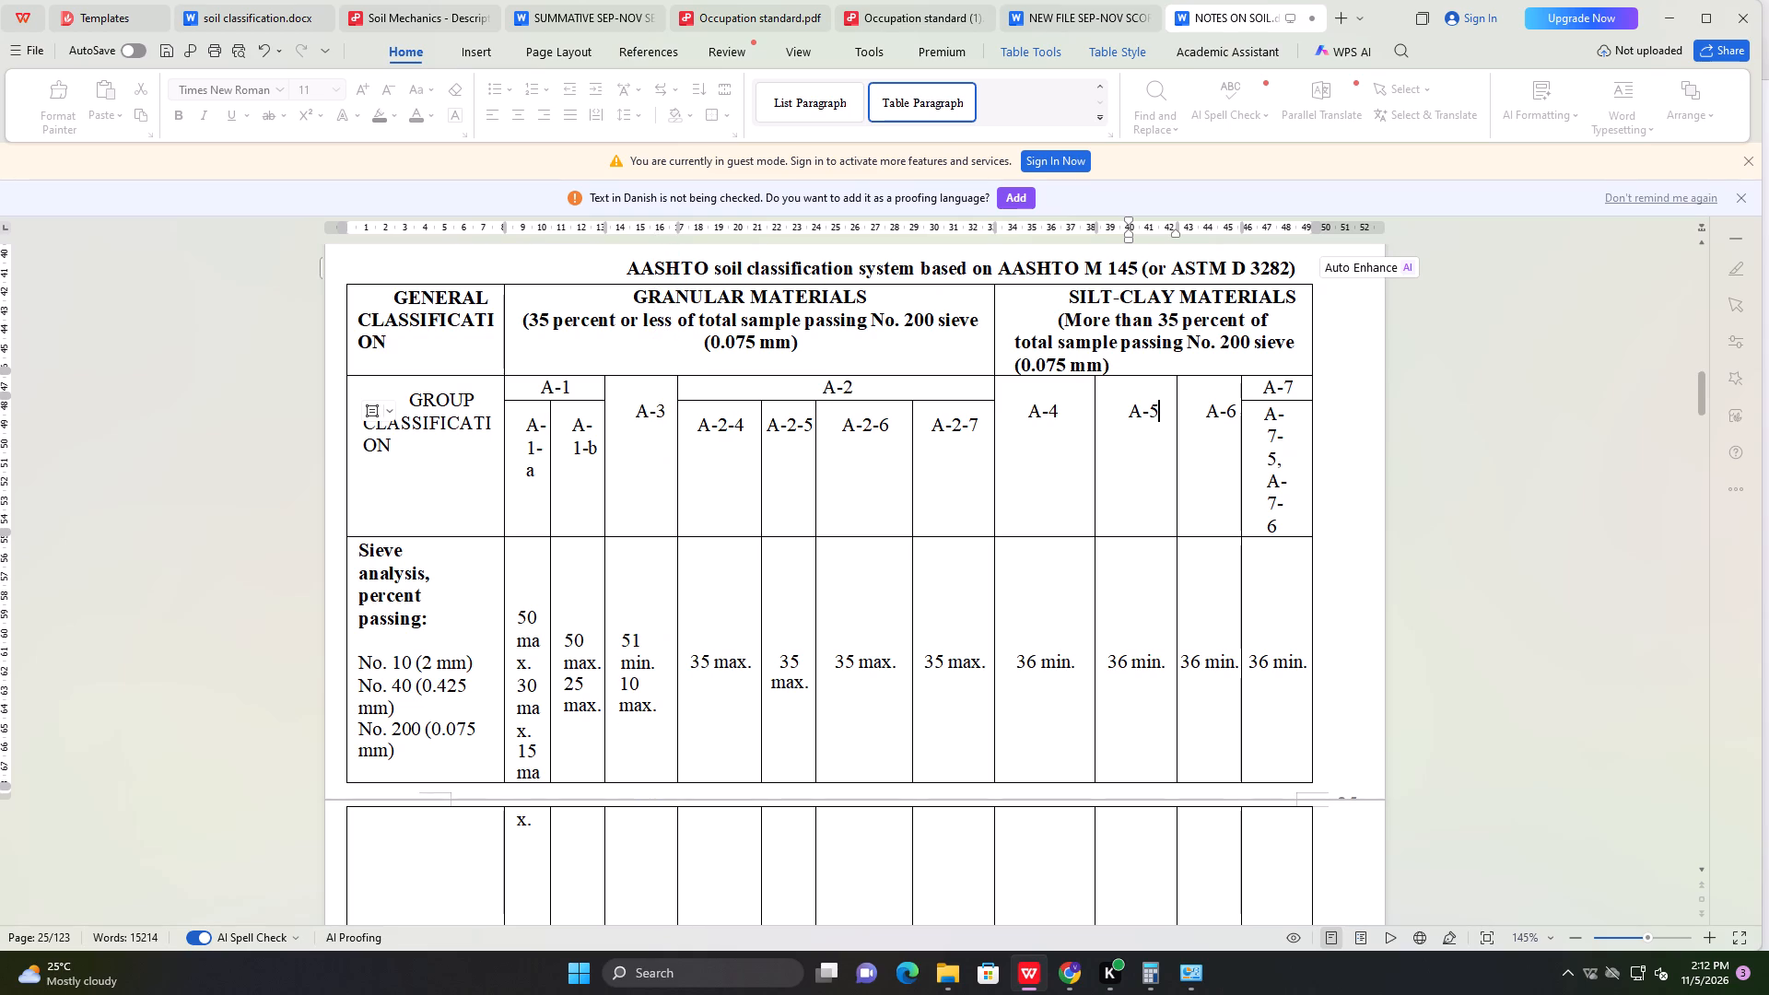
left_click_drag(606, 483, 624, 486)
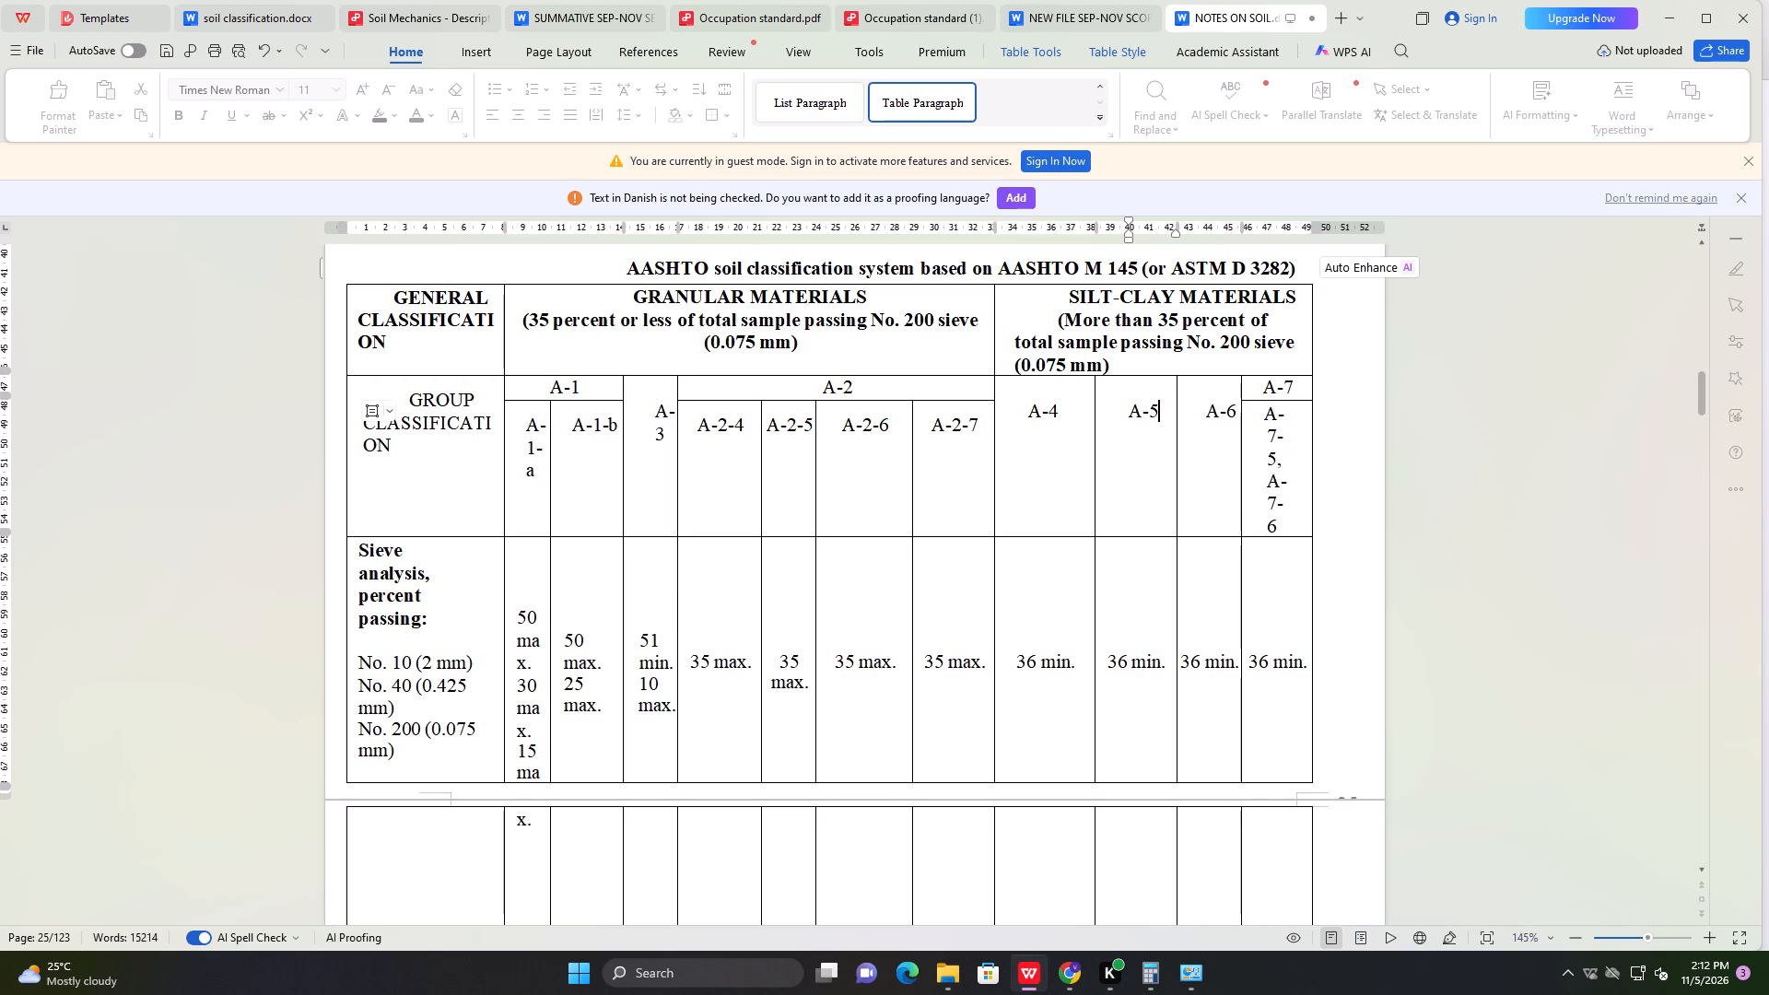
Adjust the borders from A-2-7/A-4 back to A-1-a/A-1-b, widening the A-1-a and A-3 columns until their headings fit on one line.
left_click_drag(994, 483, 1014, 486)
left_click_drag(915, 477, 933, 479)
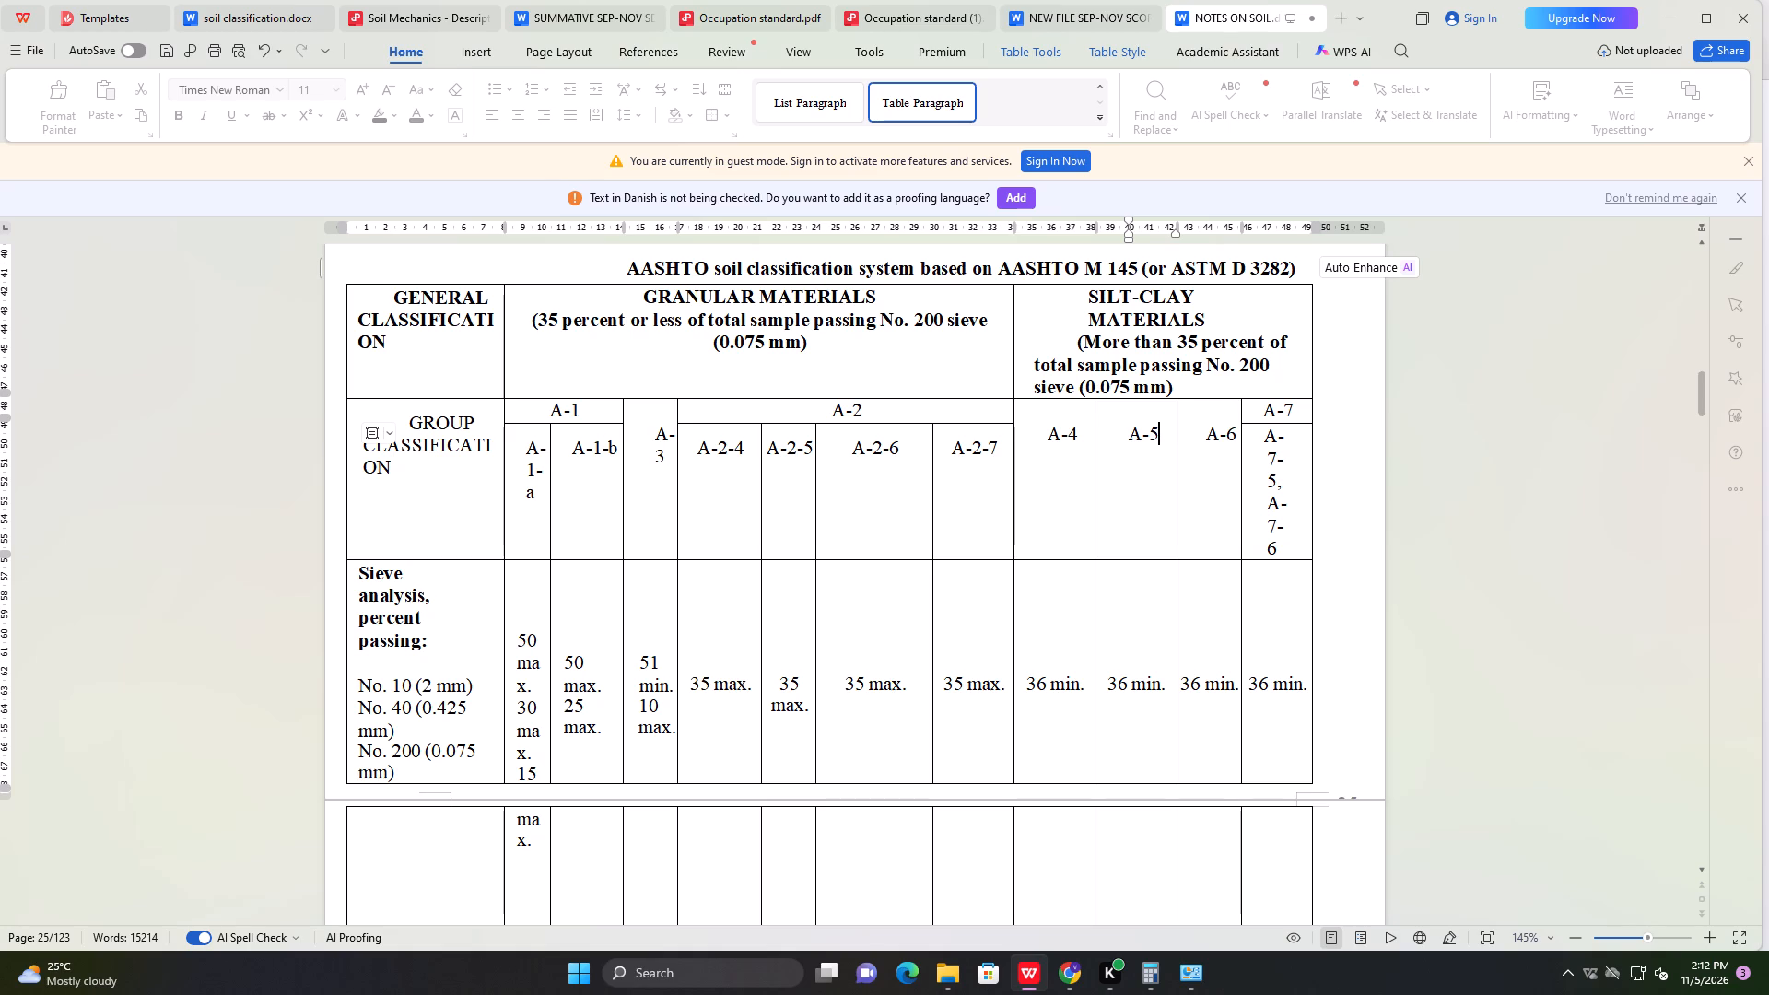
left_click_drag(816, 481, 844, 482)
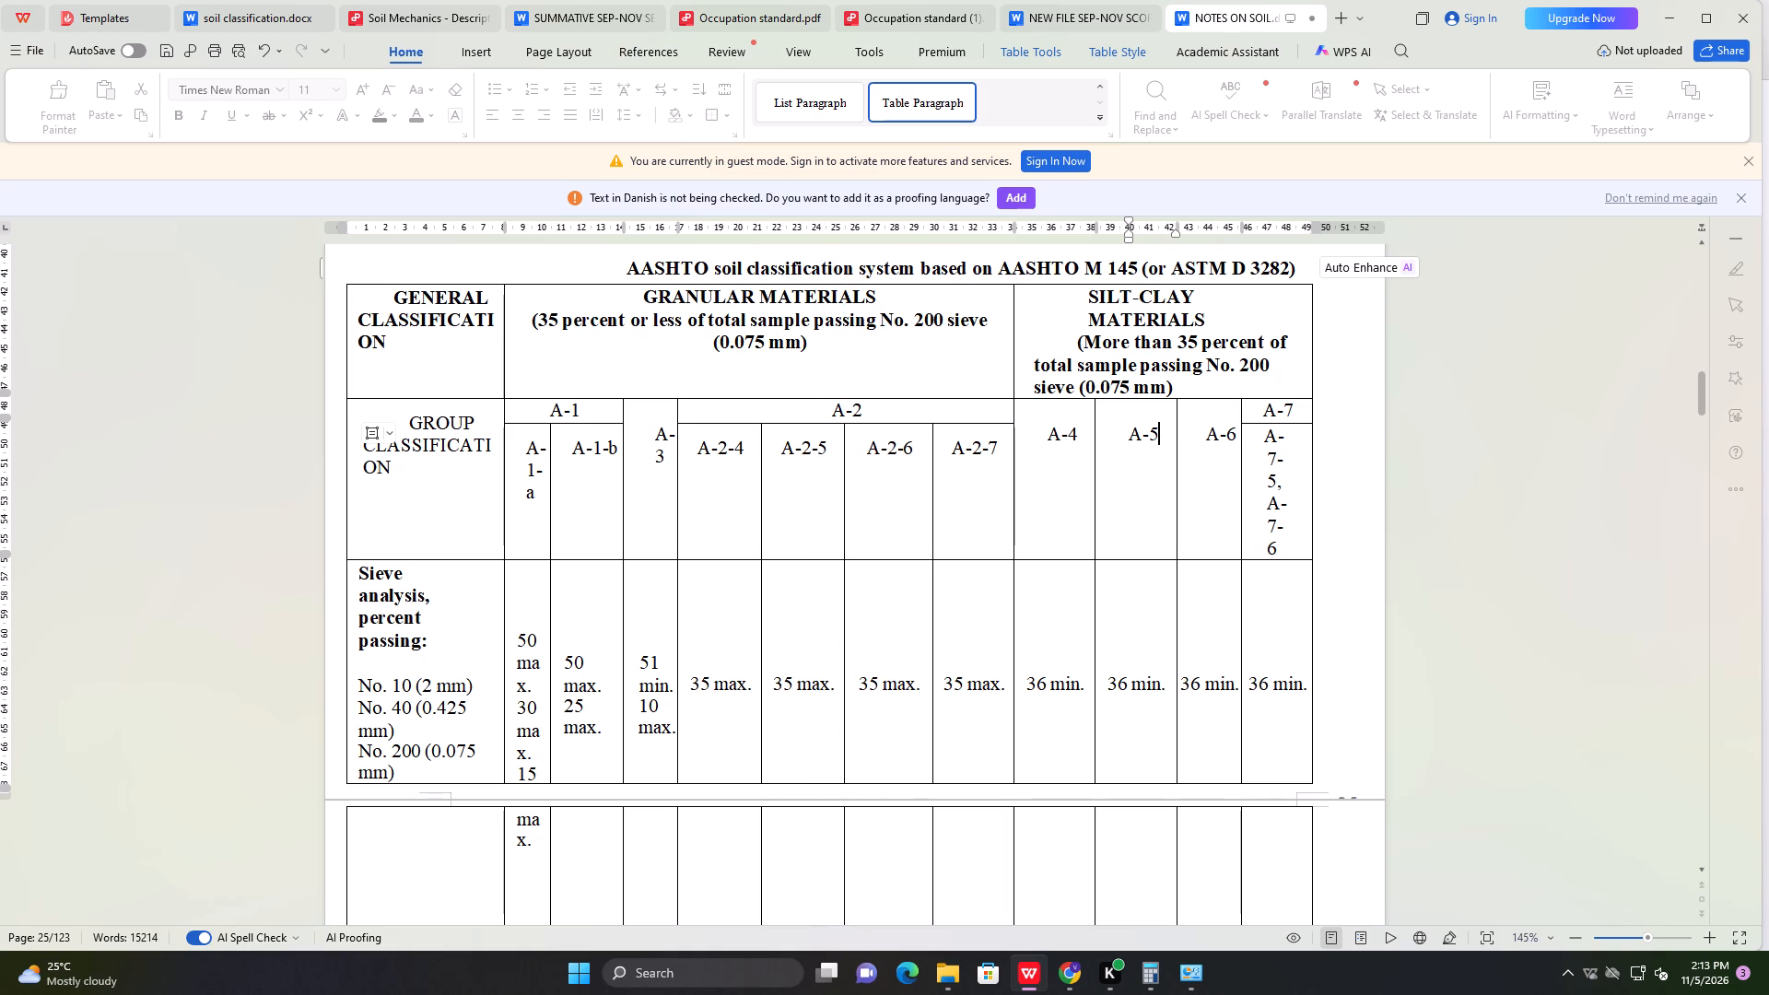
left_click_drag(763, 486, 782, 486)
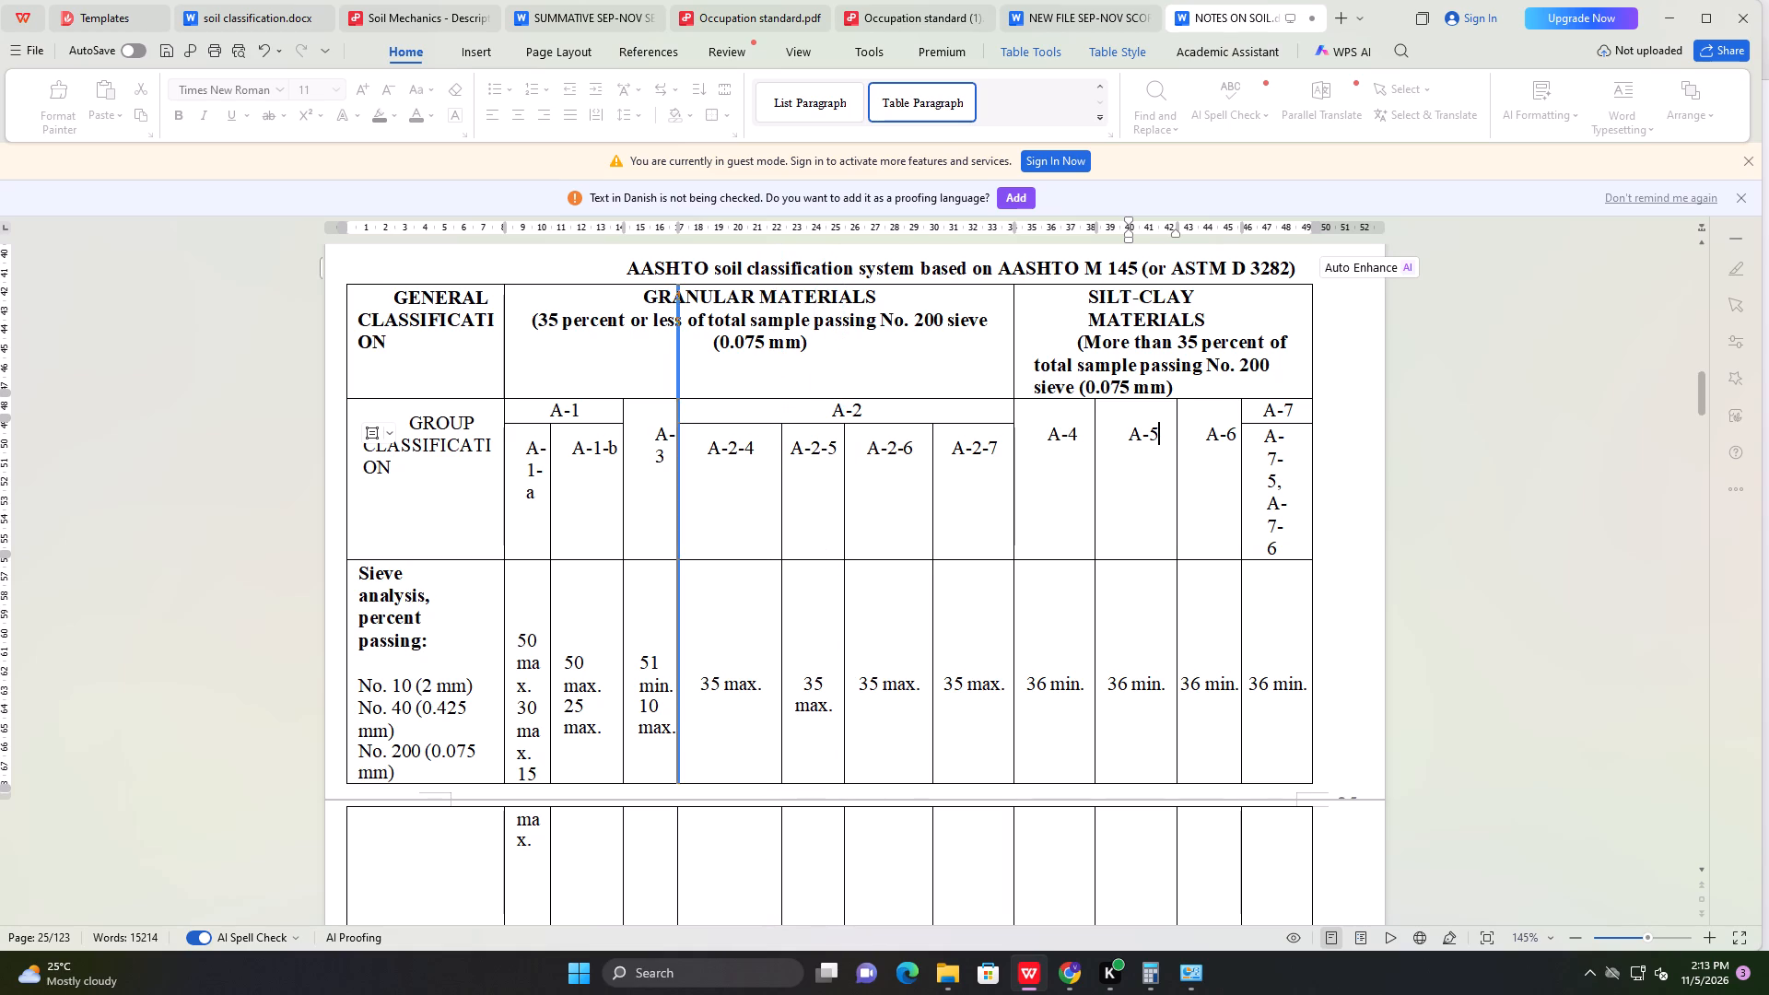
left_click_drag(677, 489, 725, 495)
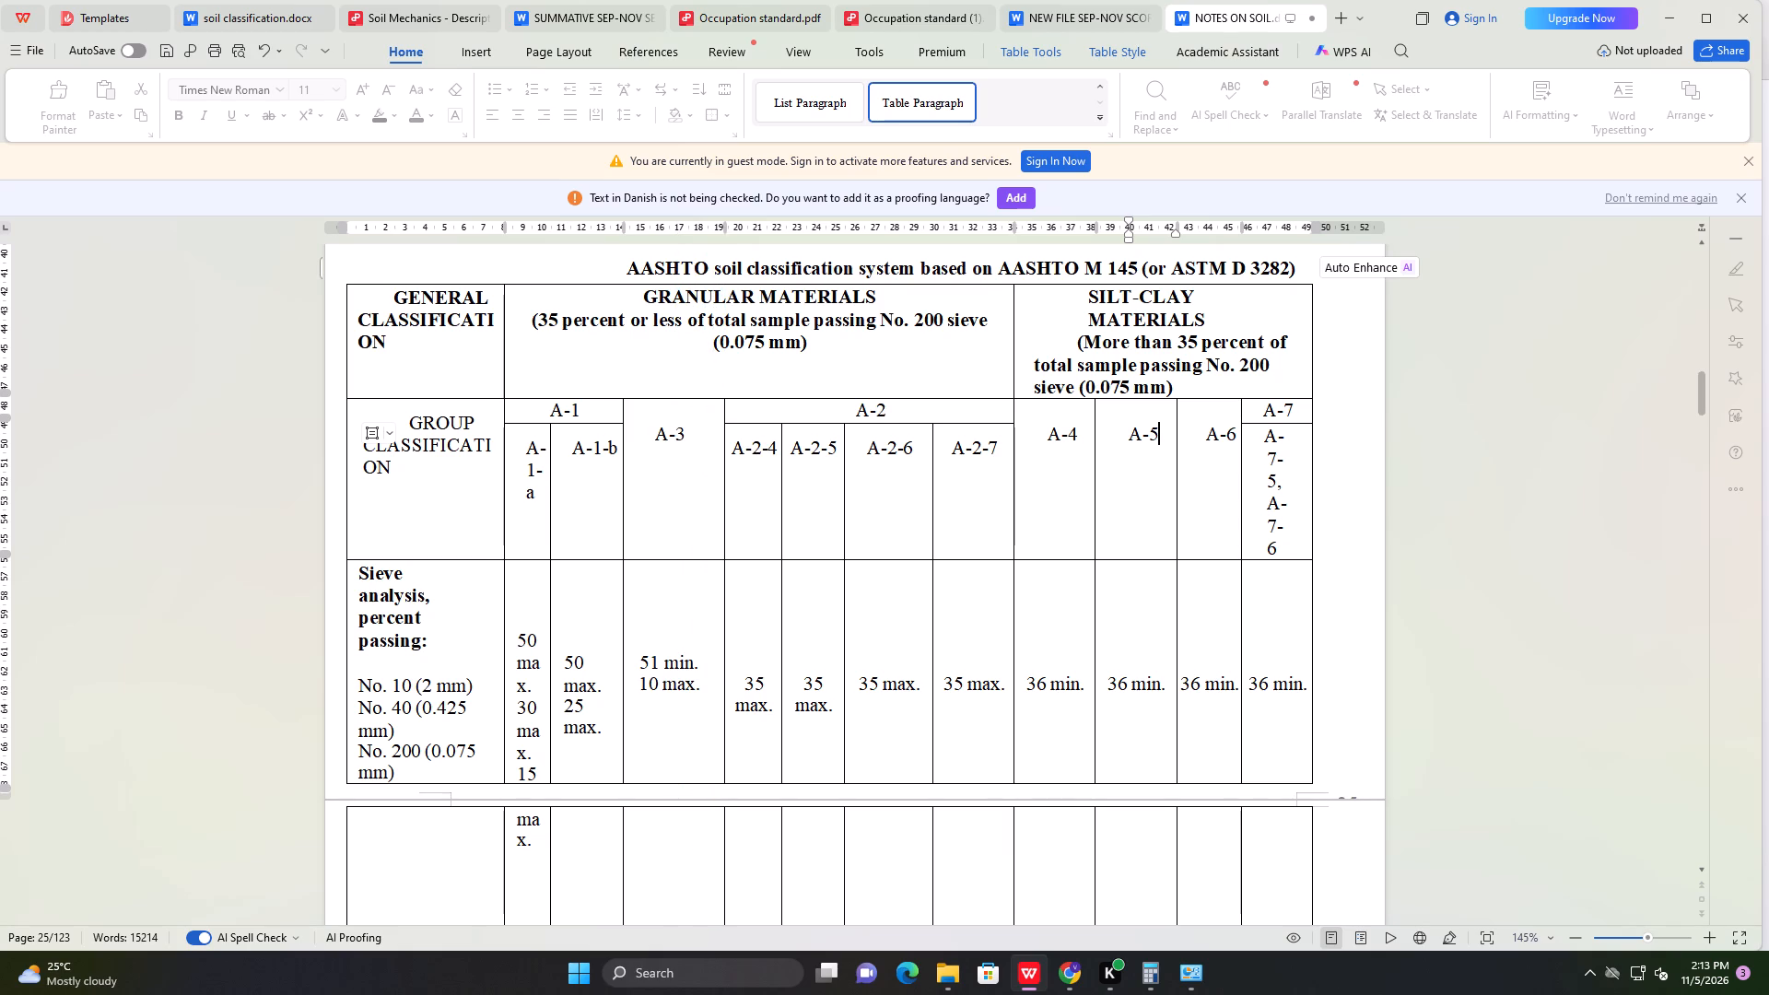
left_click_drag(623, 493, 650, 498)
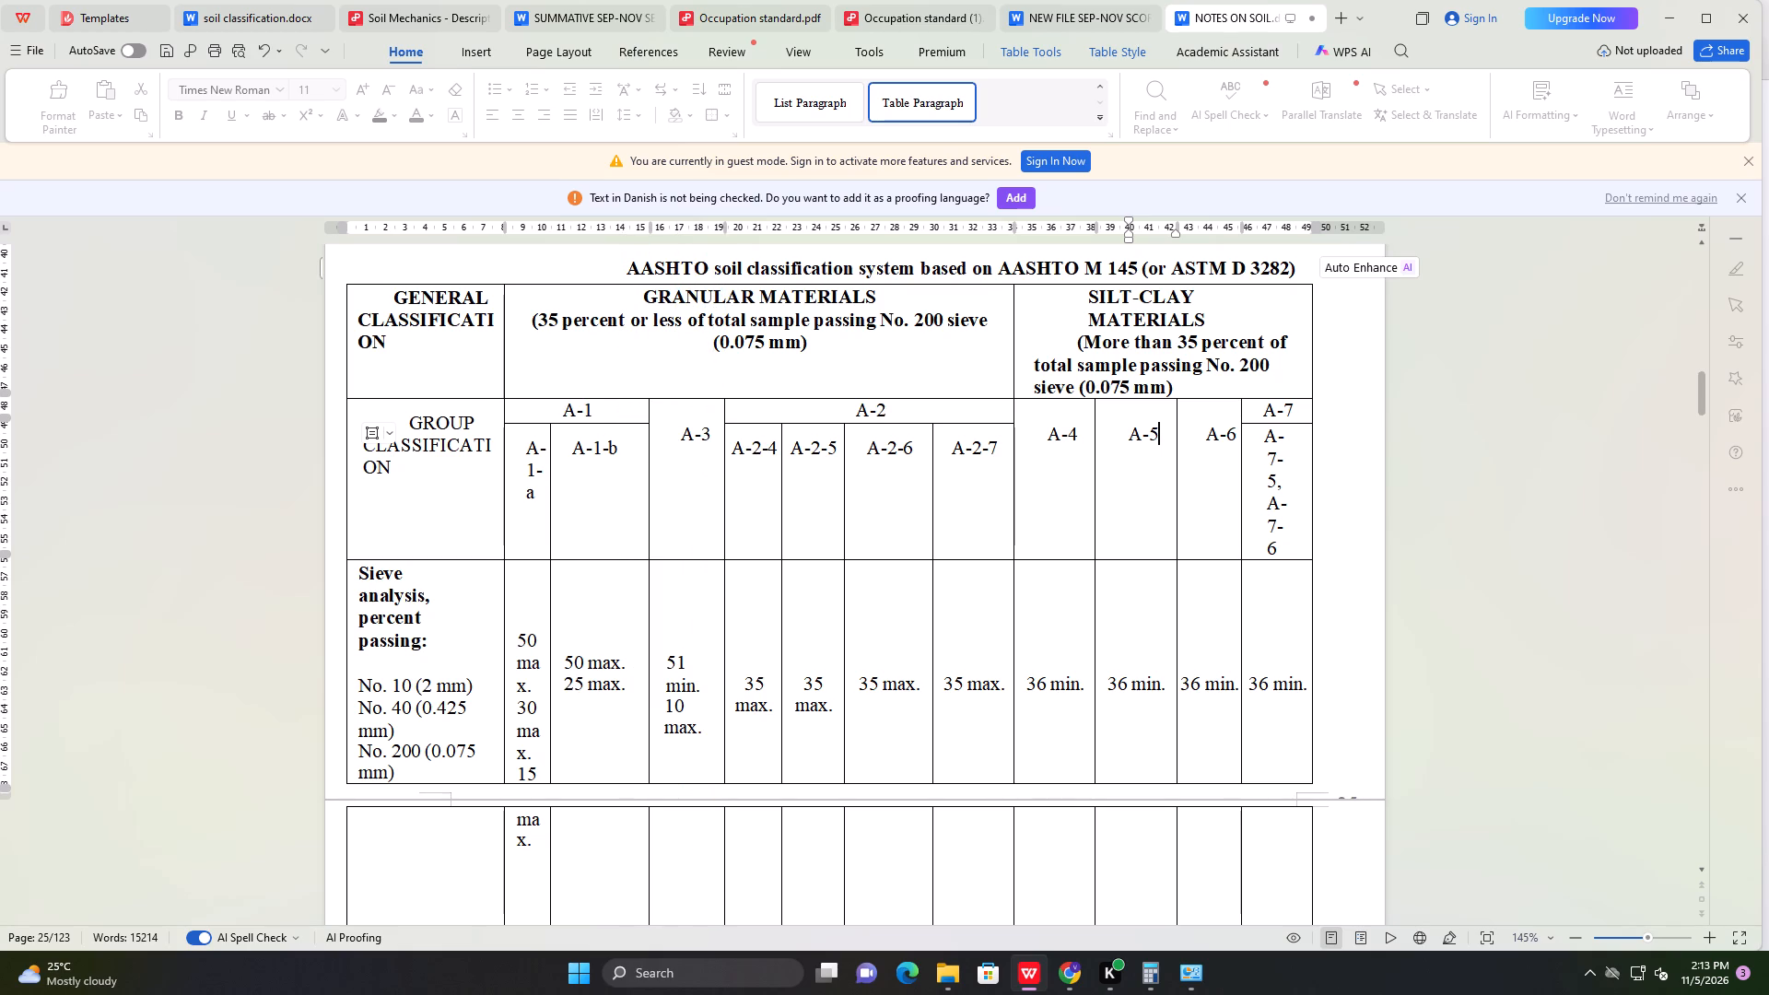
left_click_drag(551, 490, 574, 493)
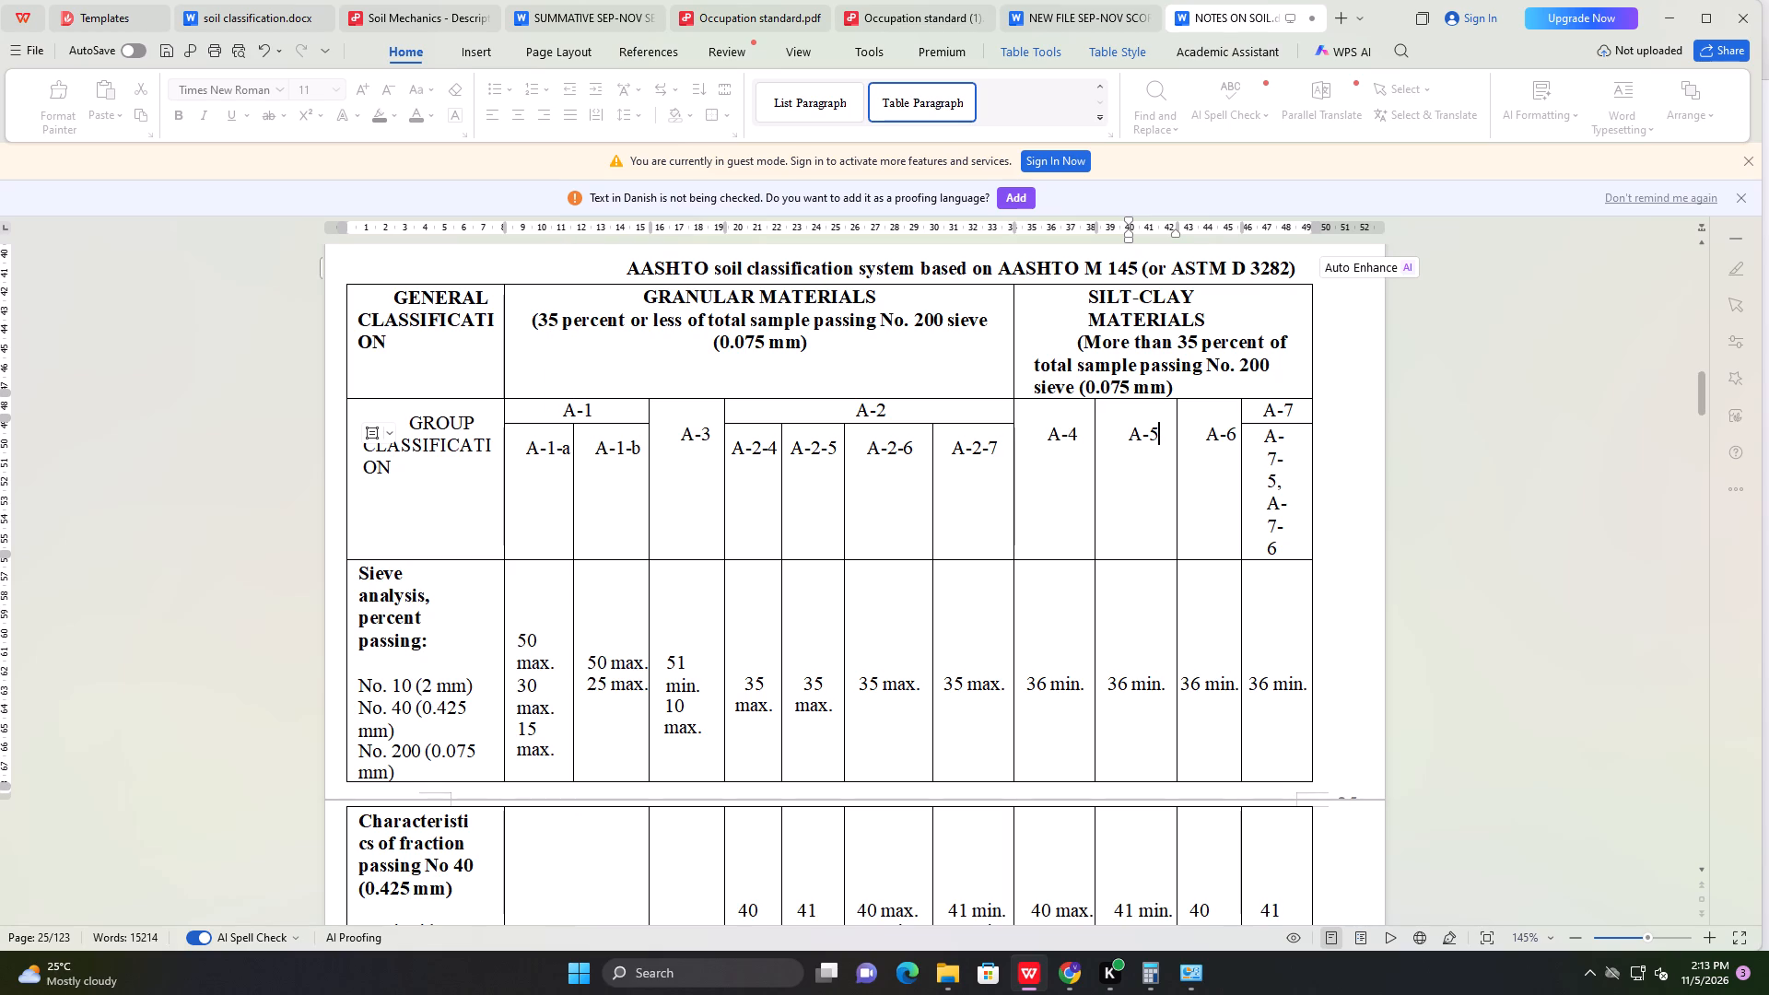
Place the cursor in the blank paragraph between the AASHTO table and the Problems for practice heading.
scroll(747, 530, "down", 1)
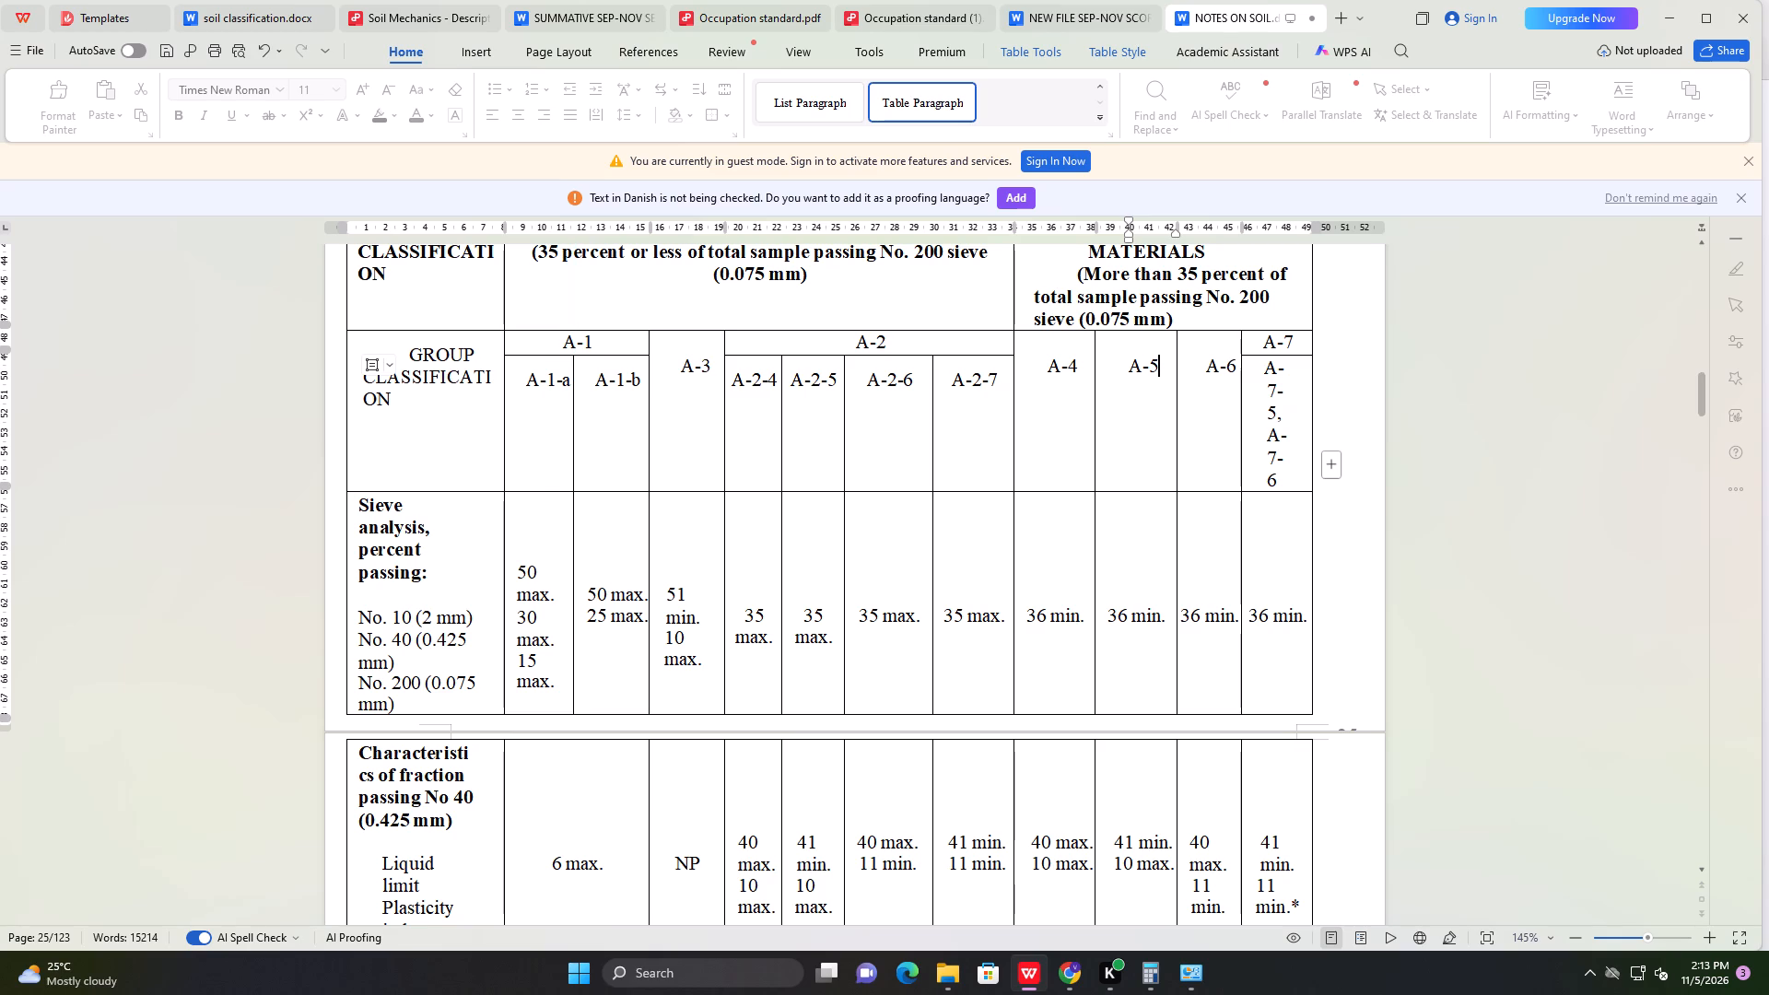
scroll(647, 531, "down", 4)
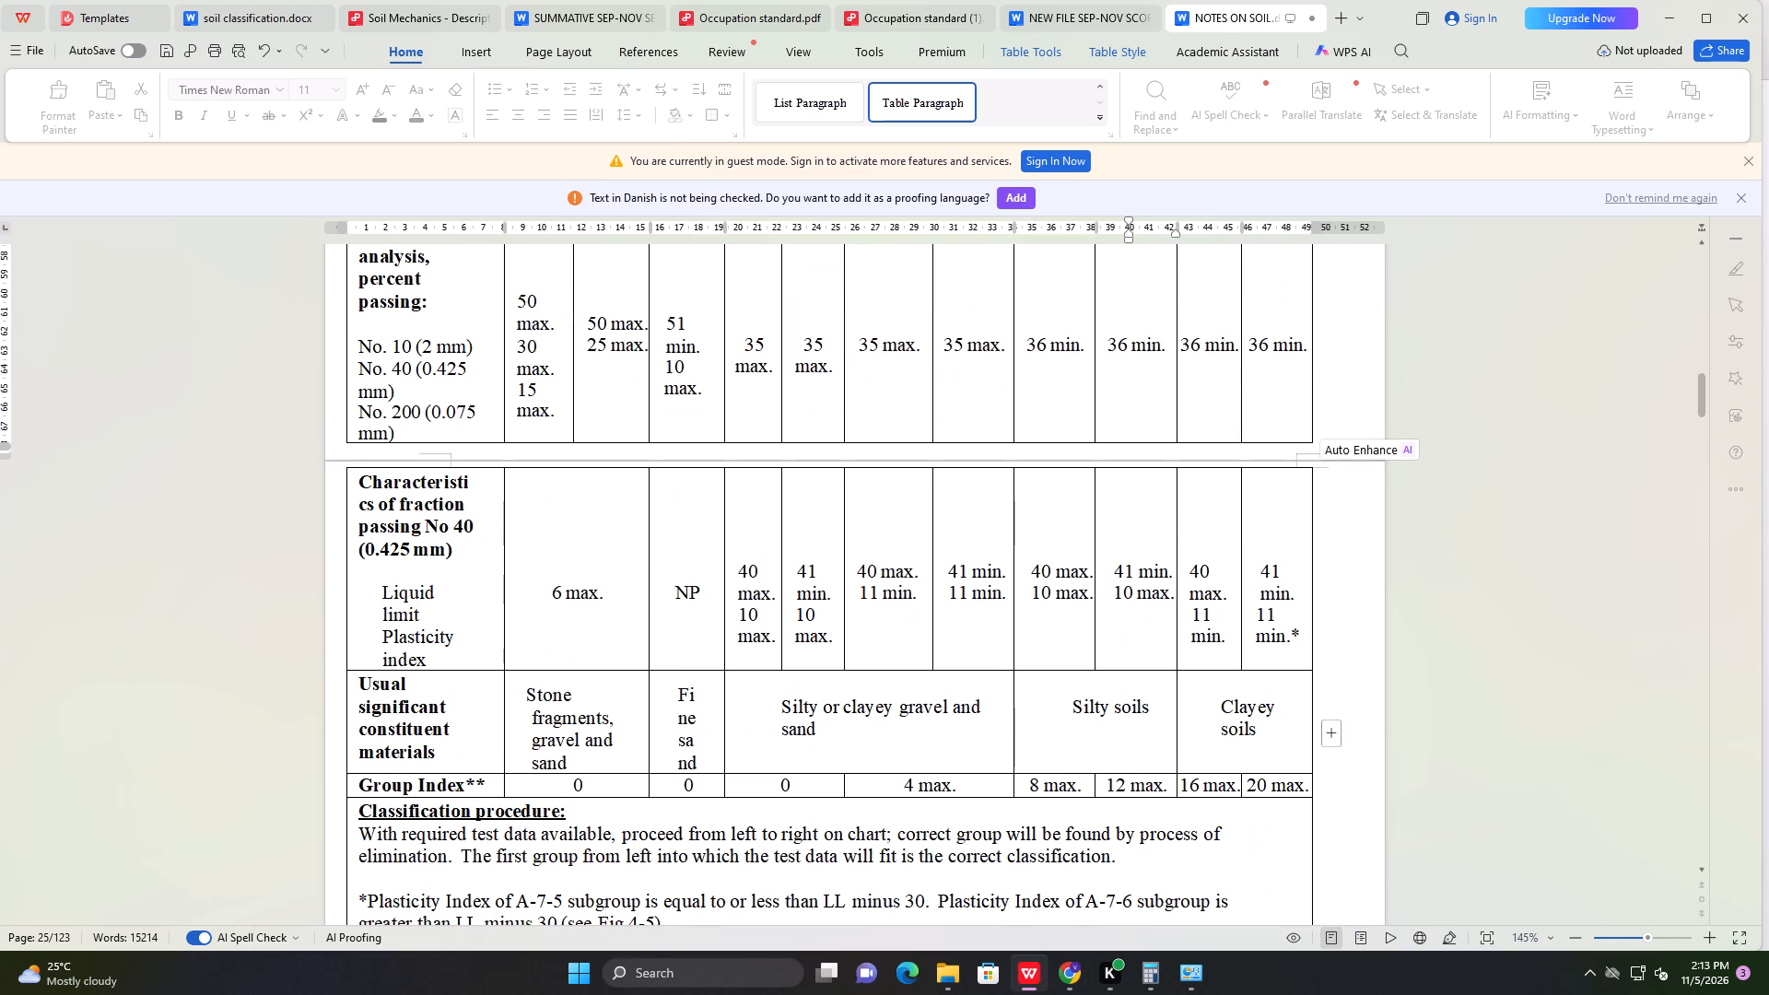
scroll(665, 532, "down", 4)
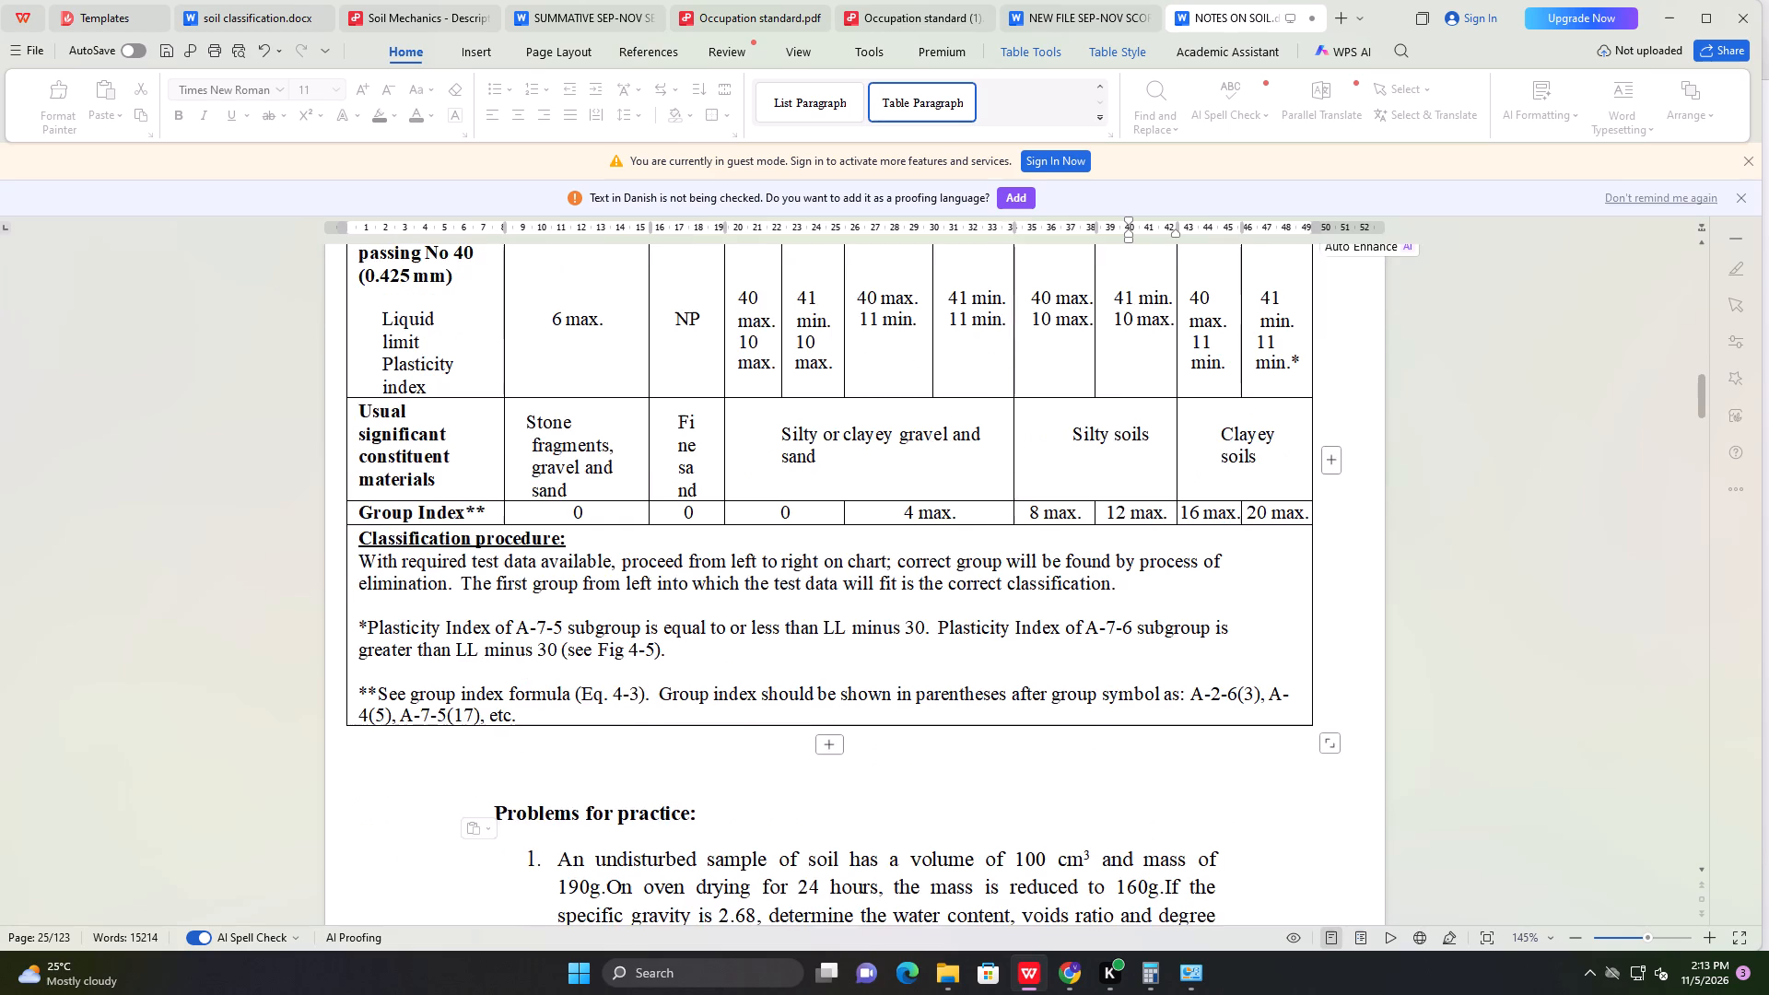
scroll(682, 527, "down", 1)
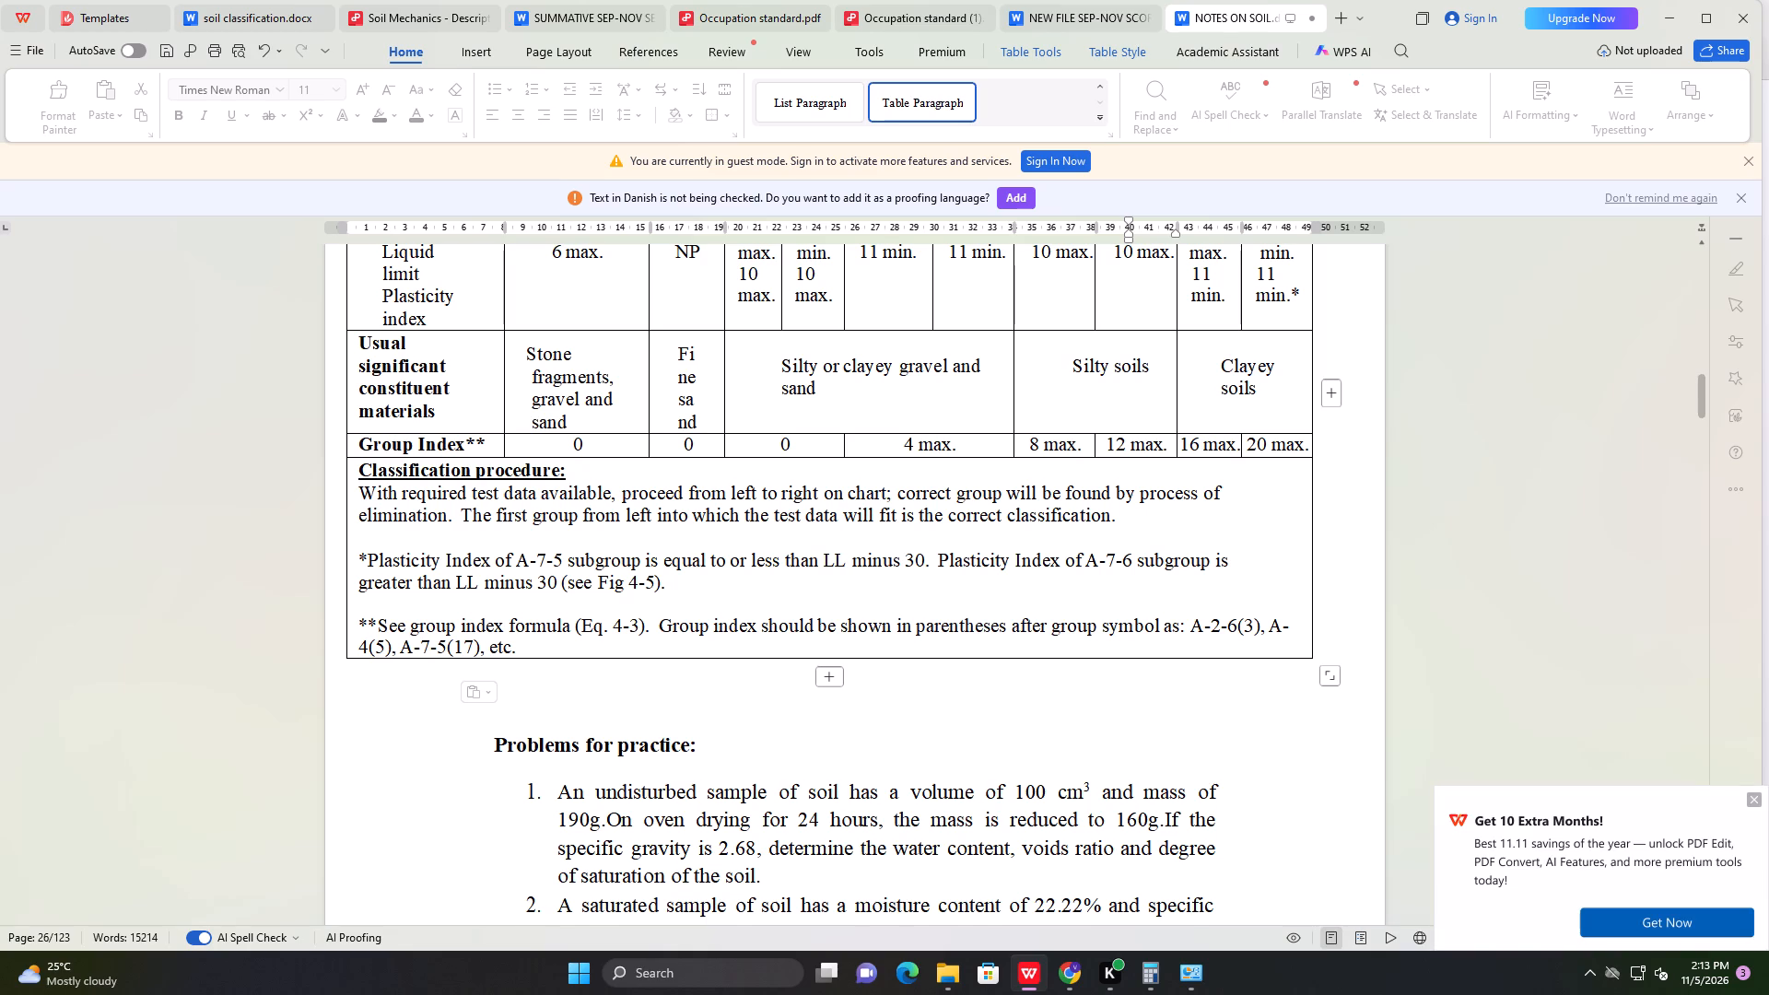
scroll(771, 546, "down", 2)
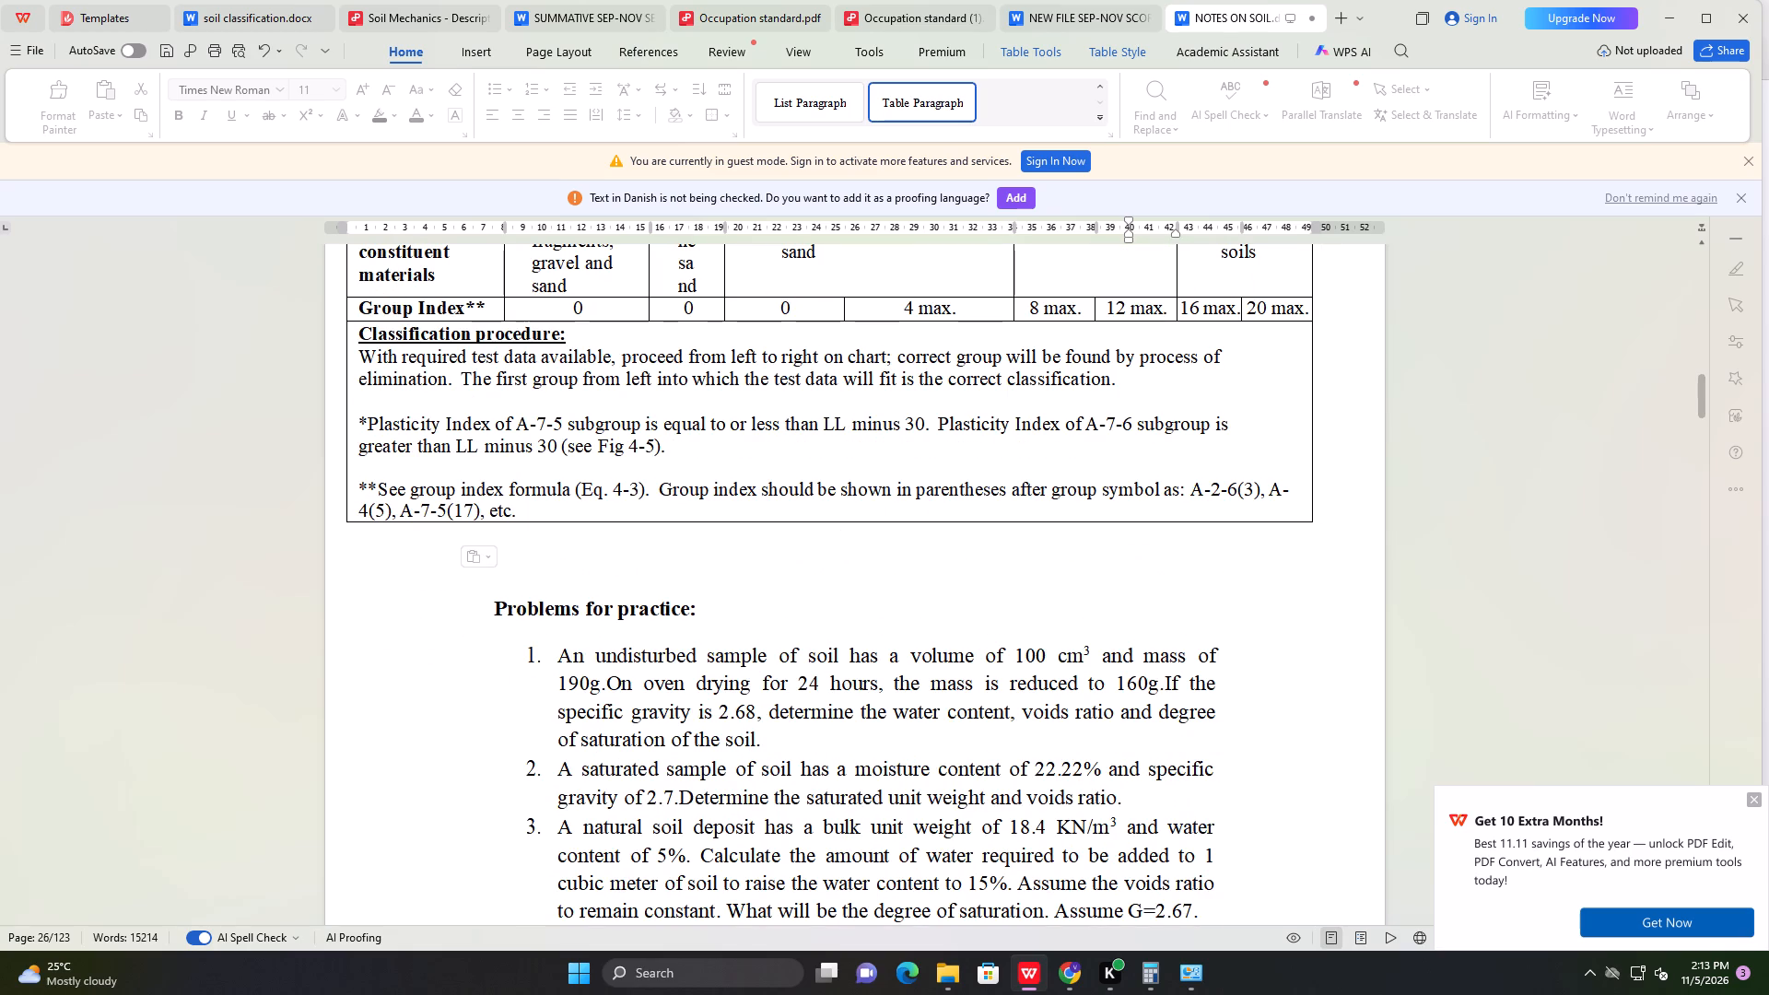
left_click(557, 563)
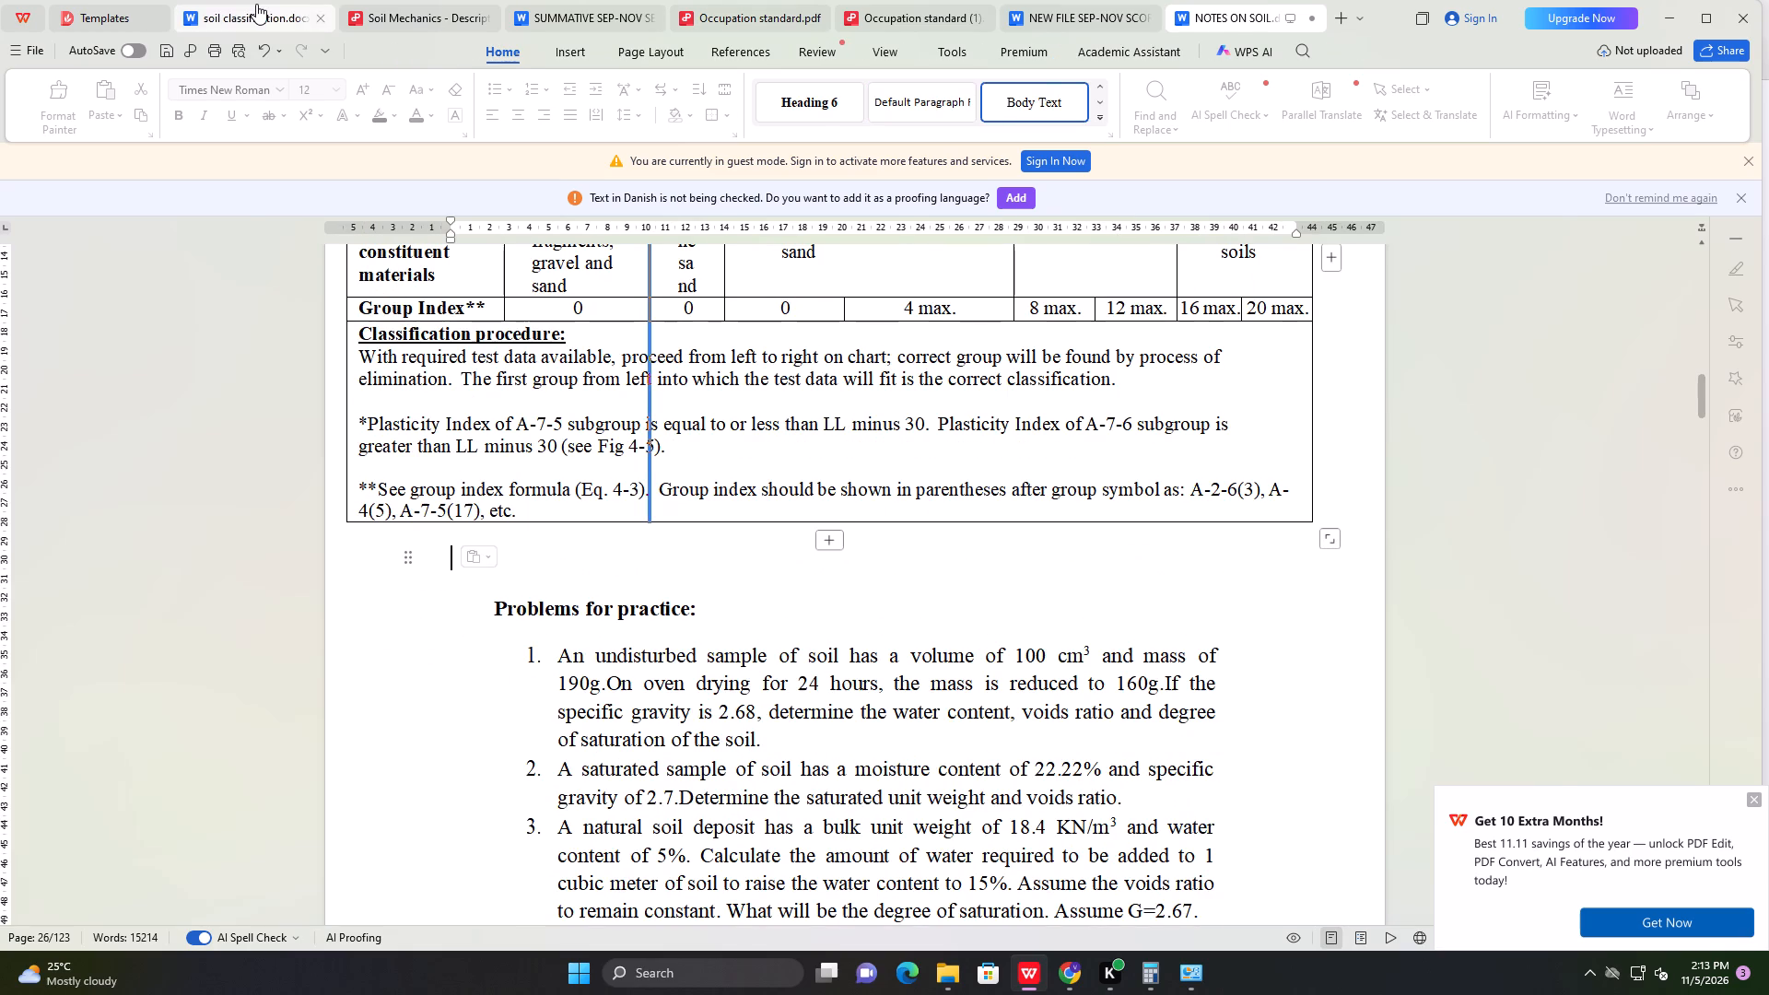
Switch to soil classification.docx and review the pages after the AASHTO table, from the plasticity chart to the soil group comparison tables.
left_click(256, 4)
scroll(508, 432, "down", 10)
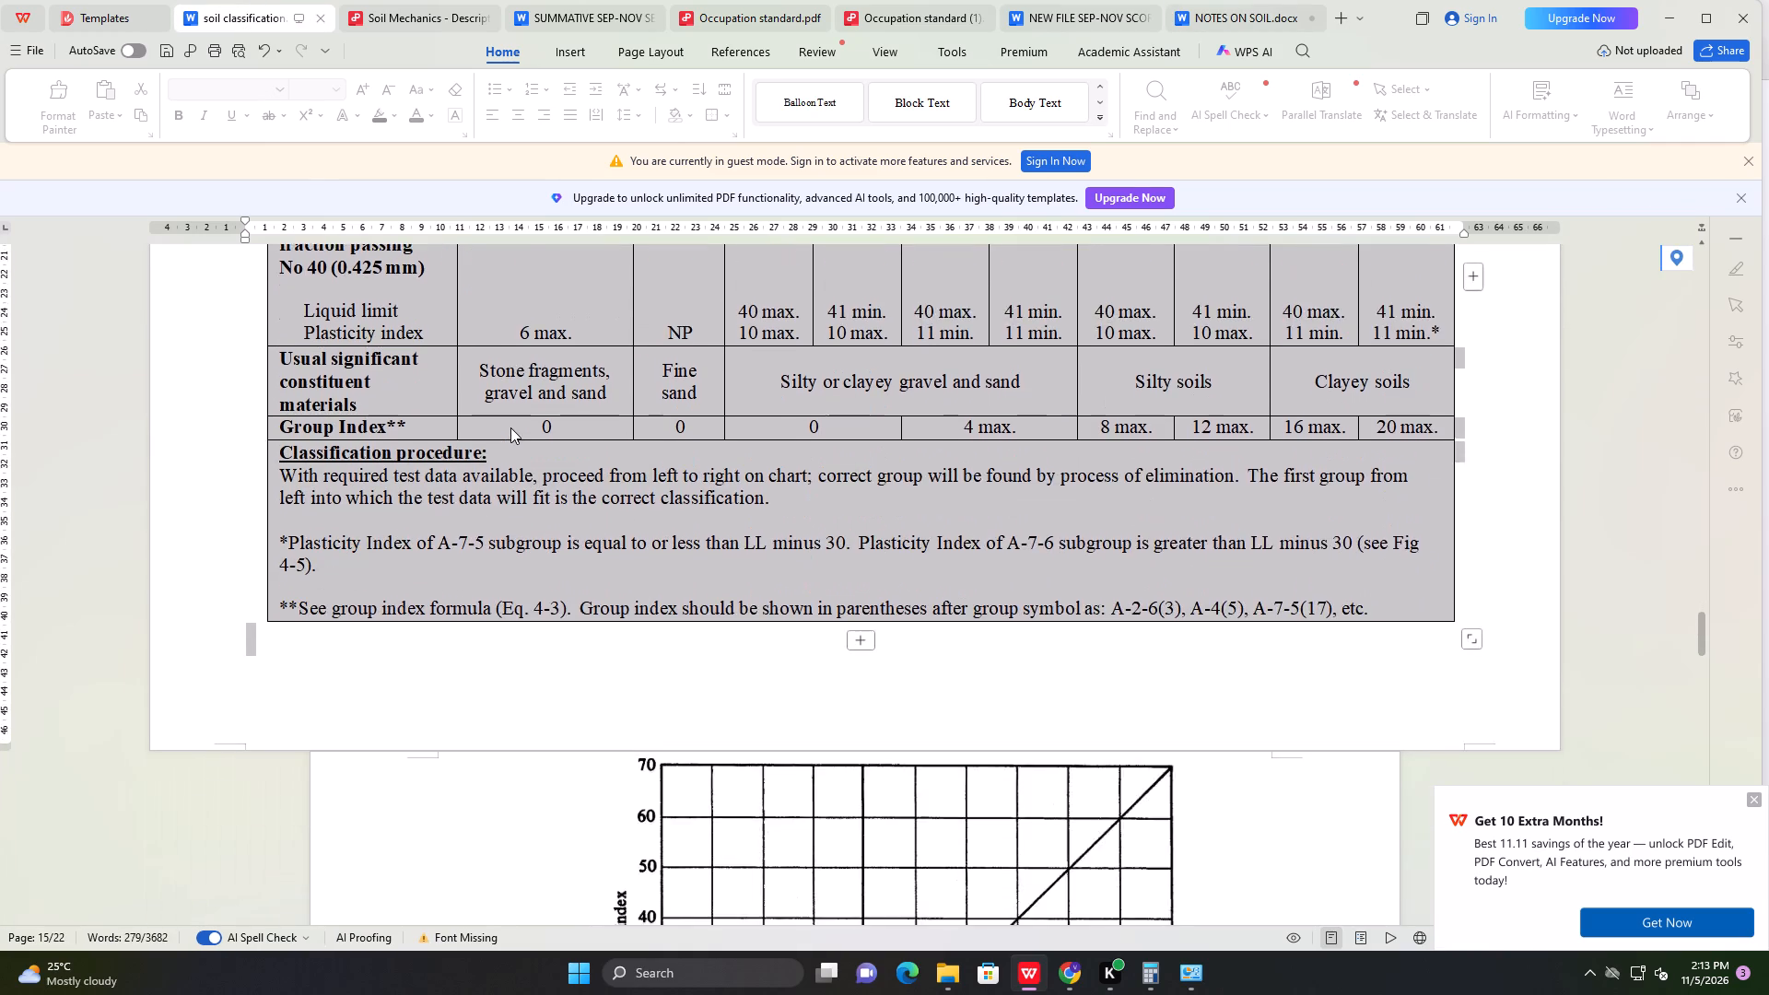
scroll(510, 427, "down", 5)
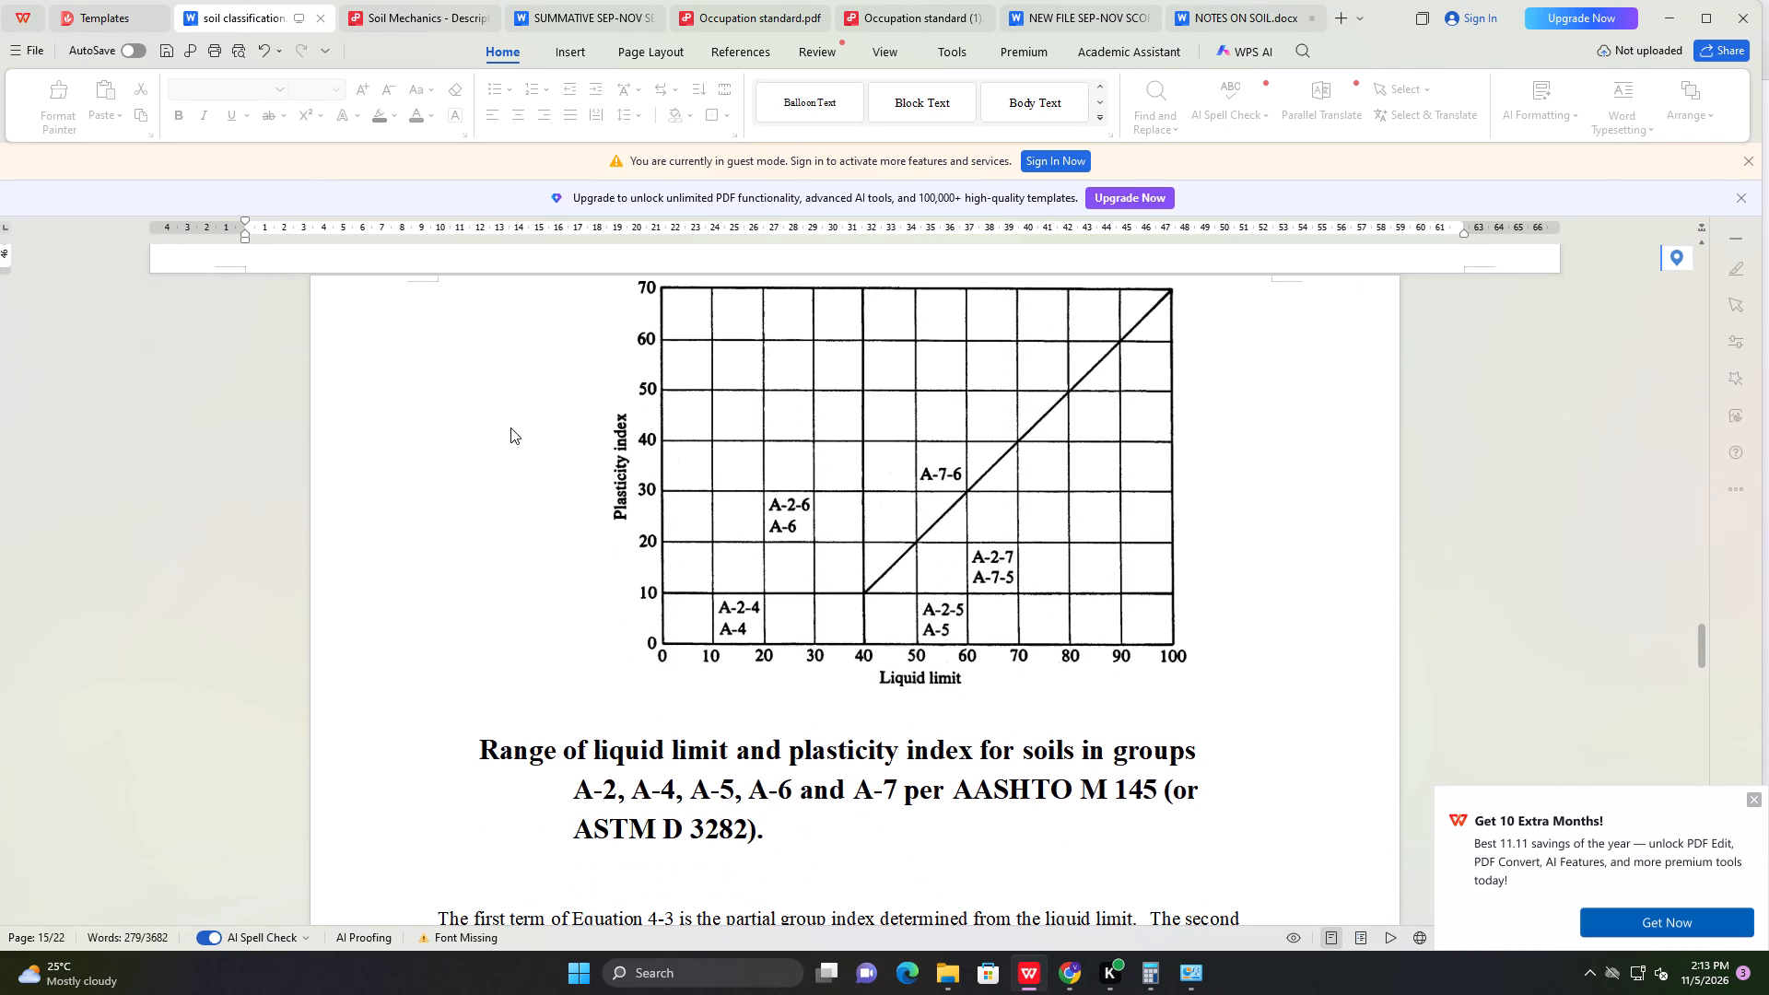
left_click(679, 481)
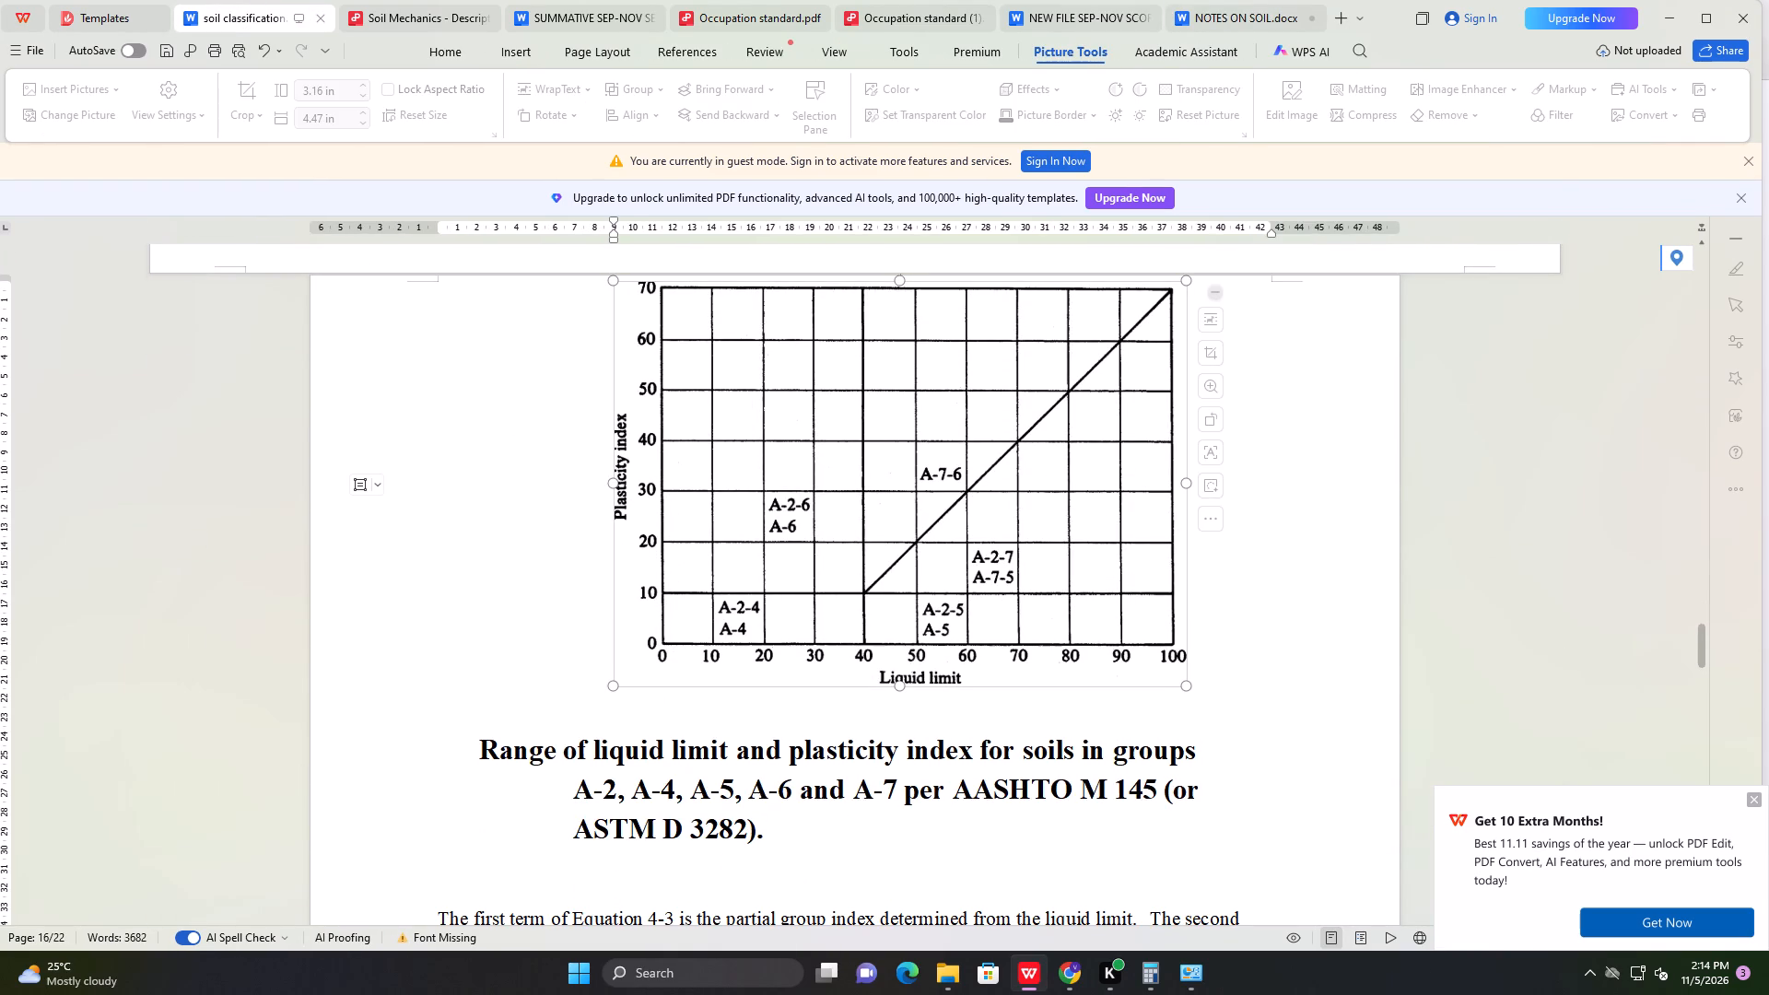
scroll(794, 603, "down", 2)
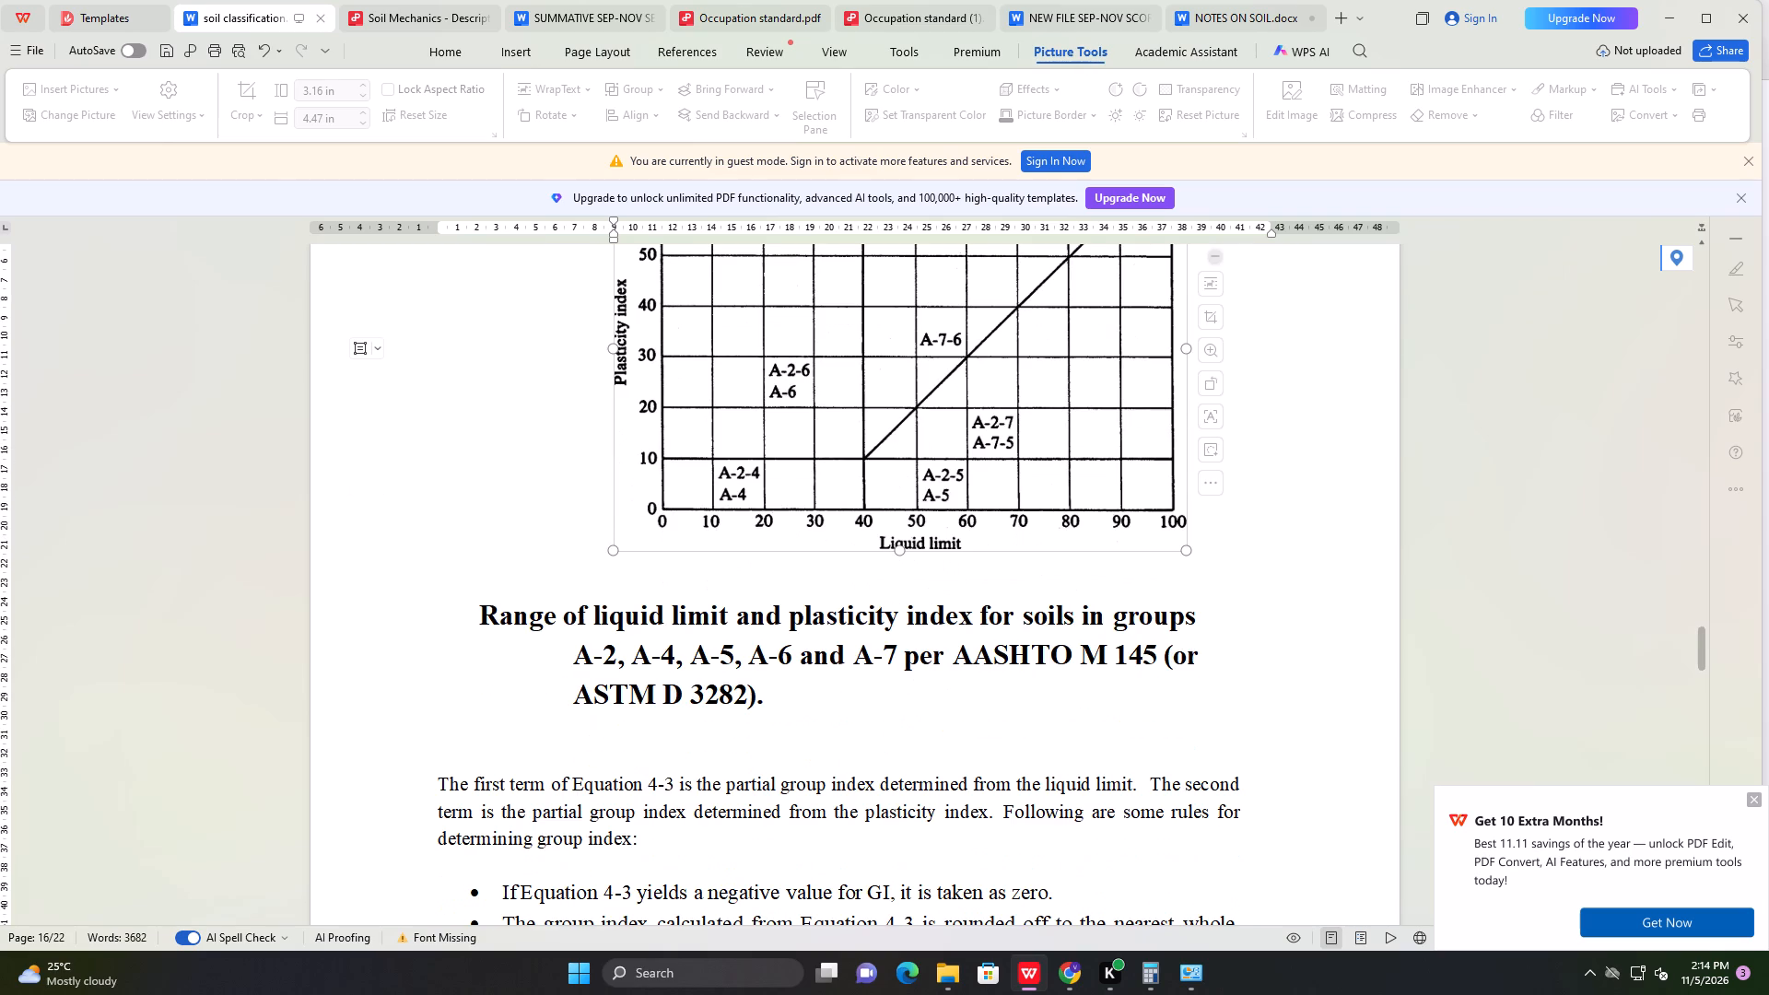
scroll(795, 605, "down", 2)
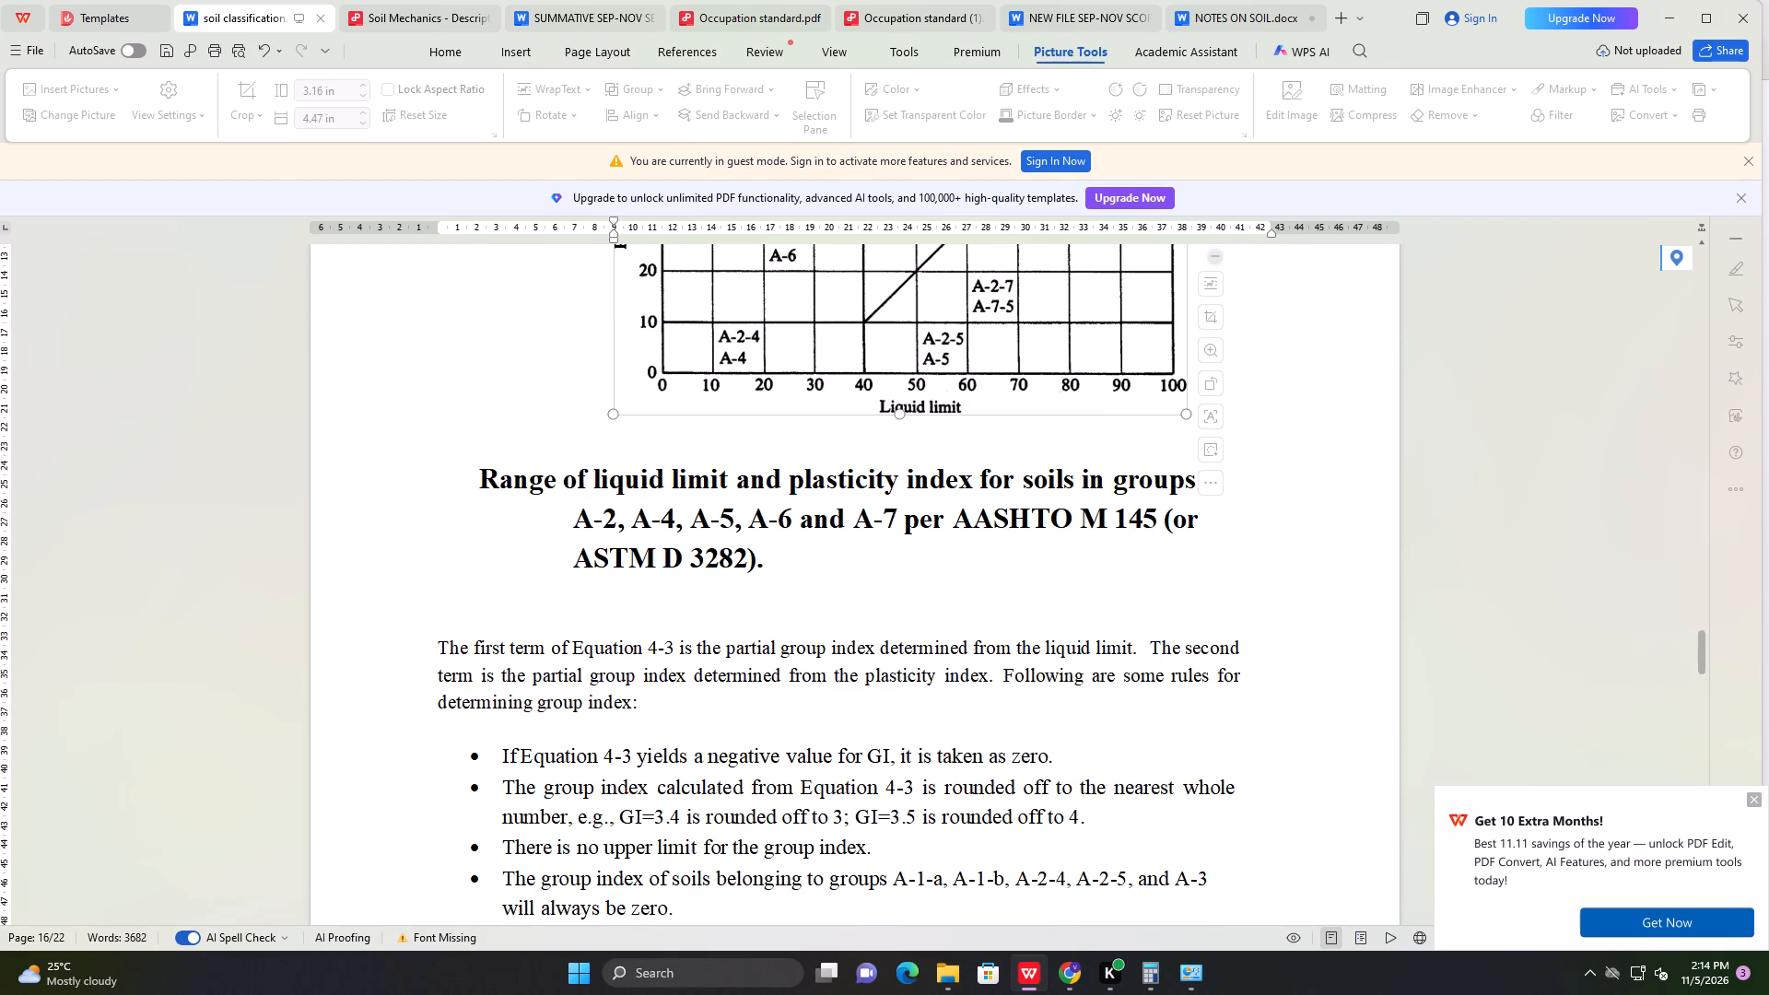
scroll(802, 604, "down", 7)
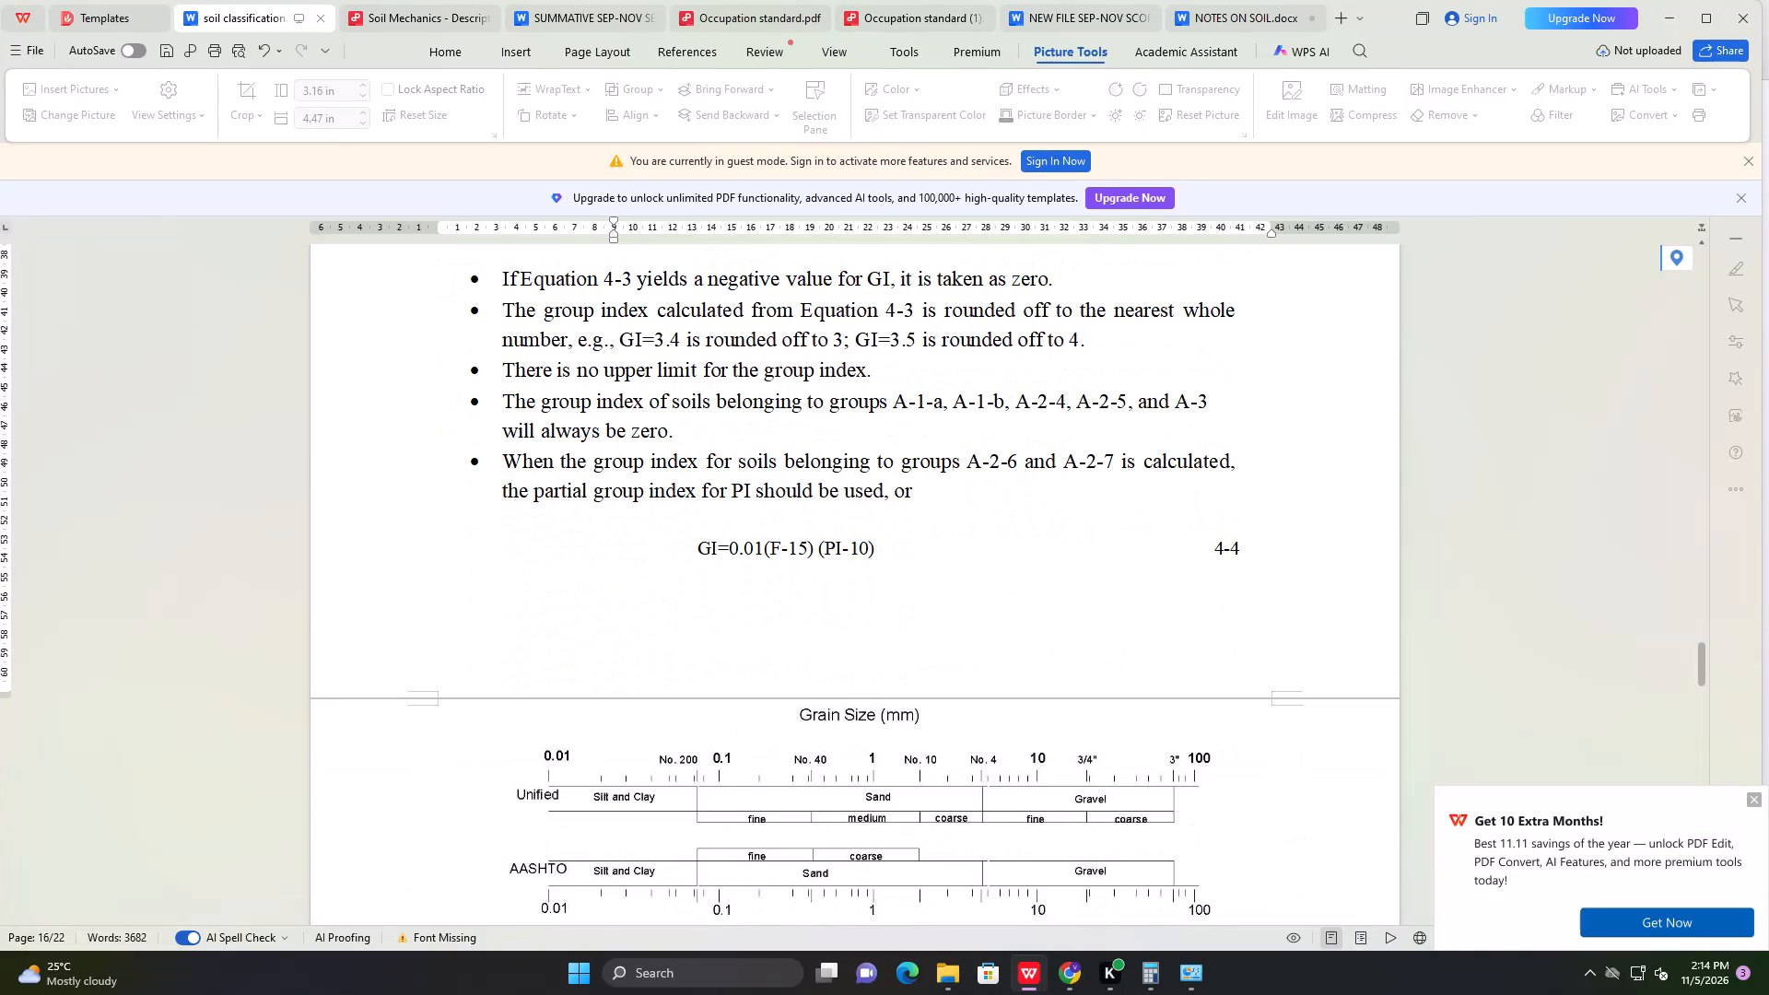
scroll(802, 604, "down", 17)
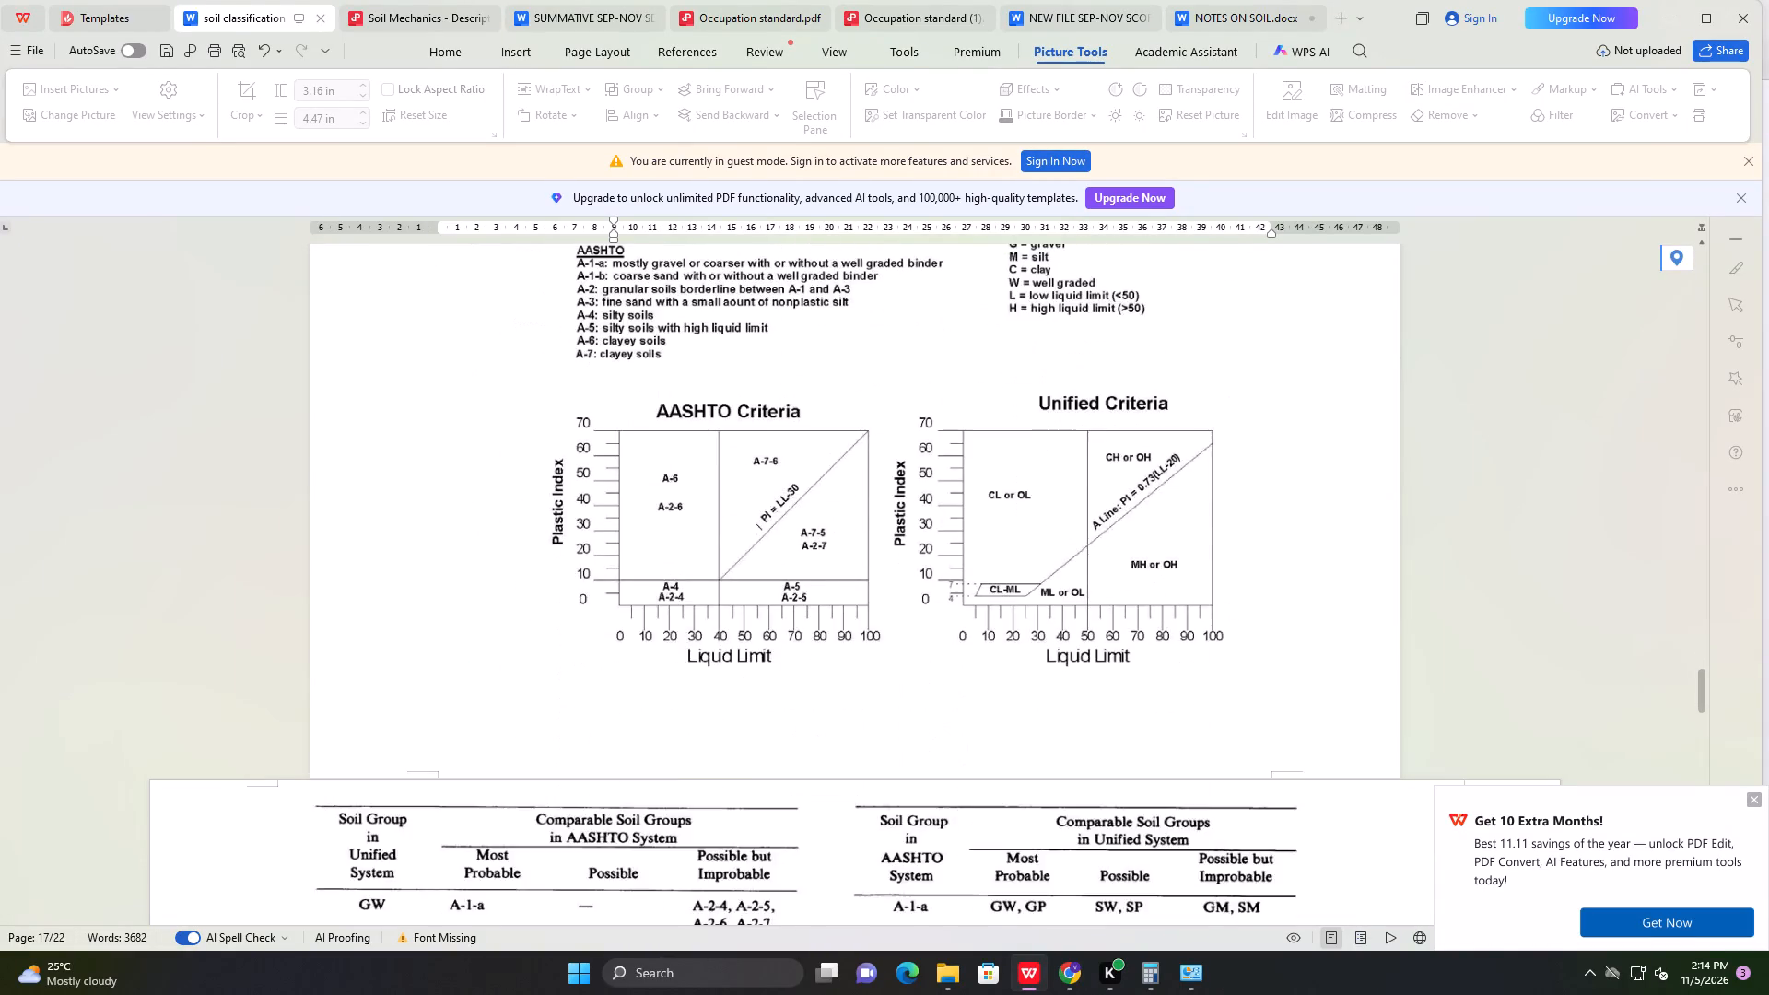
scroll(802, 604, "down", 6)
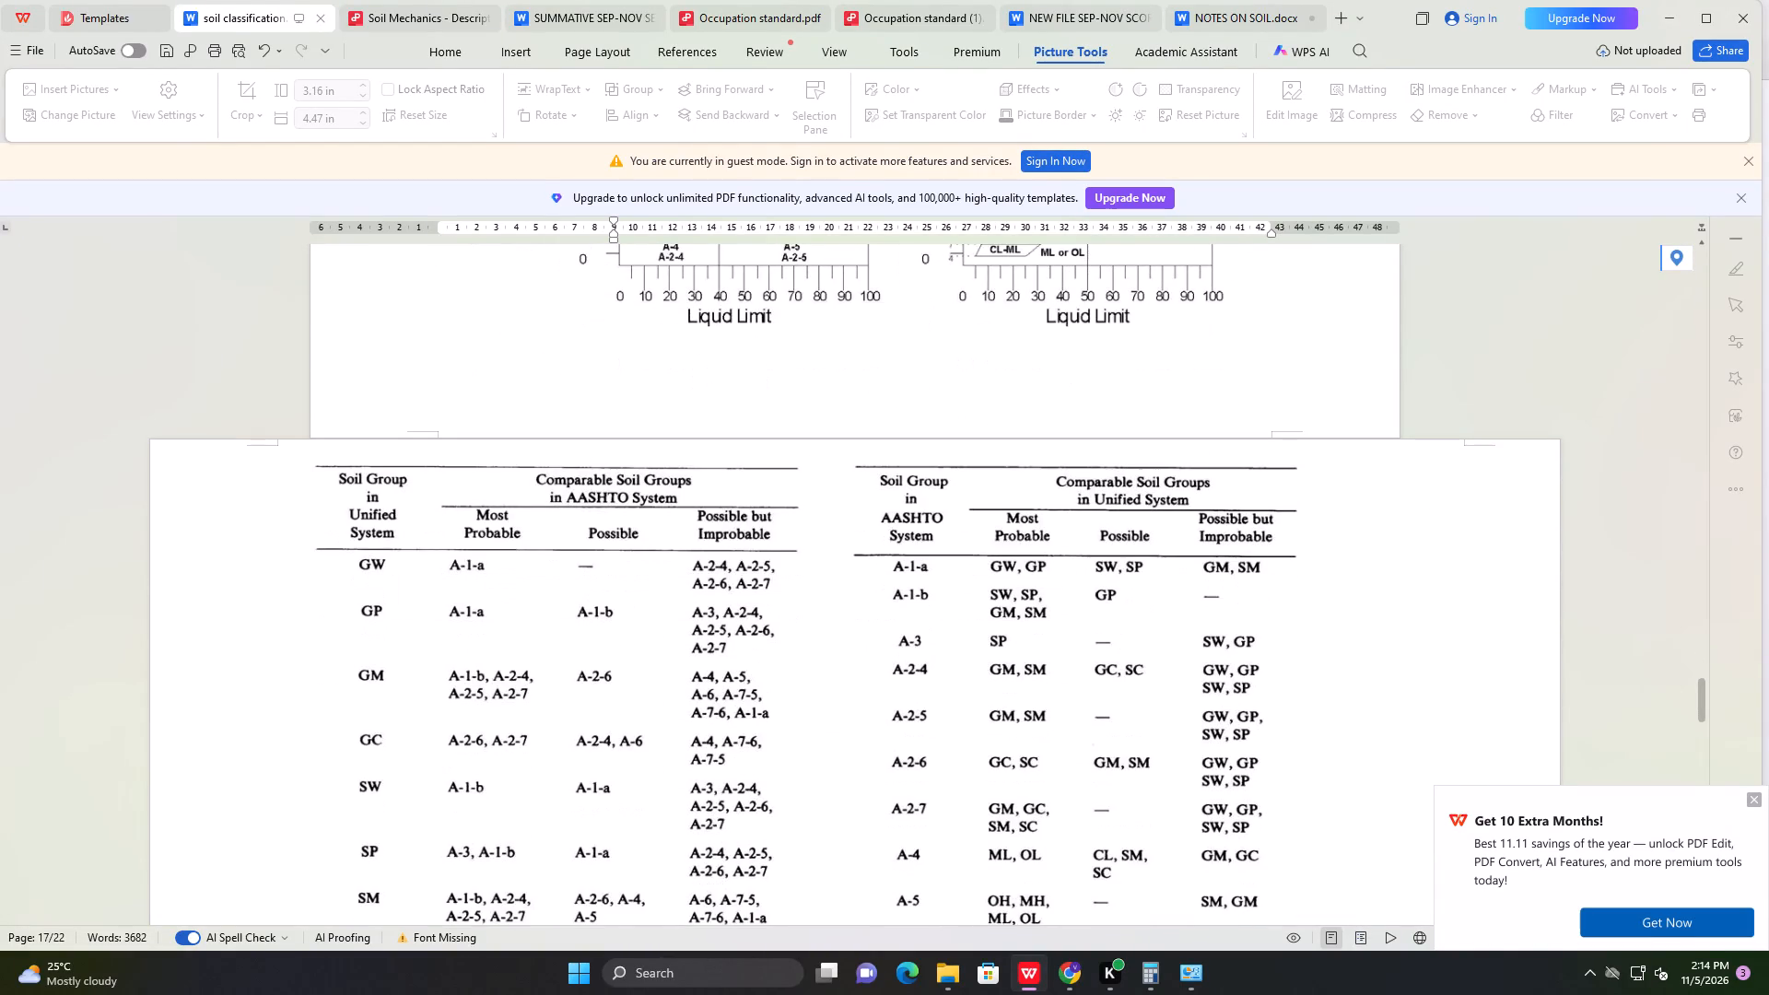
scroll(802, 604, "up", 4)
scroll(802, 604, "up", 18)
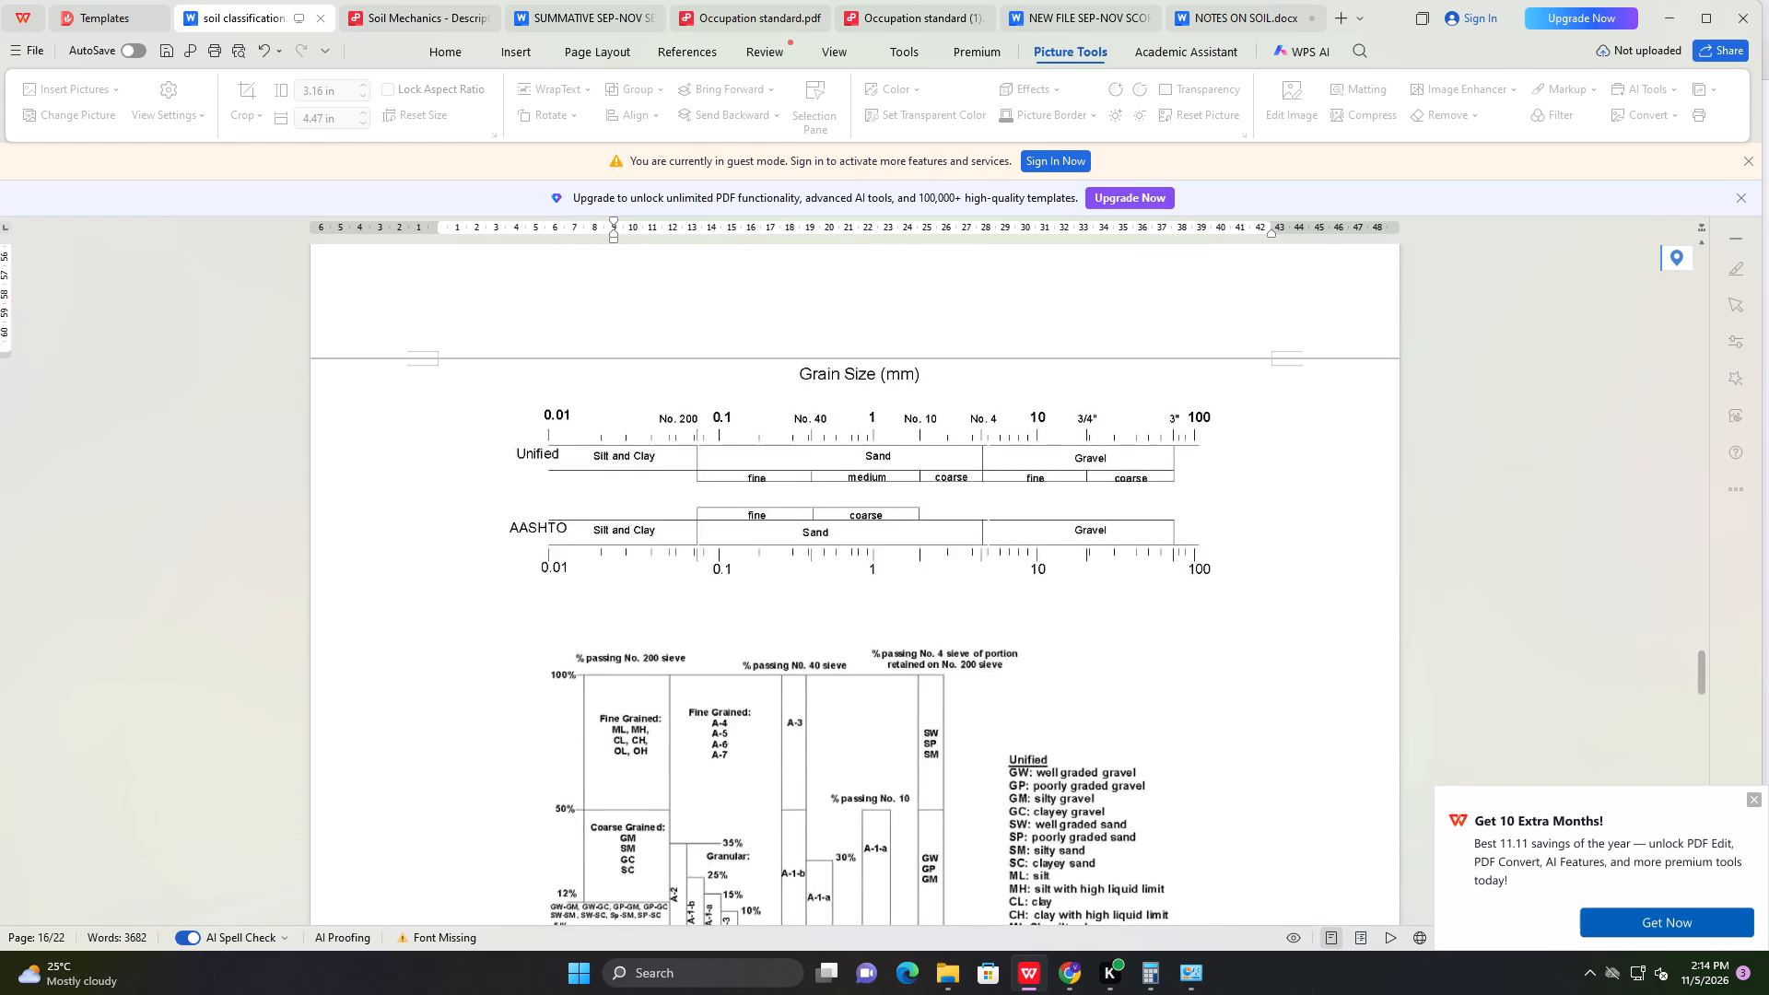
scroll(802, 604, "up", 16)
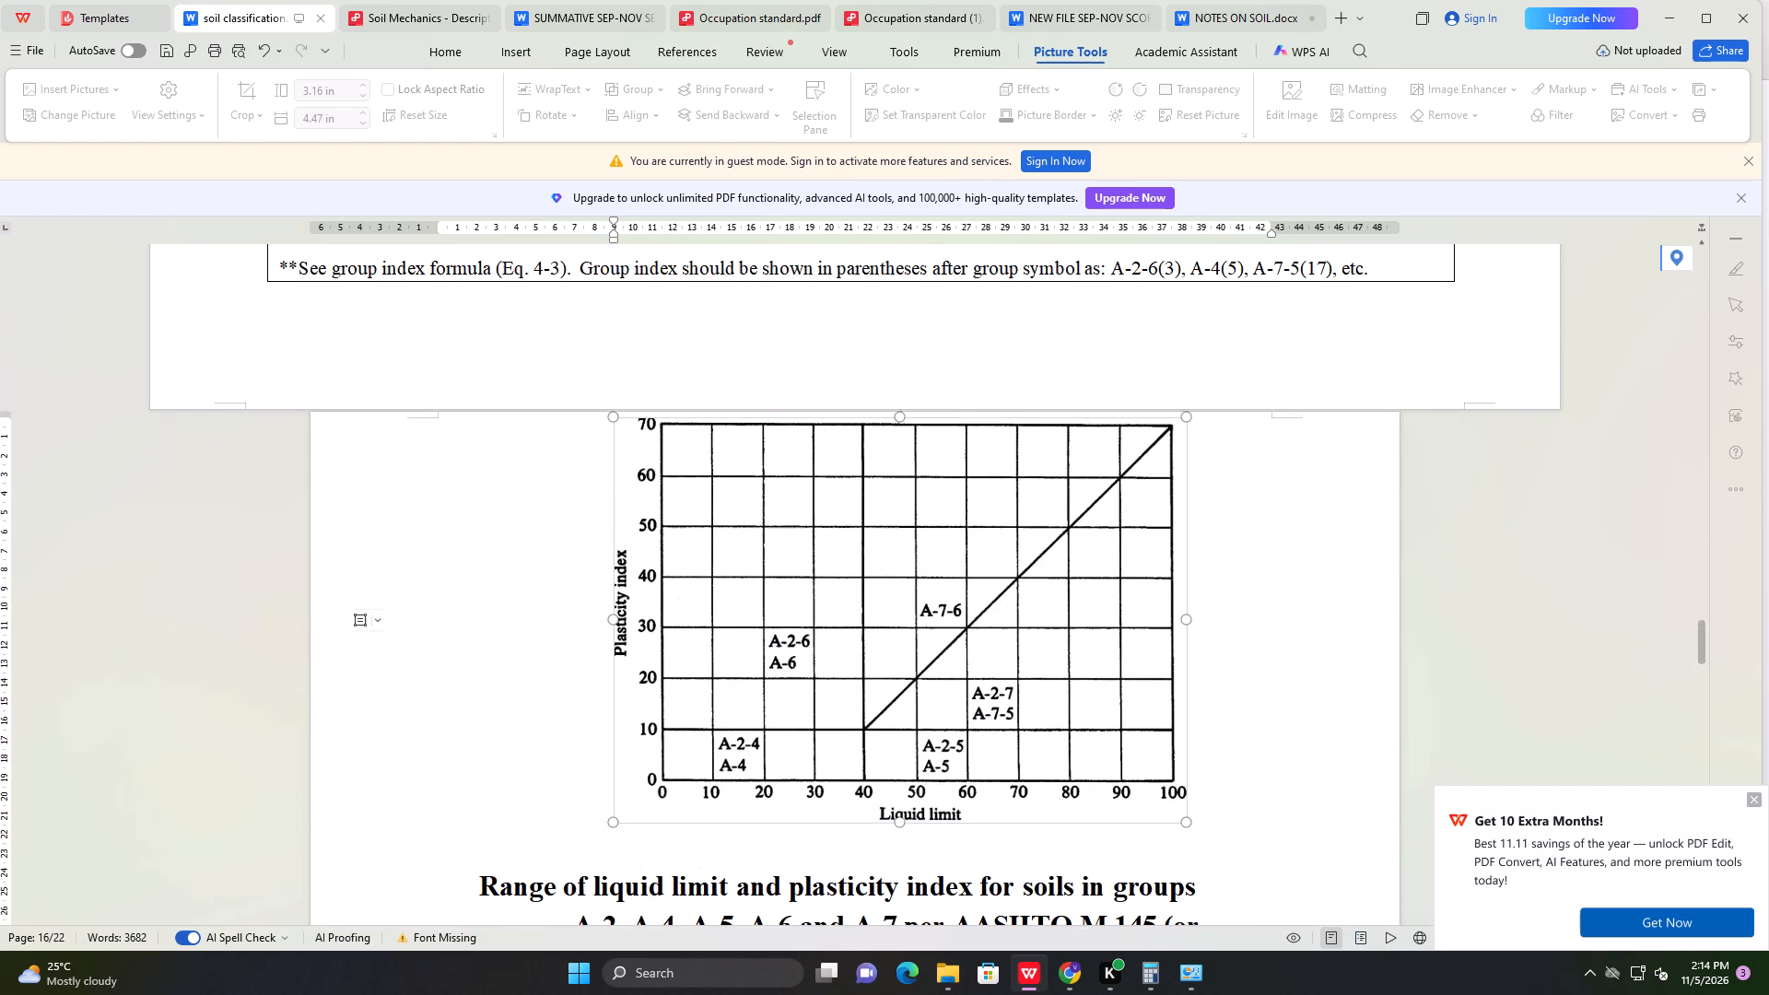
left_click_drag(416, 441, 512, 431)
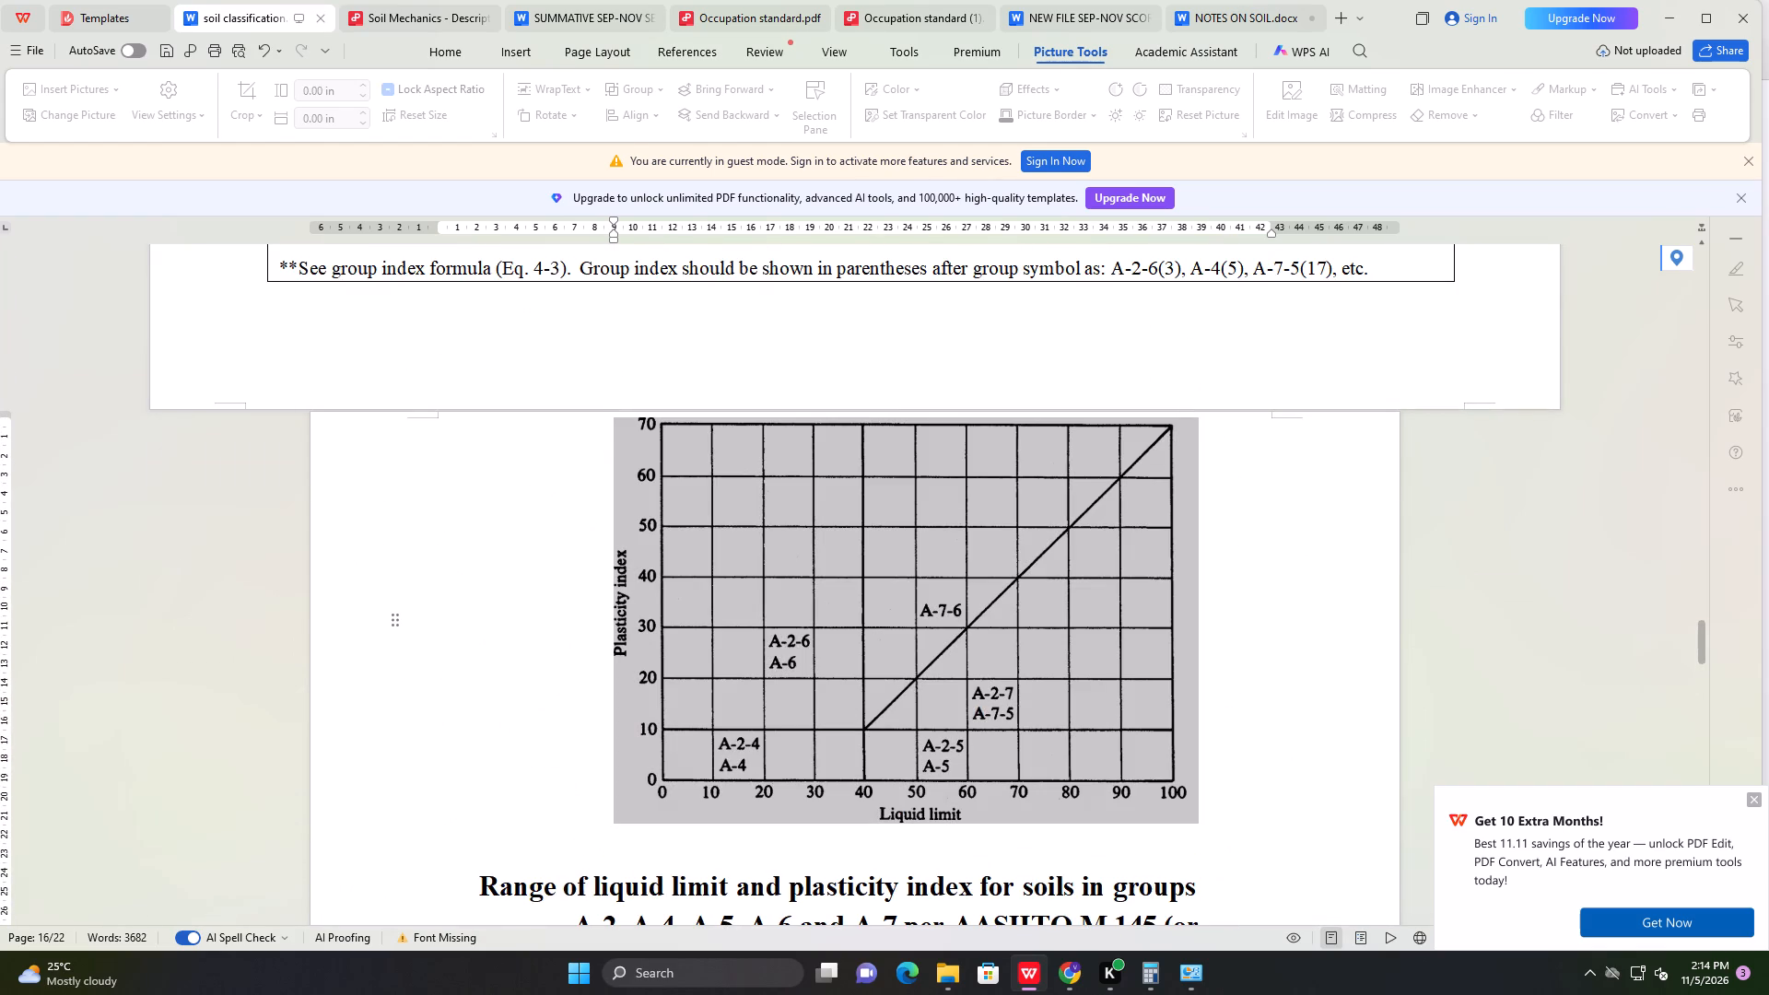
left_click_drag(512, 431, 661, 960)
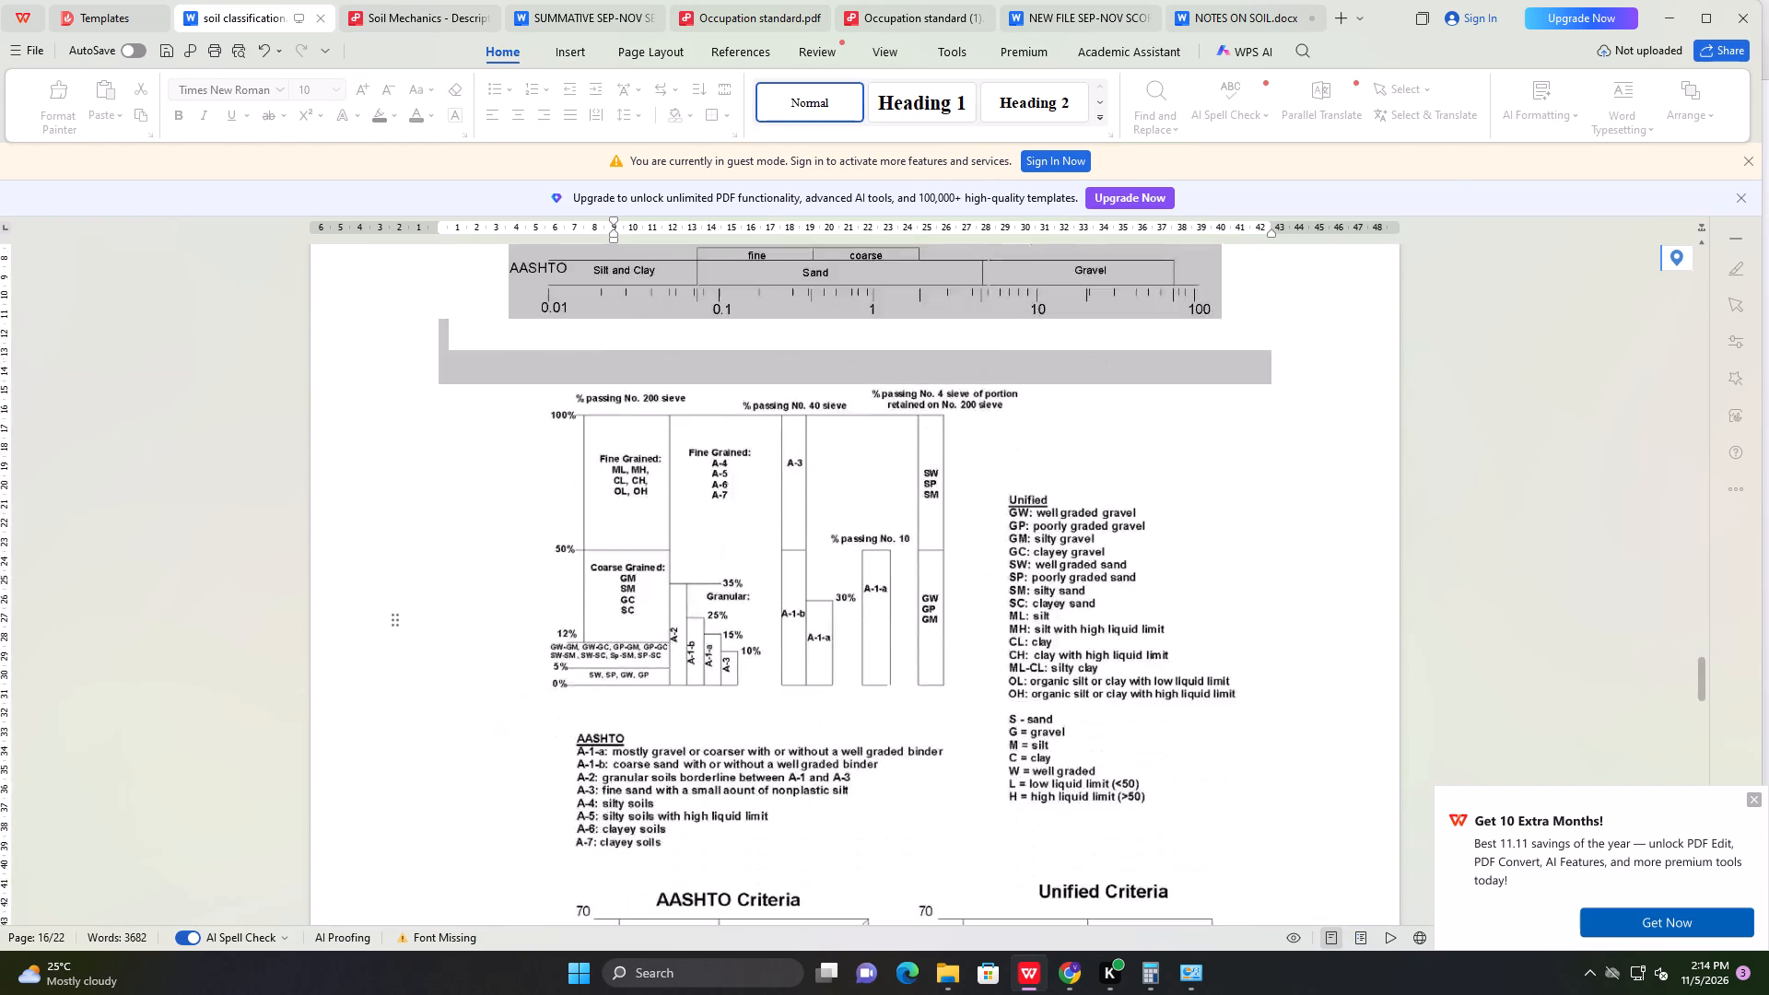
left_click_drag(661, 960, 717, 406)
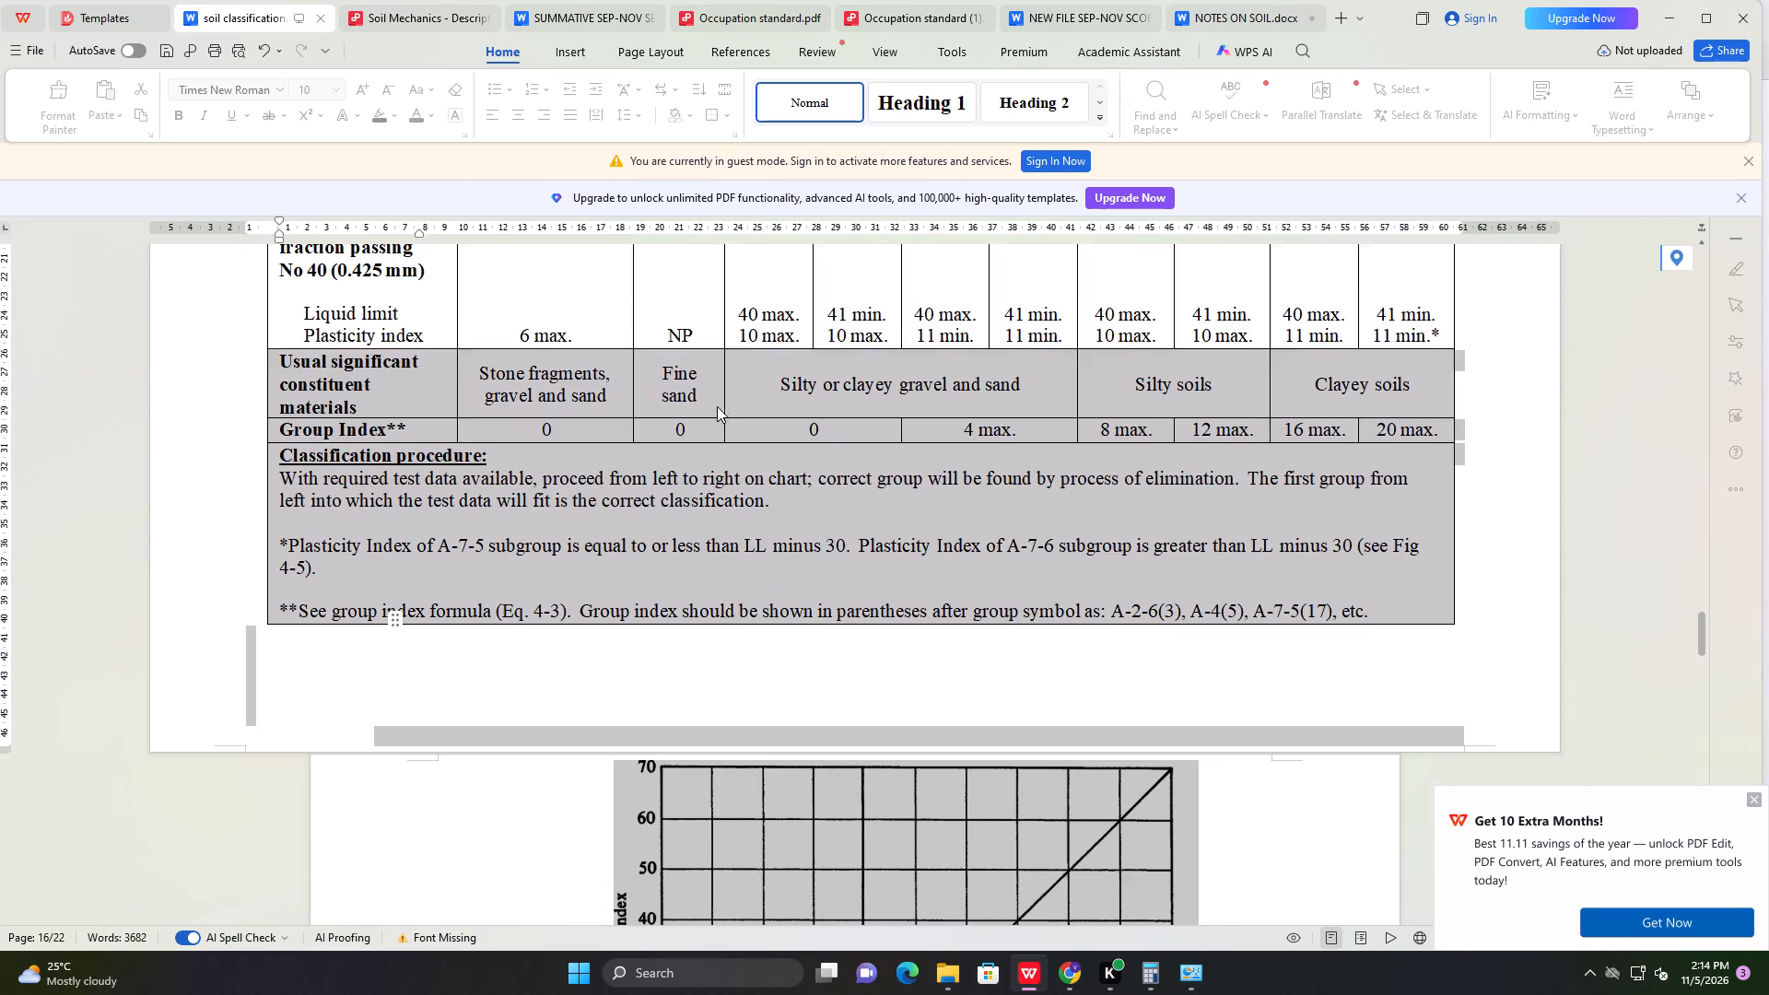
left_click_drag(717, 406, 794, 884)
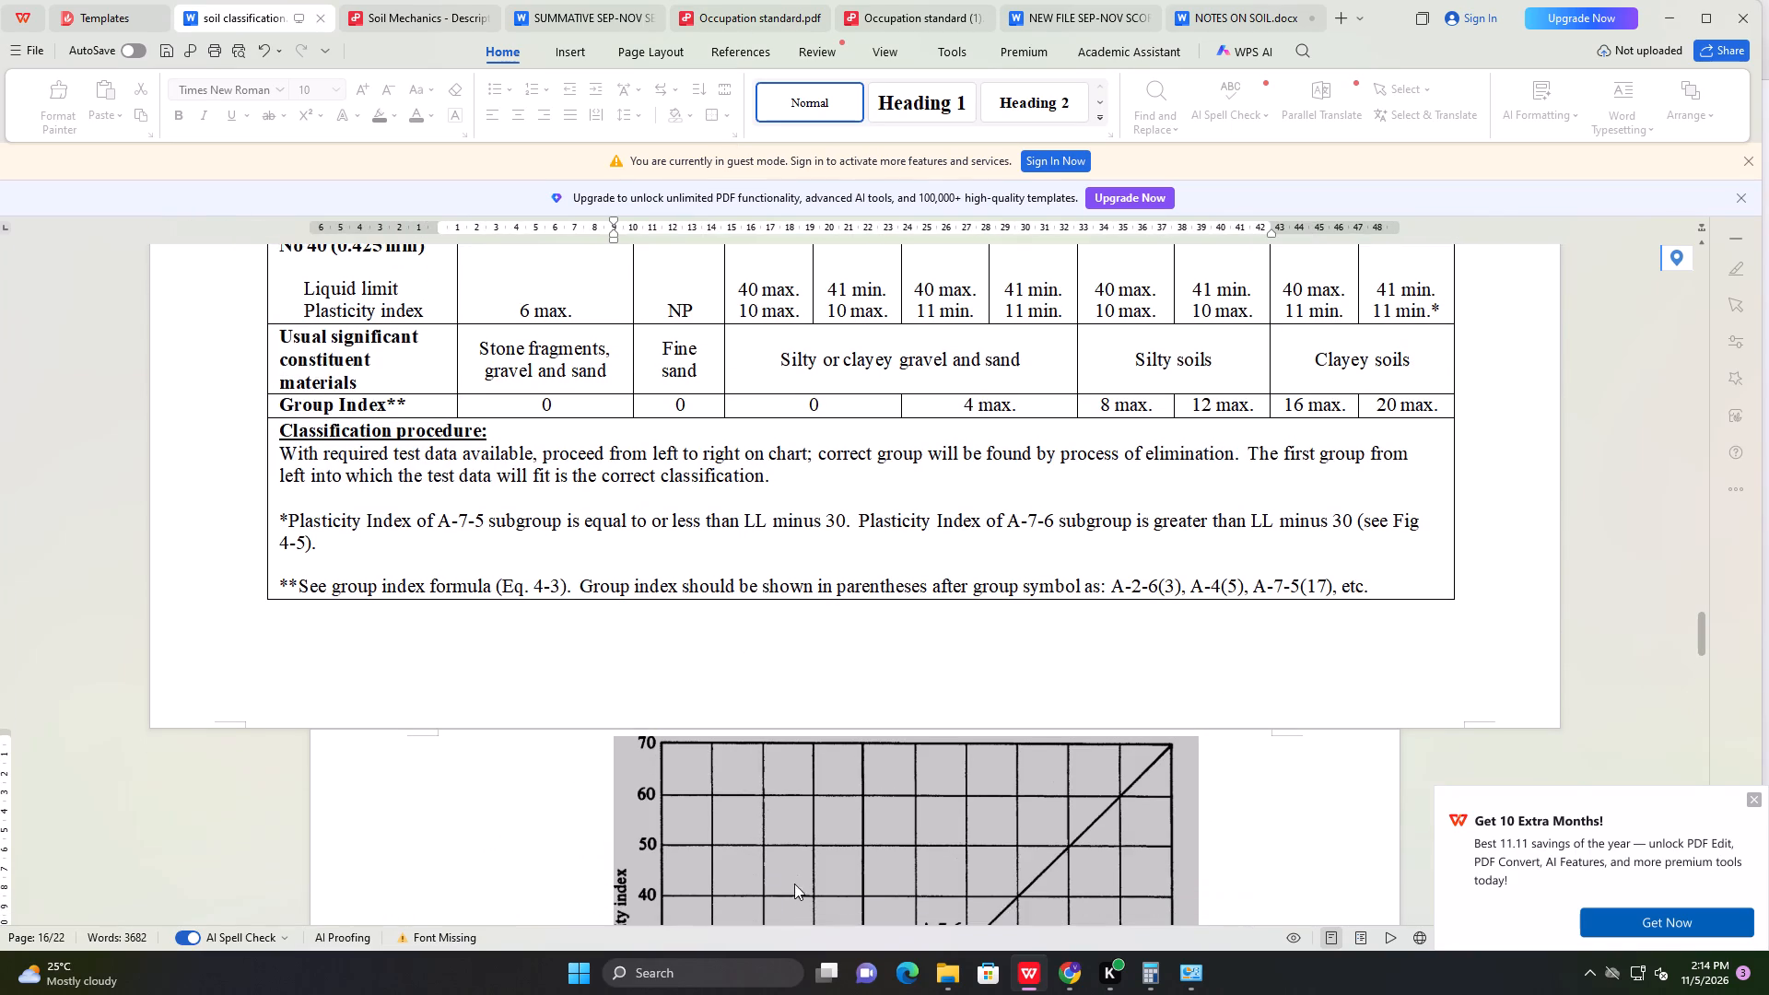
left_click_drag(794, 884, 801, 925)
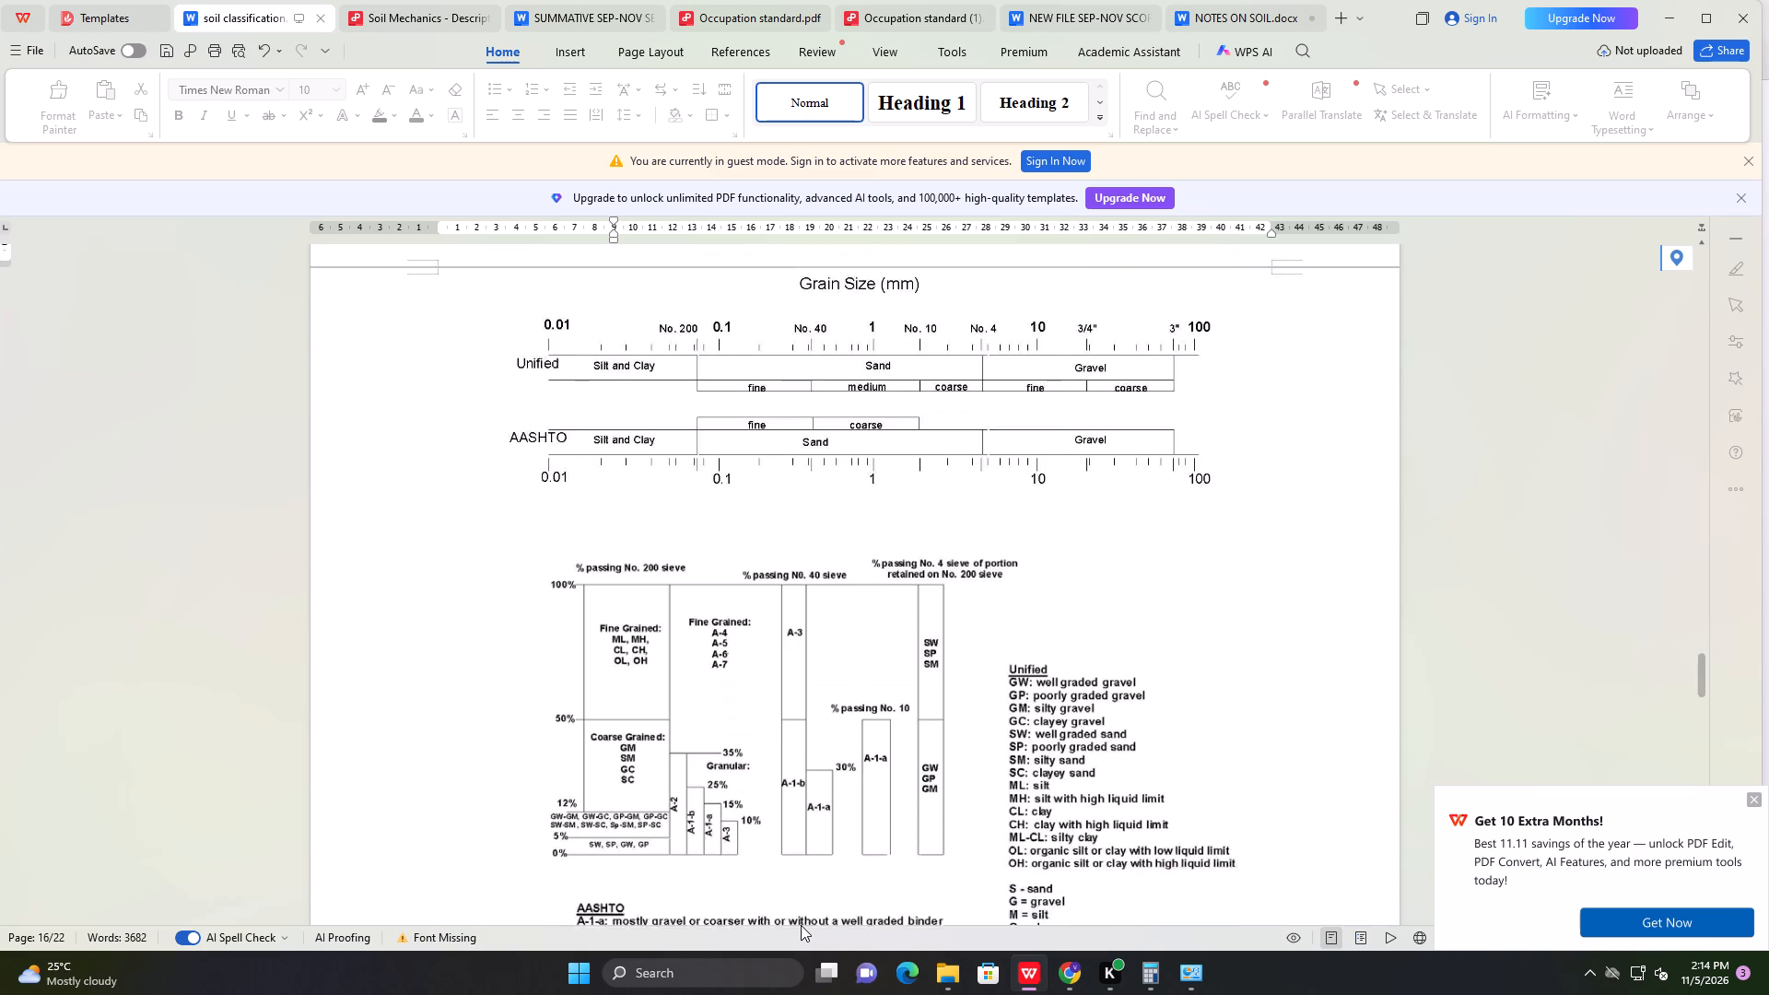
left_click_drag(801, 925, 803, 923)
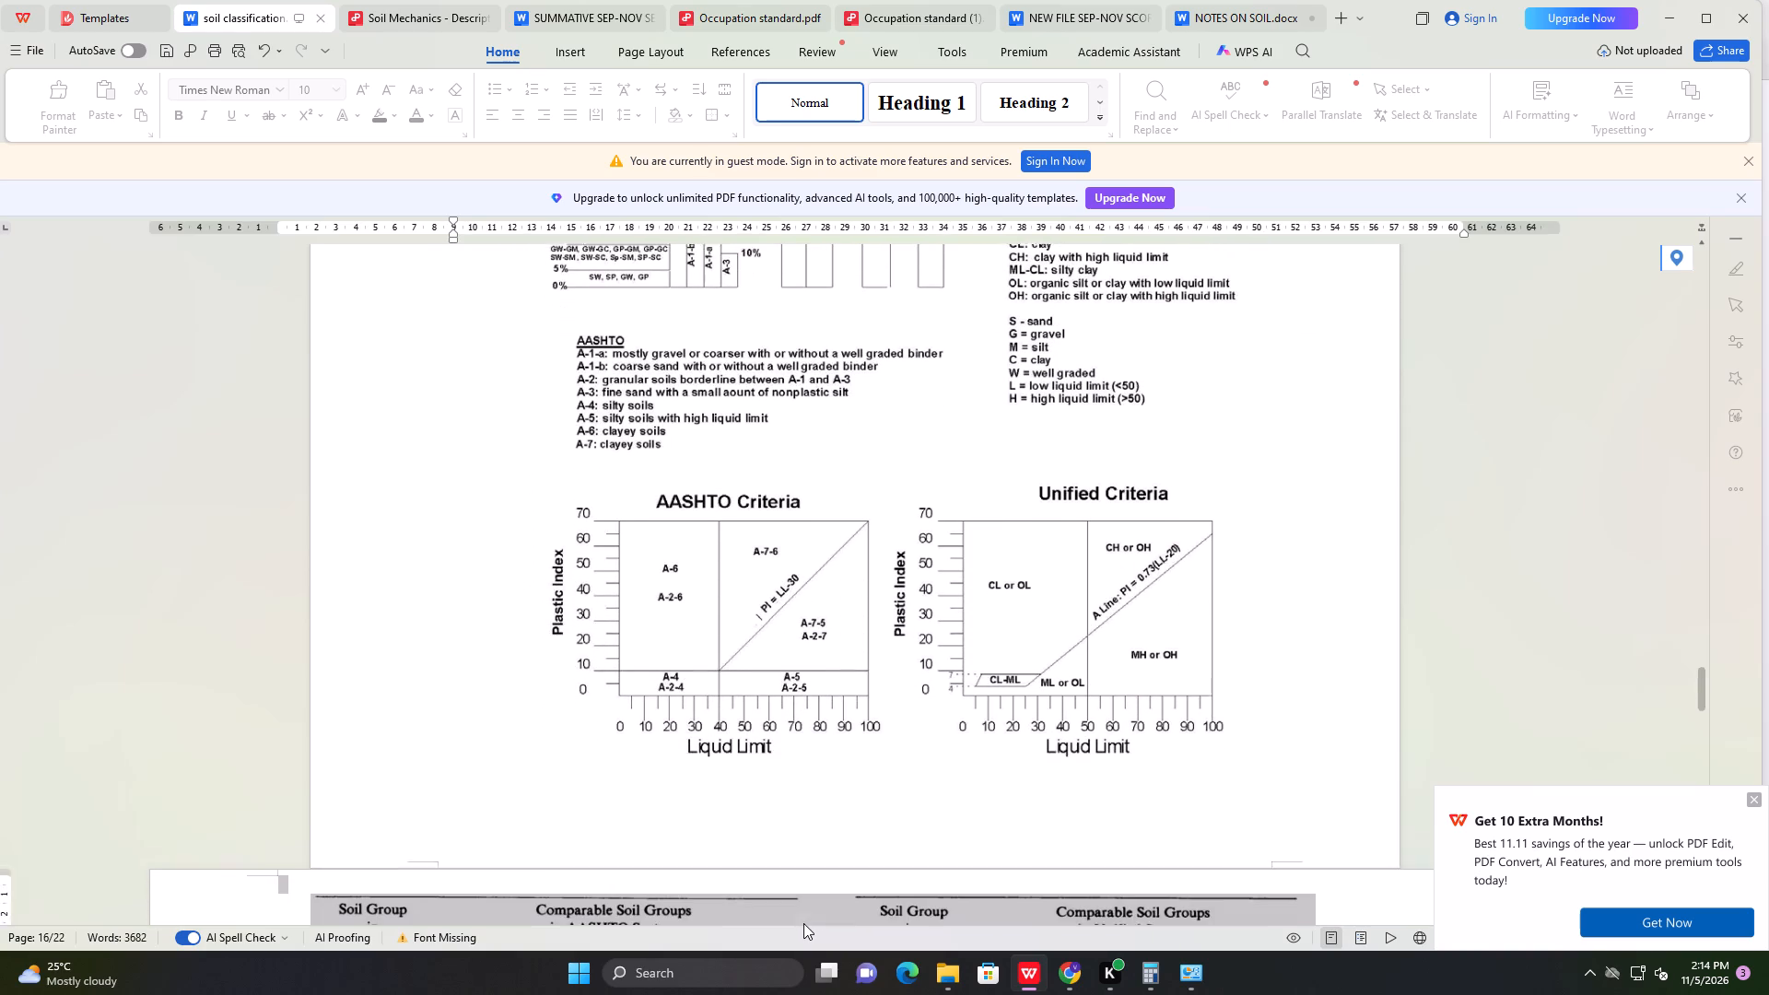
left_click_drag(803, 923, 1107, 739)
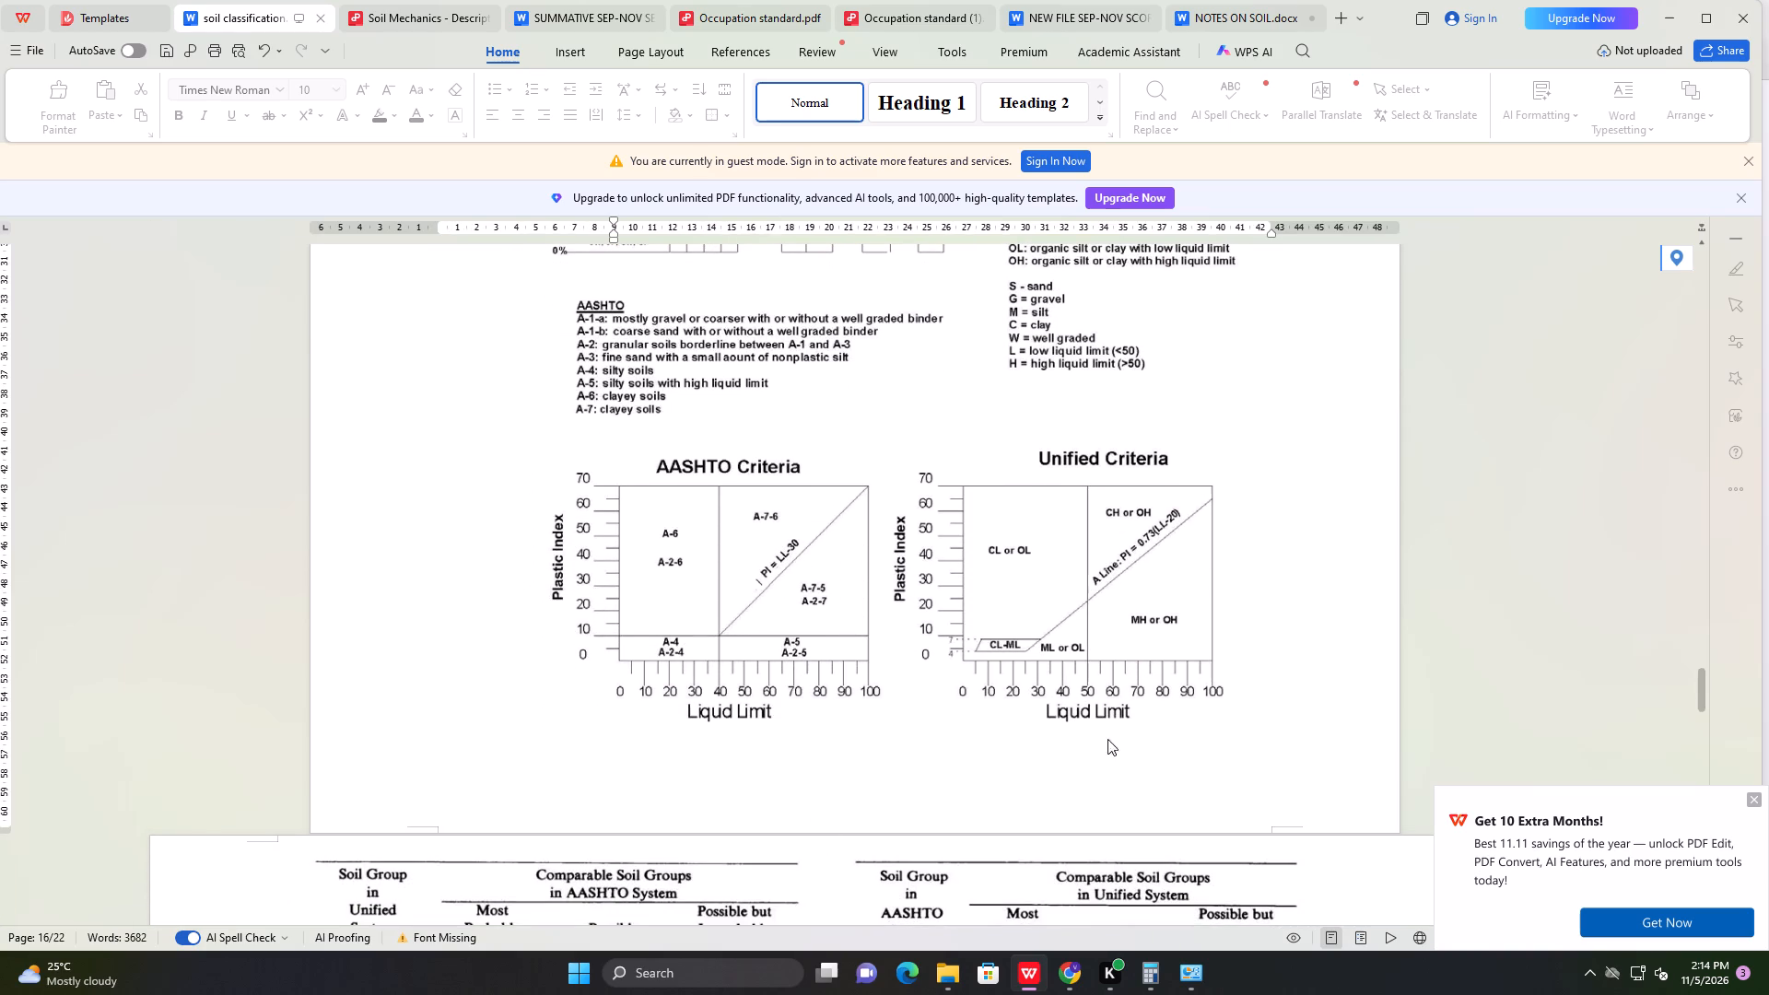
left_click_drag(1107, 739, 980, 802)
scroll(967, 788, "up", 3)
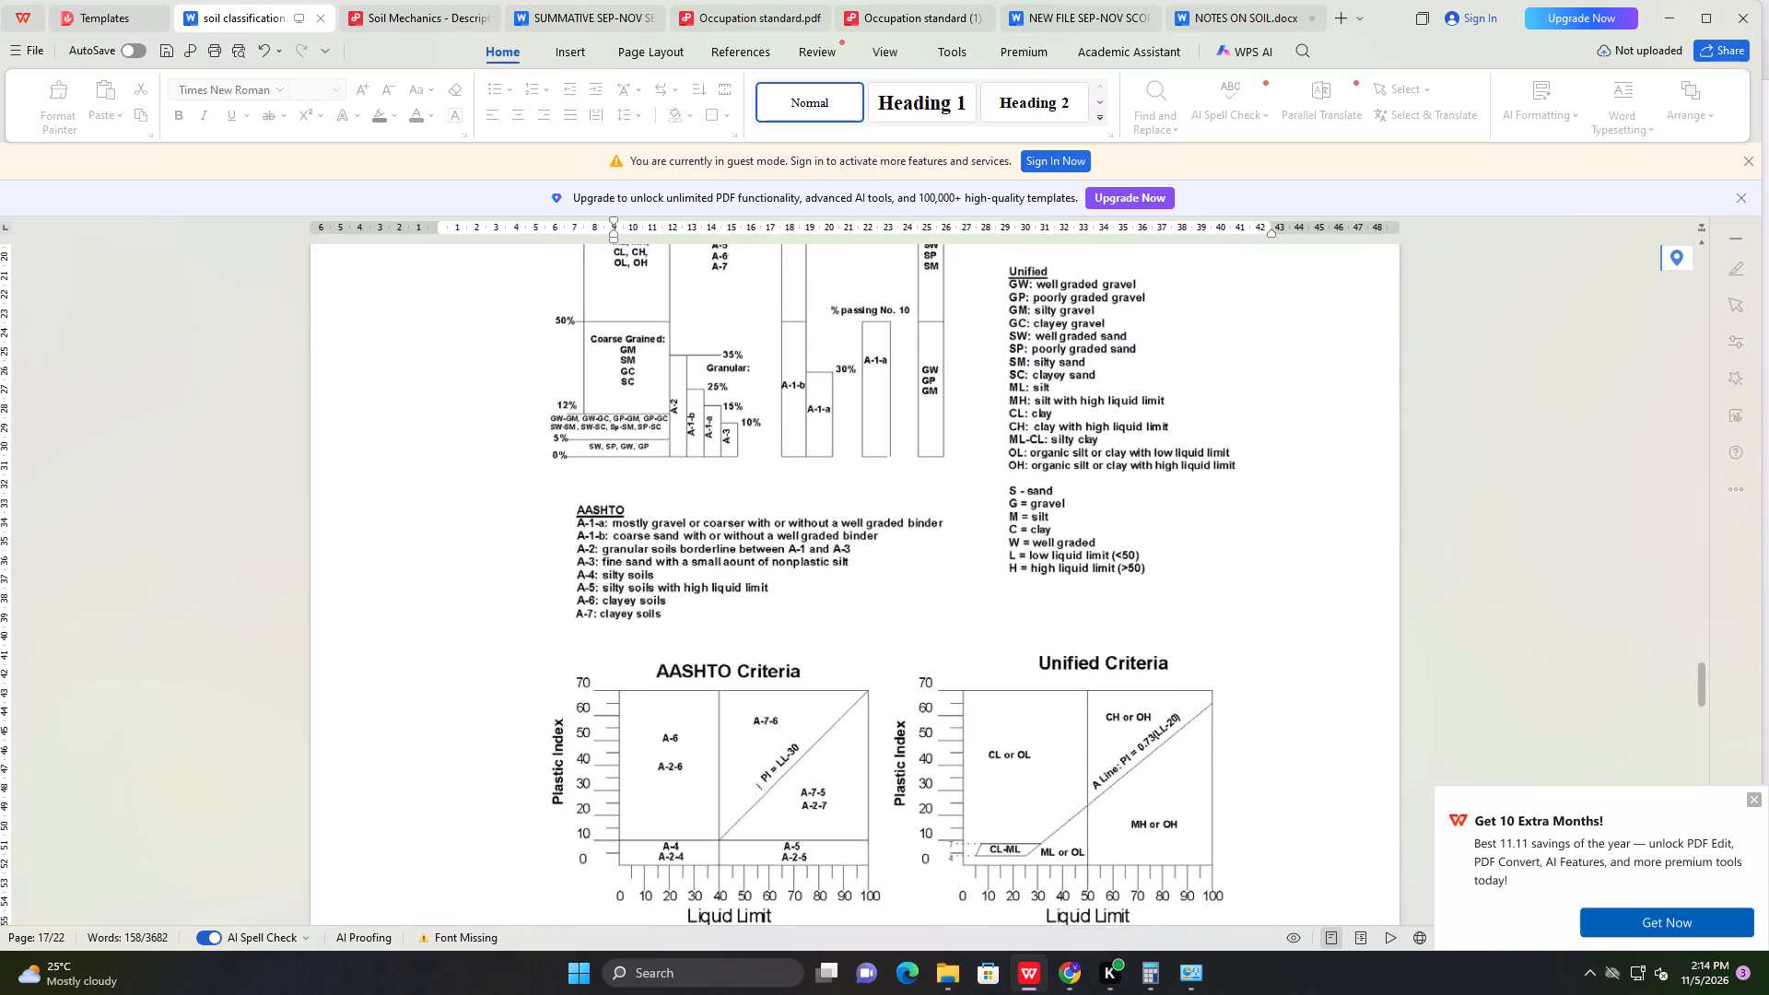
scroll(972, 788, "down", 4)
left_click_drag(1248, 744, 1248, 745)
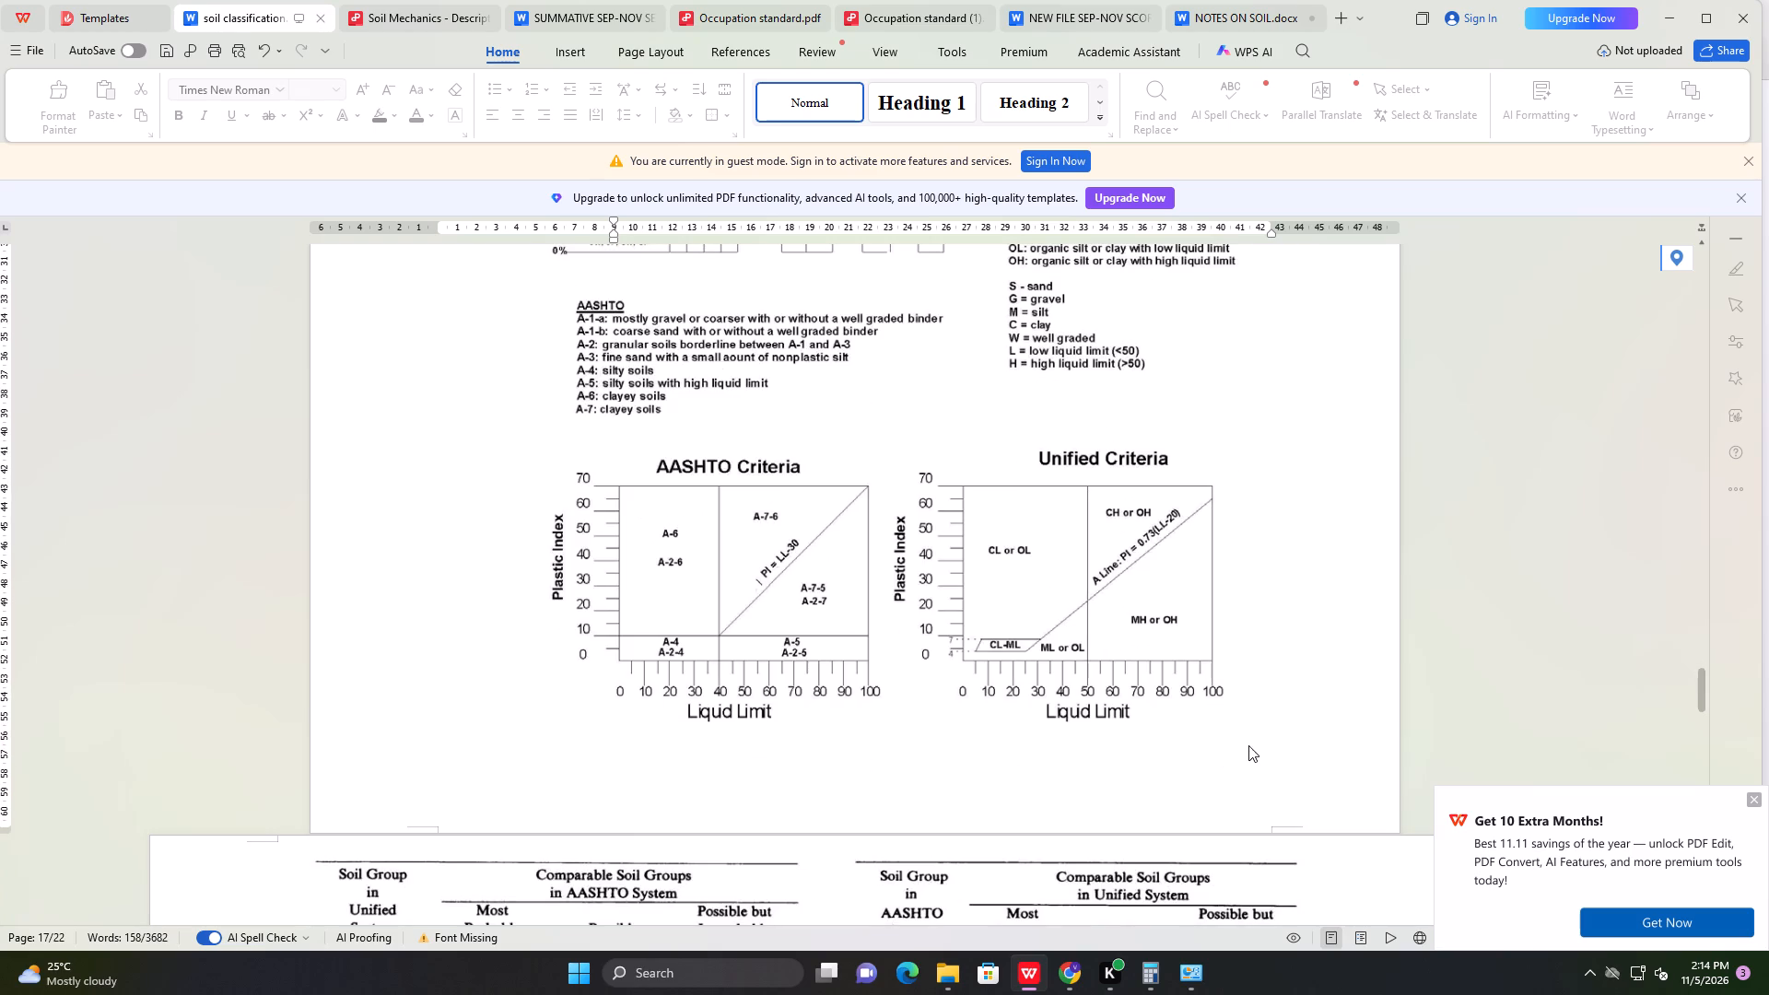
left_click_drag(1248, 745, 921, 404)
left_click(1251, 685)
Copy everything from just below the plasticity chart, starting with the Range of liquid limit heading, through the Comparison of soil groups caption.
scroll(1161, 732, "up", 4)
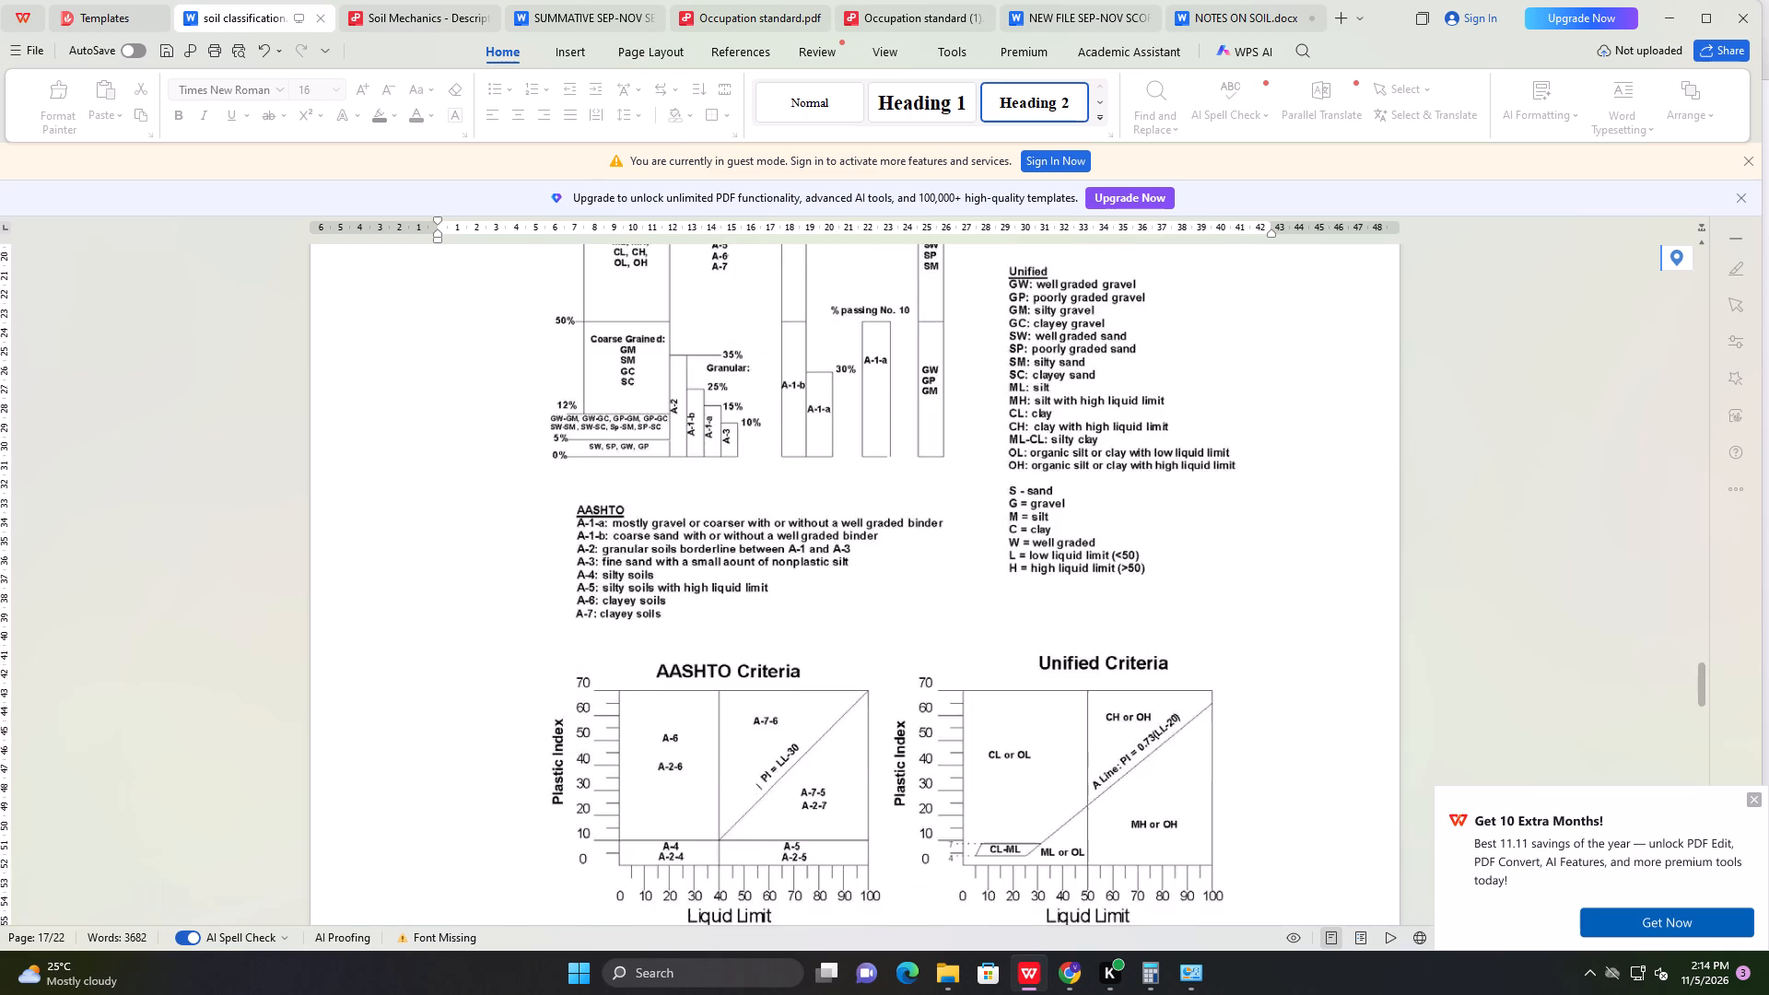
scroll(1145, 734, "up", 18)
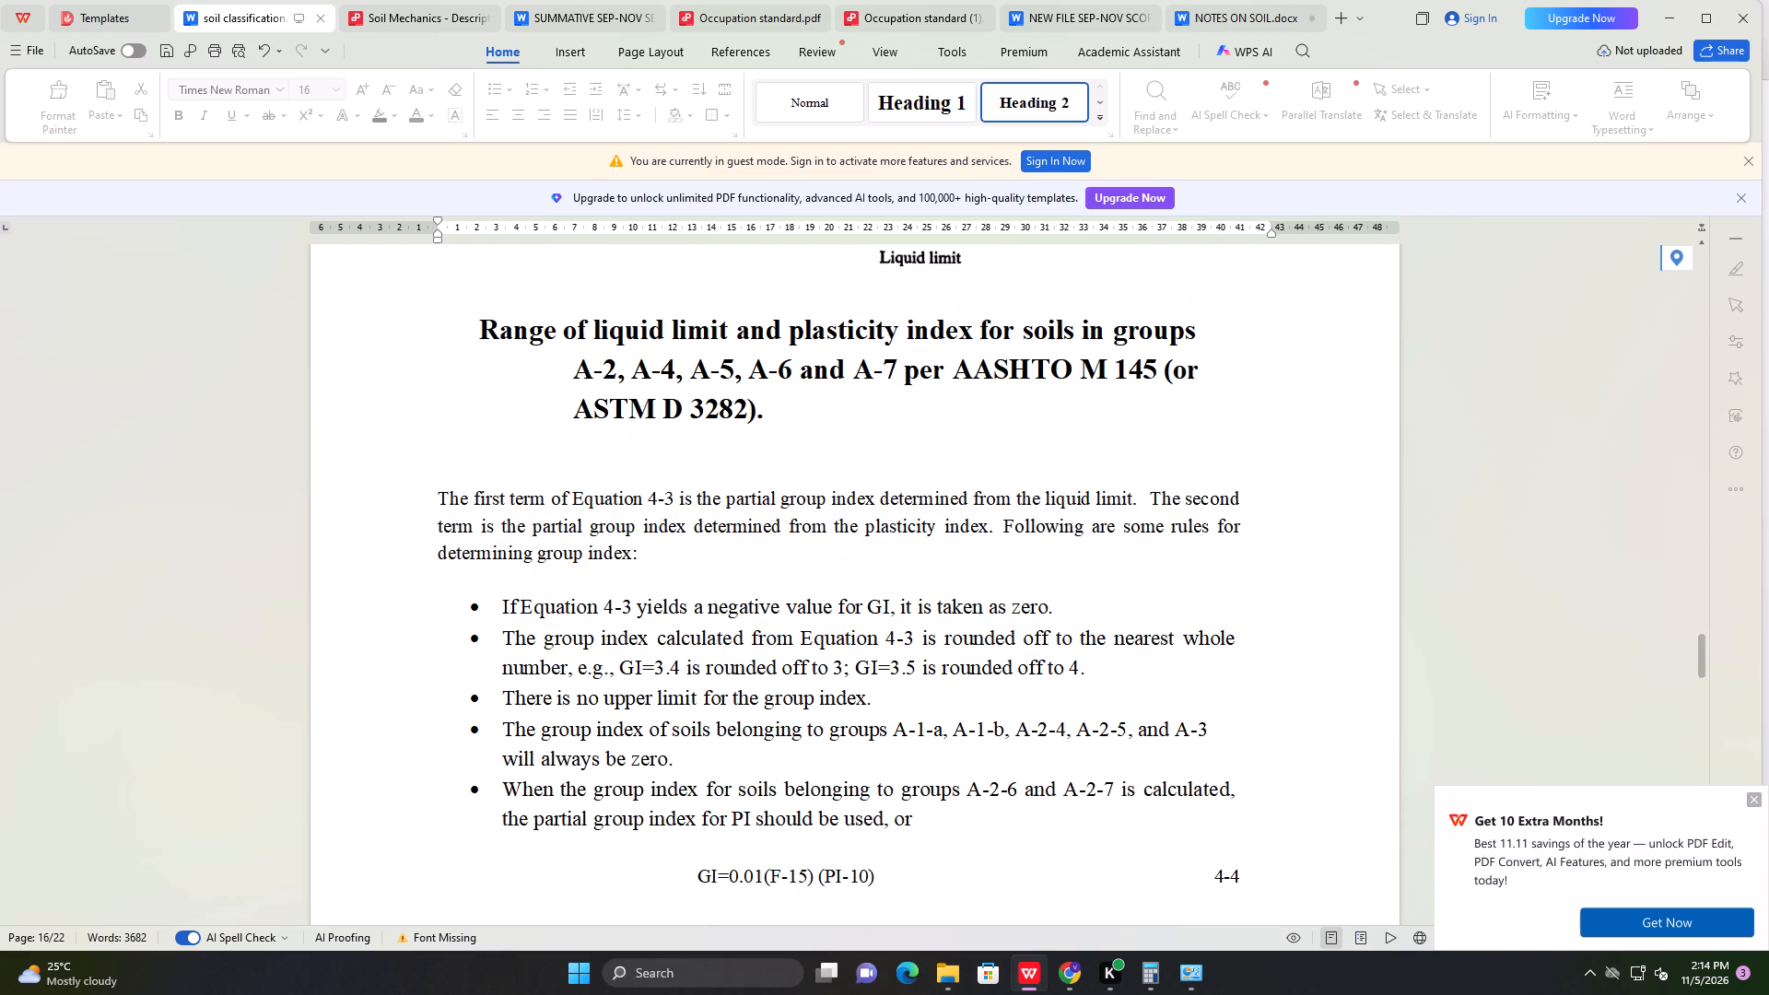
scroll(585, 417, "up", 9)
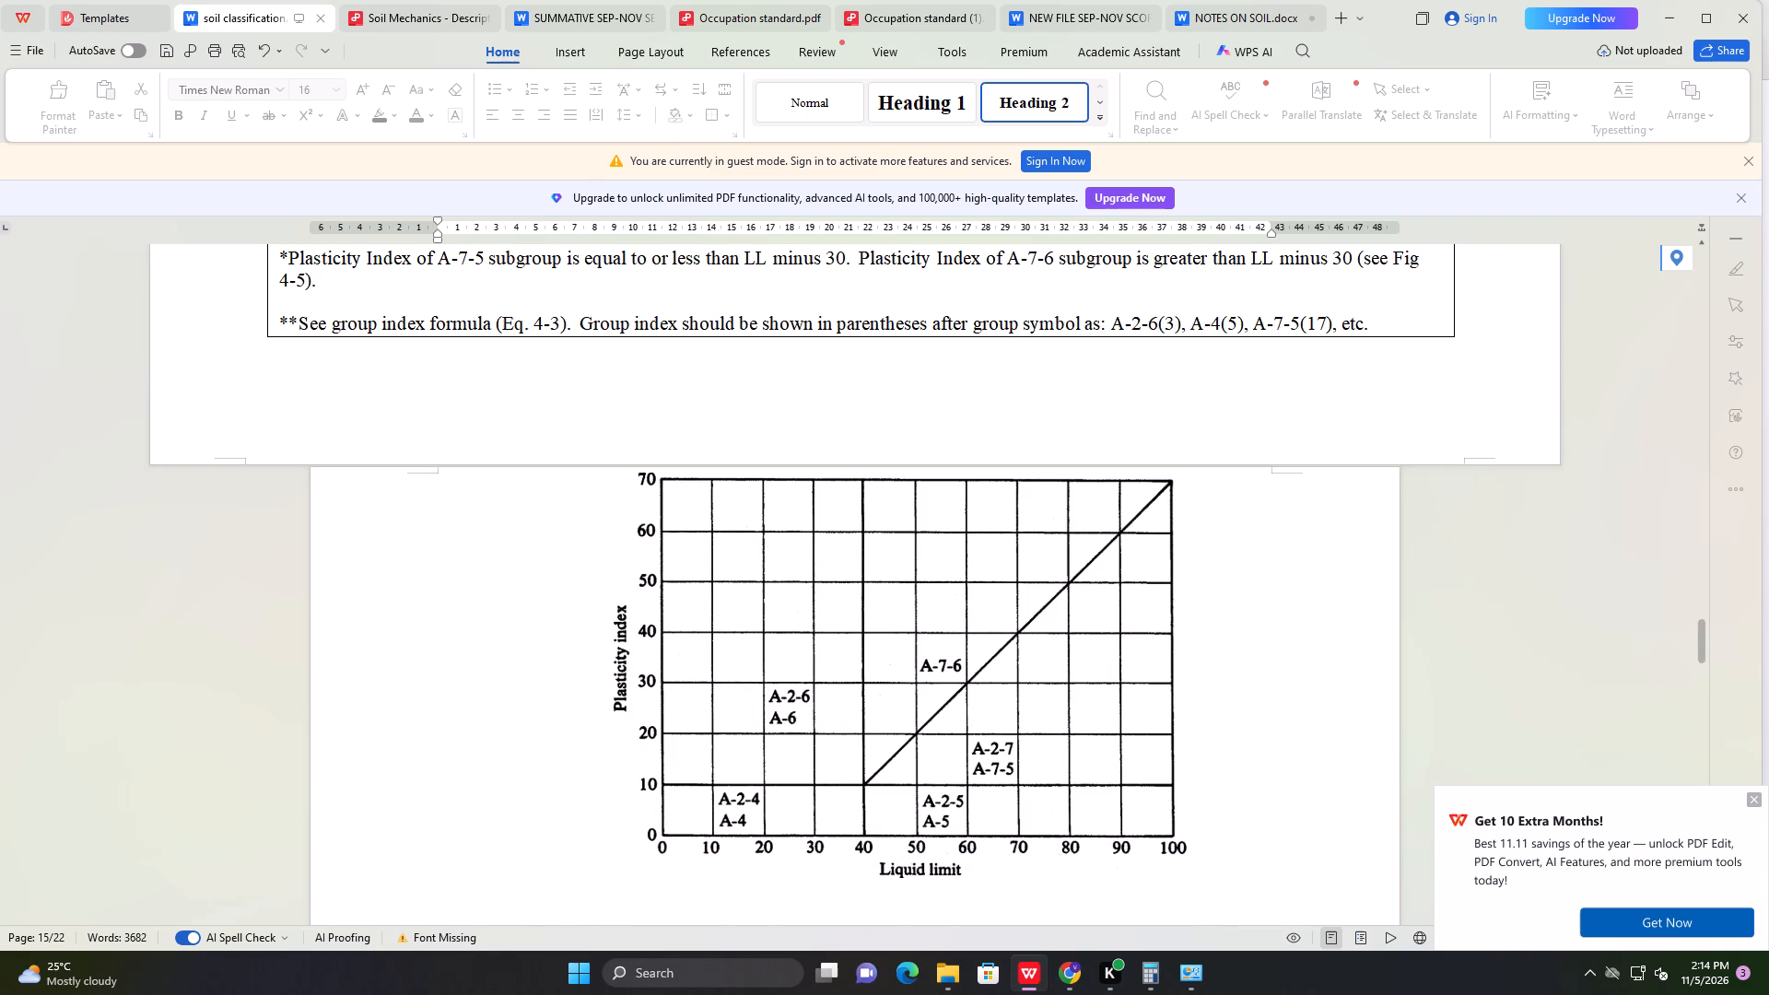
left_click_drag(543, 497, 798, 573)
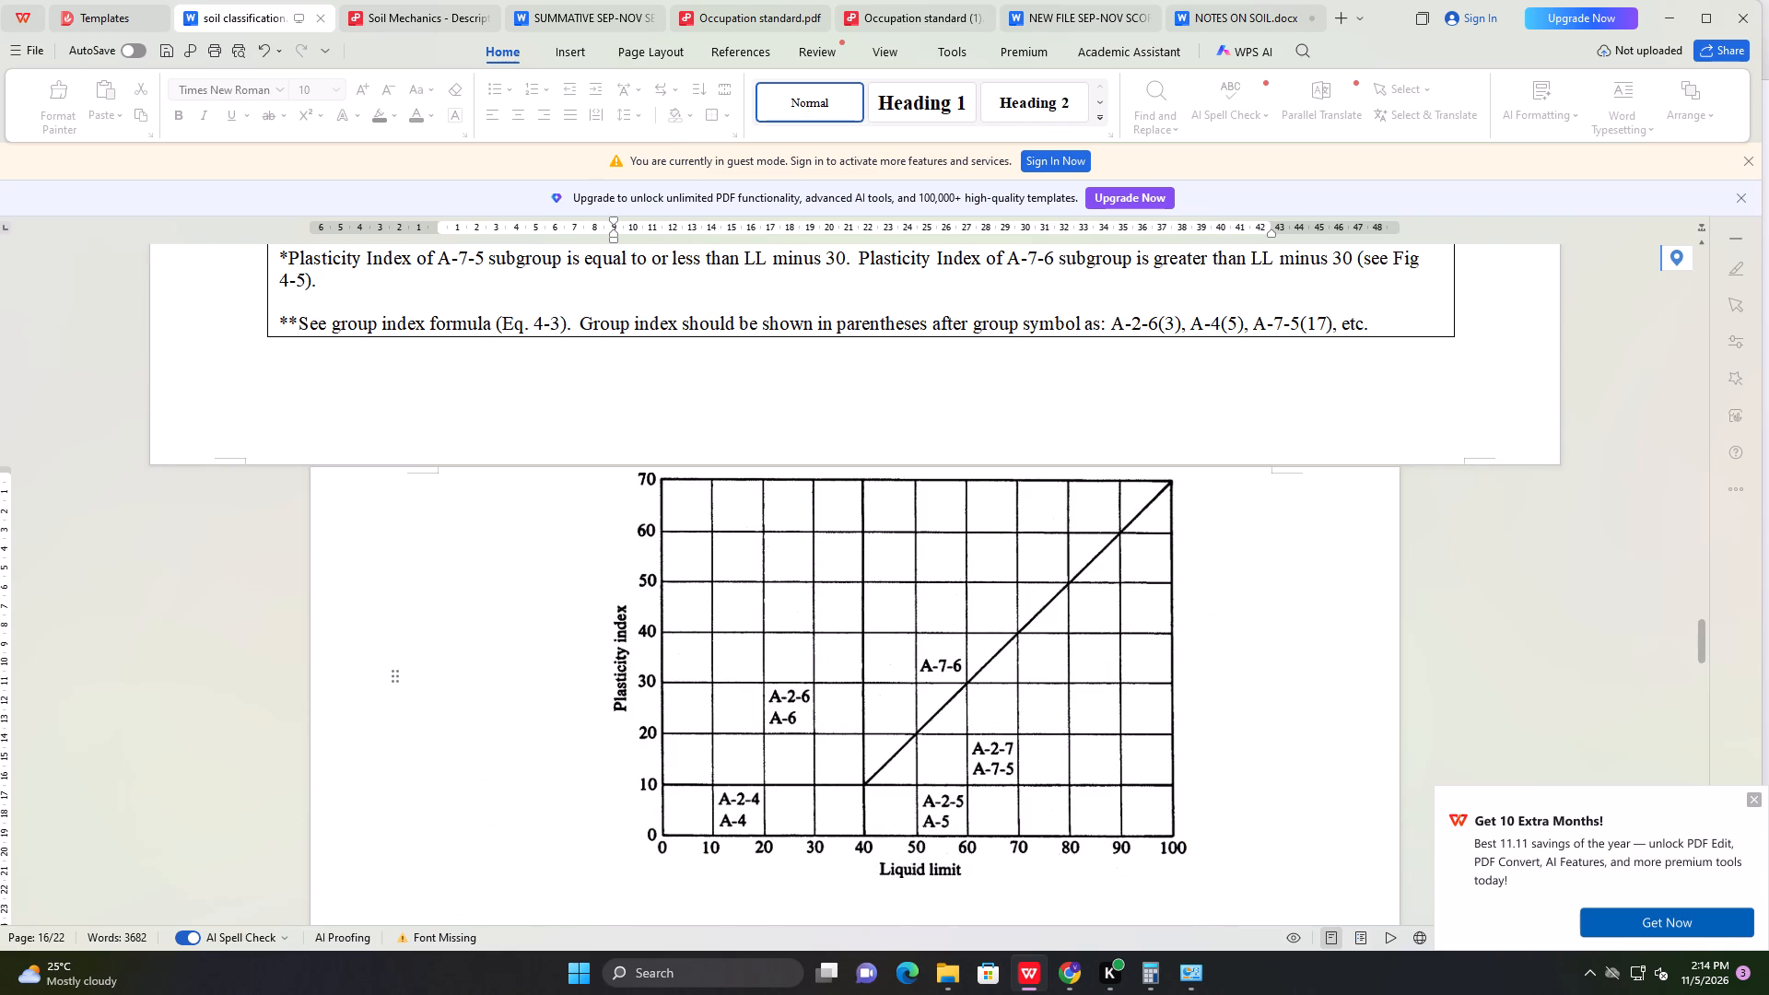
left_click_drag(798, 573, 869, 713)
left_click(449, 623)
left_click_drag(451, 595, 863, 614)
left_click_drag(1309, 754, 1311, 714)
left_click_drag(1311, 714, 445, 774)
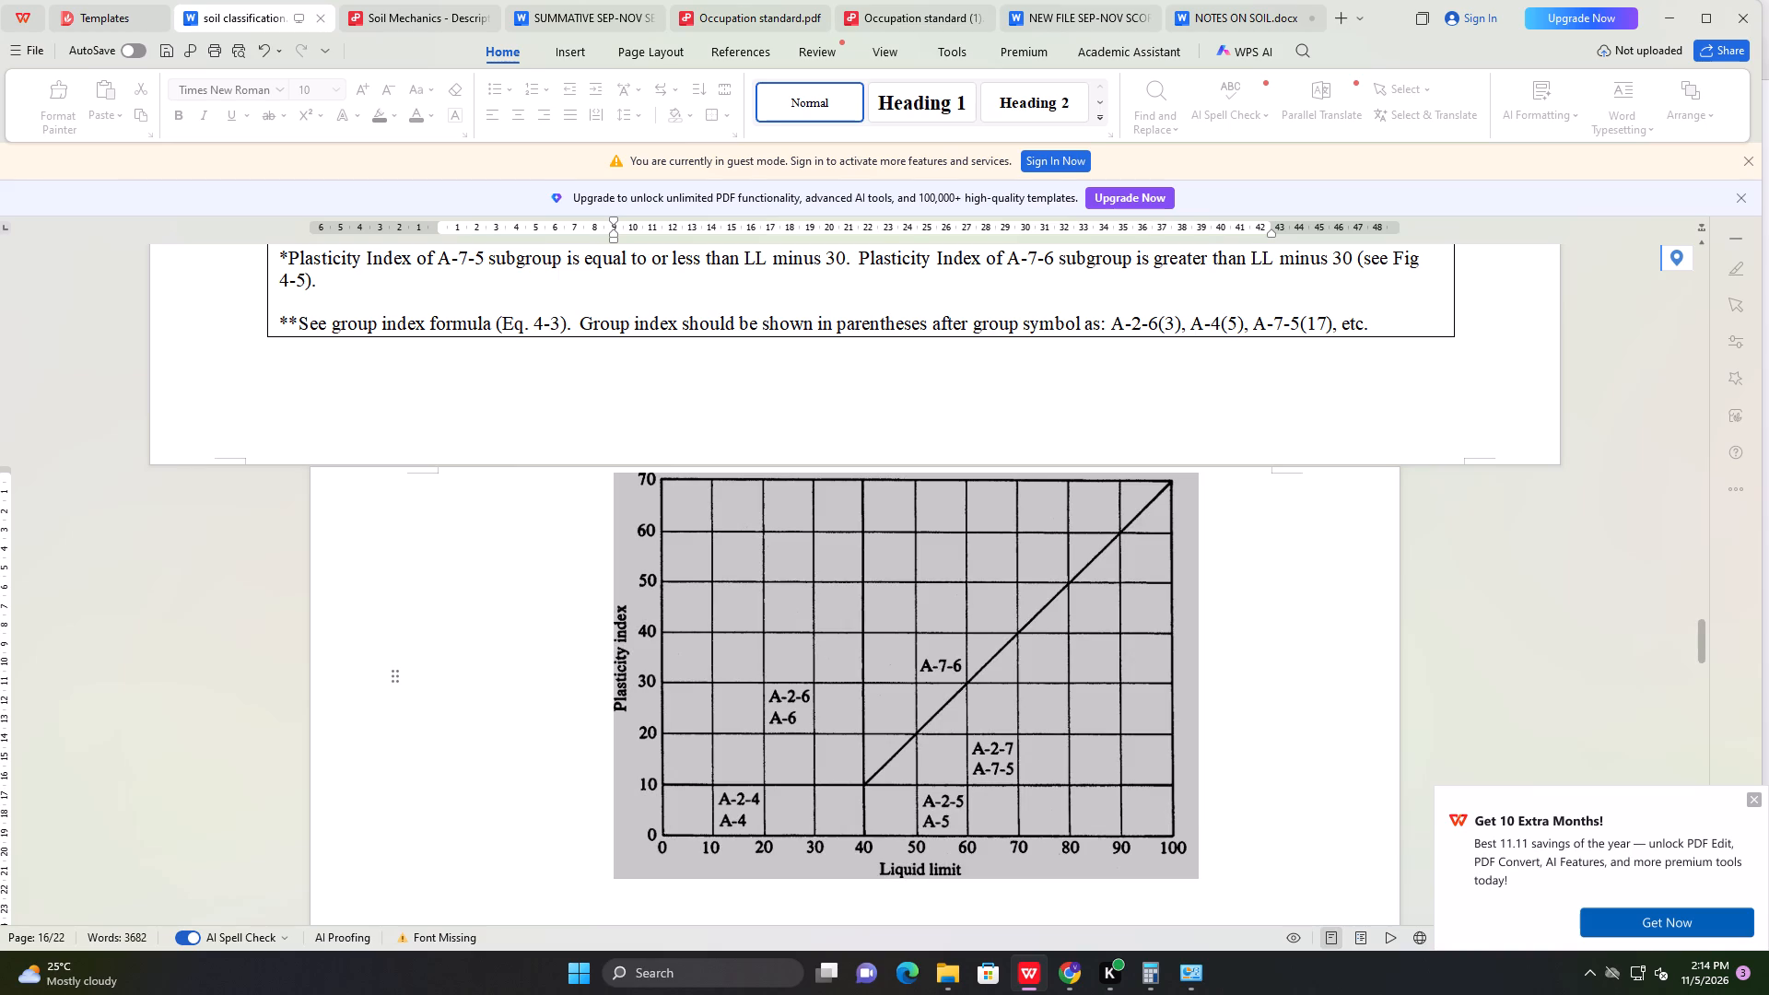
left_click_drag(445, 774, 415, 927)
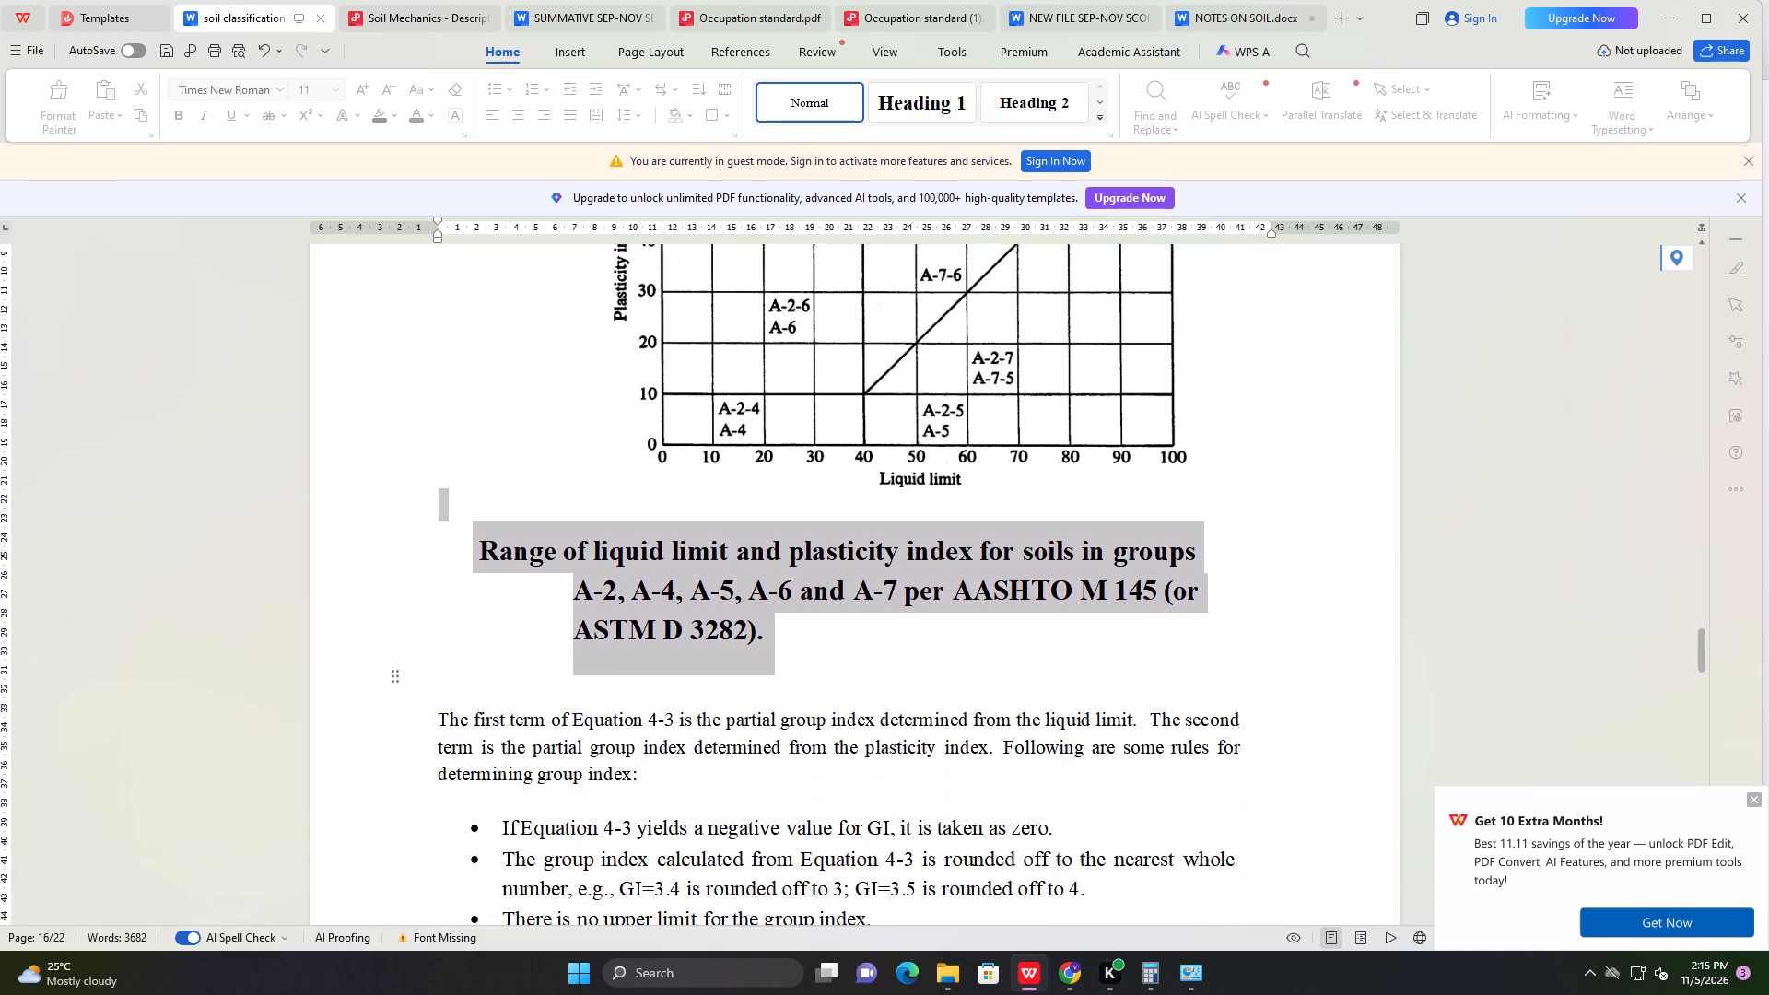
left_click_drag(415, 927, 415, 928)
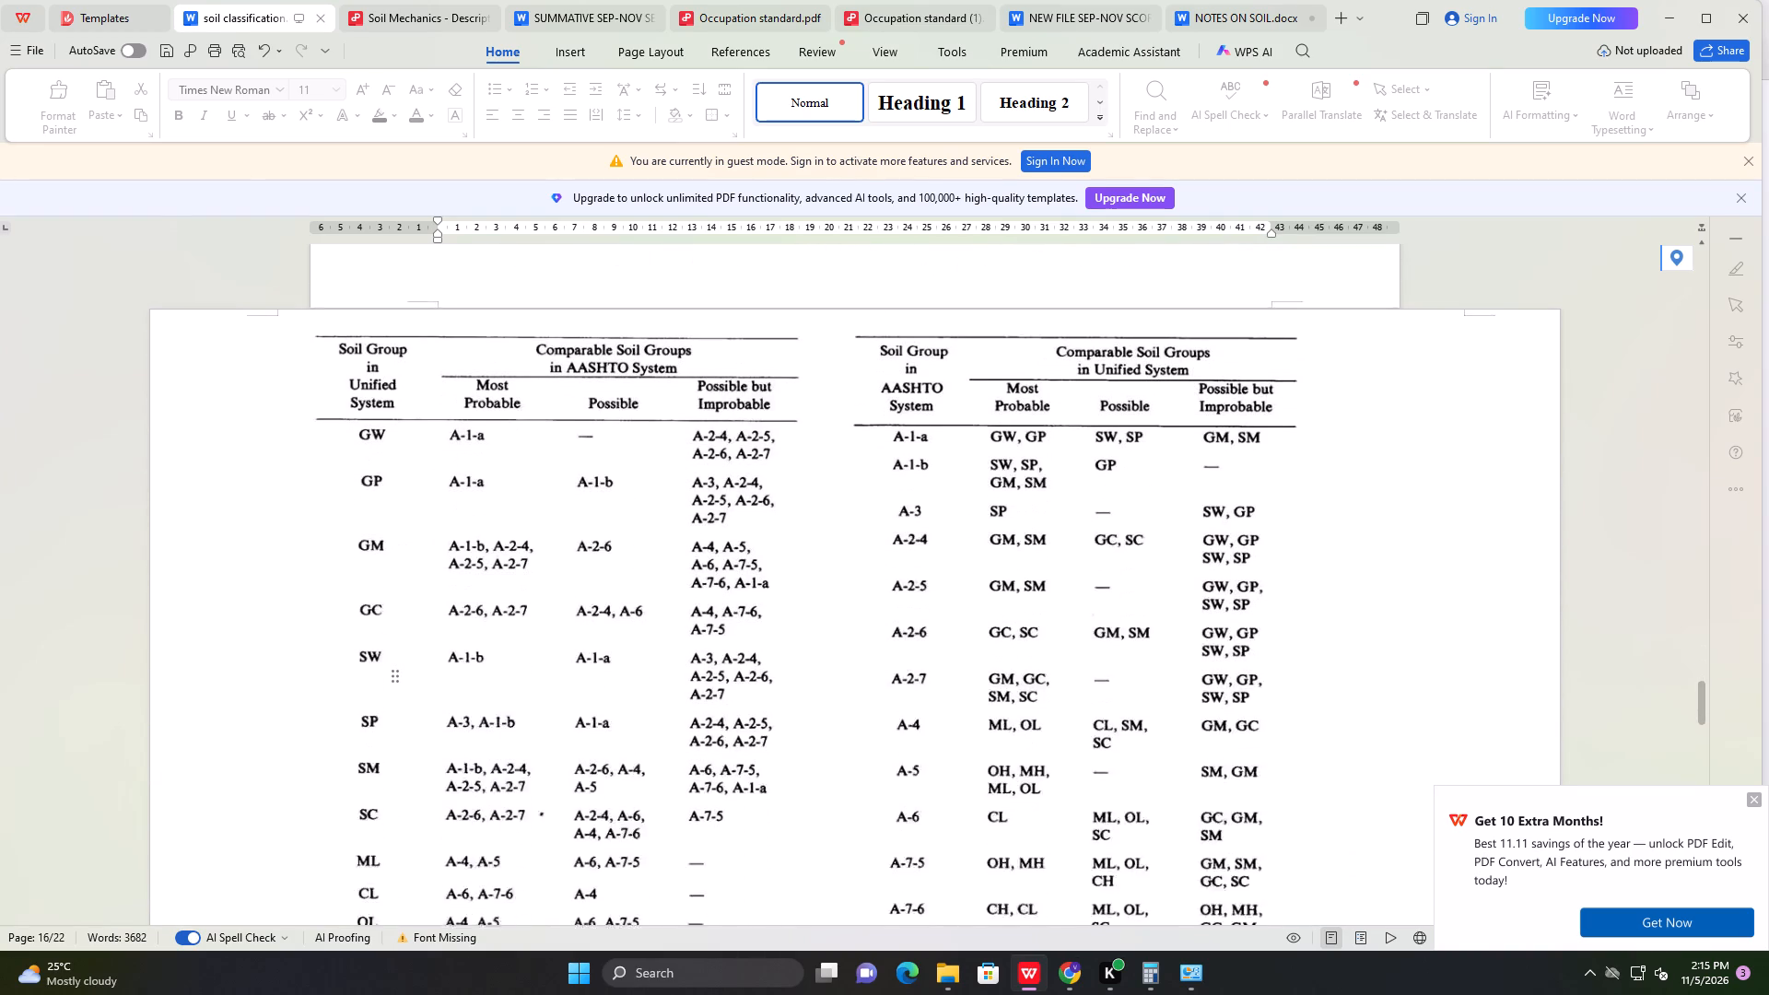
left_click_drag(415, 928, 432, 907)
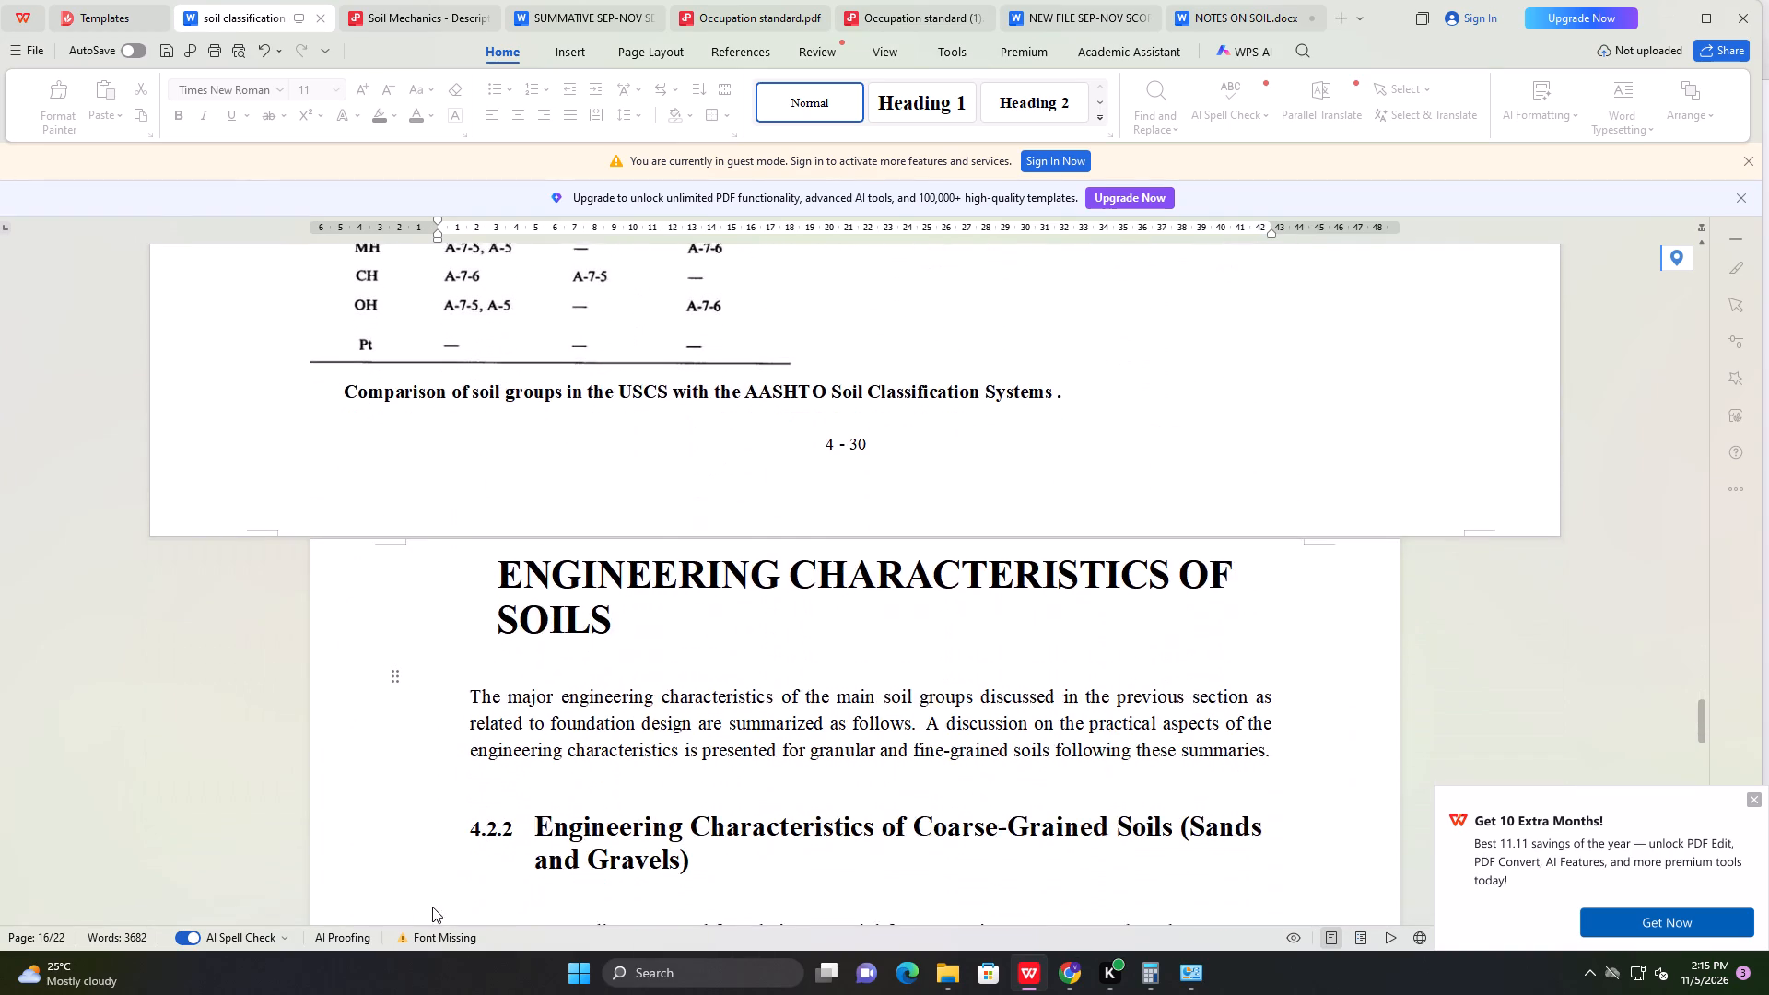
left_click_drag(432, 907, 572, 498)
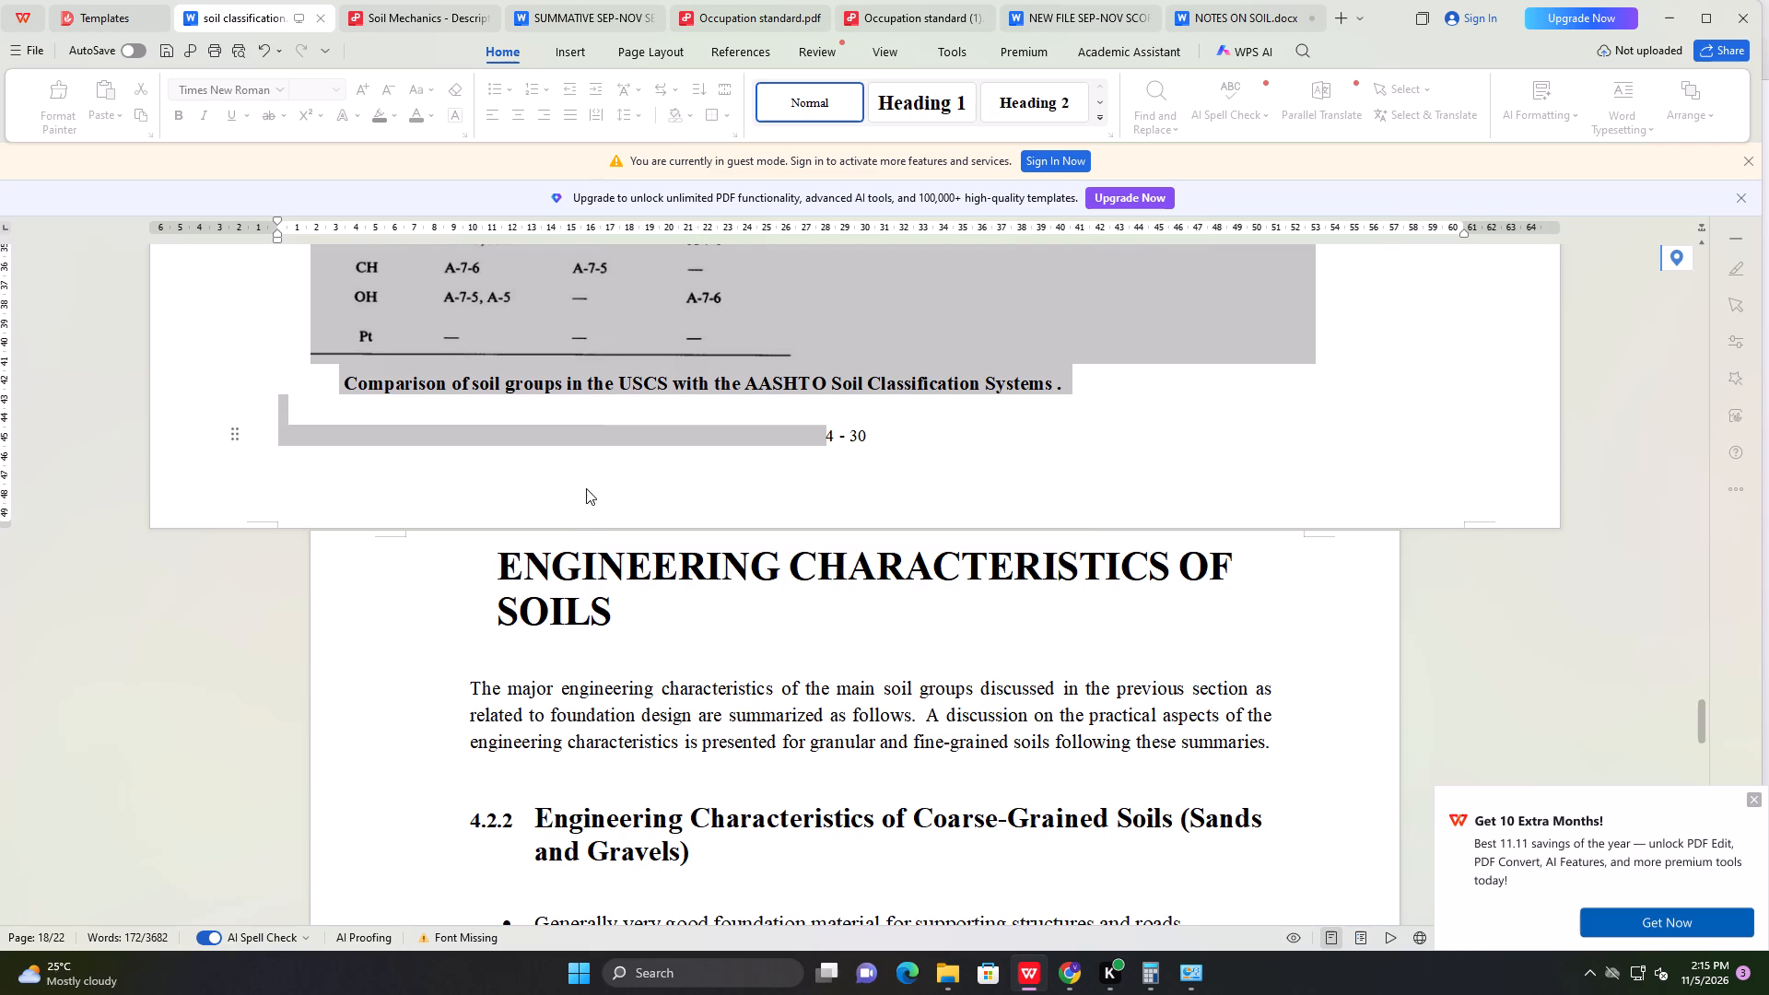
key("ctrl+c")
Paste the copied material into NOTES ON SOIL, in the blank paragraph between the AASHTO table and the Problems for practice heading.
left_click(1248, 17)
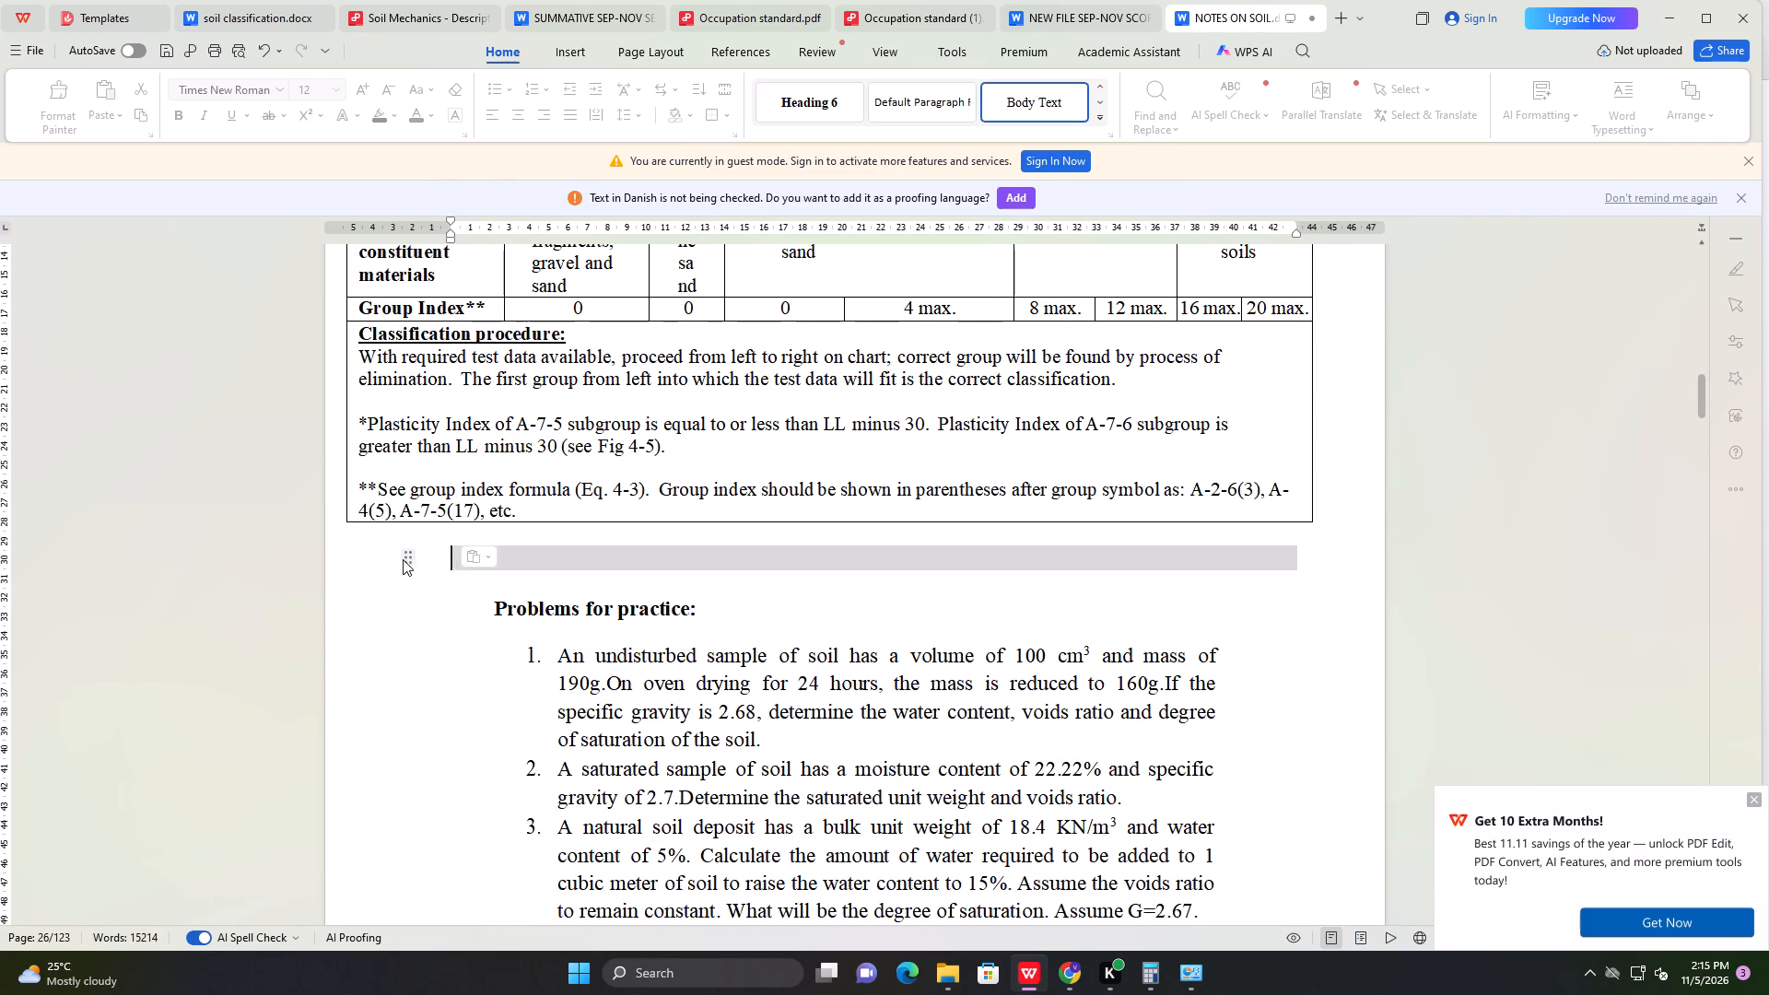
right_click(445, 551)
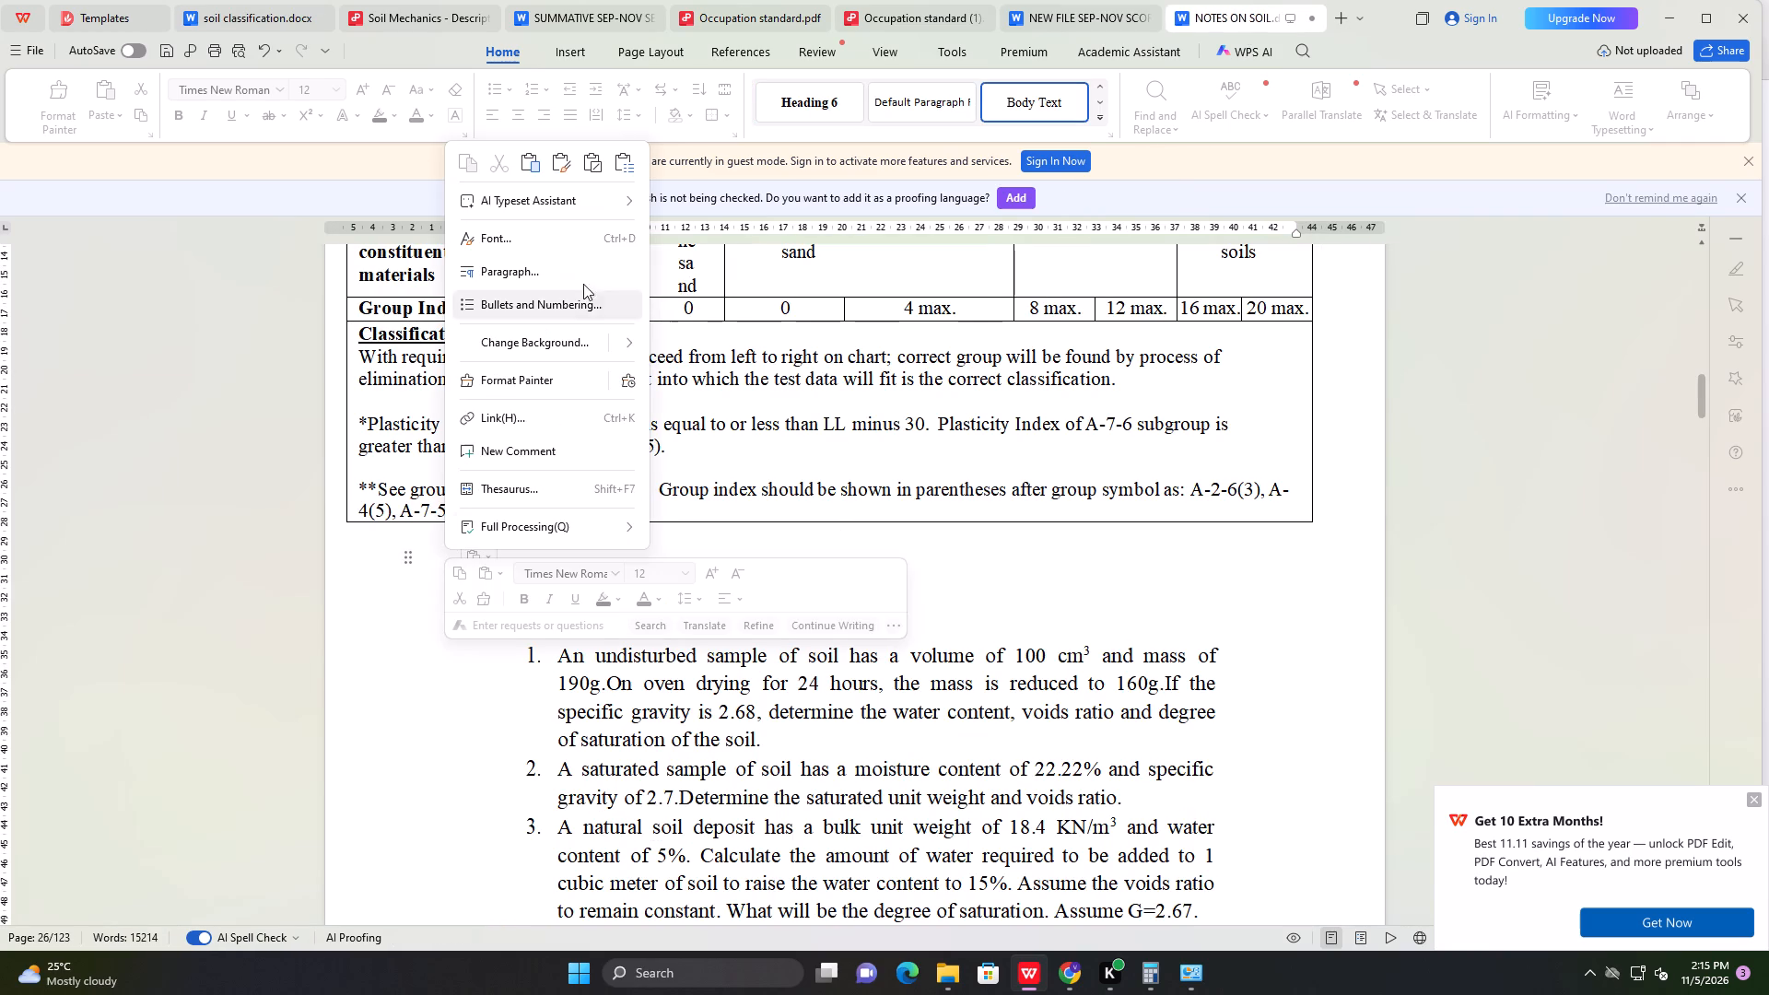
left_click(533, 164)
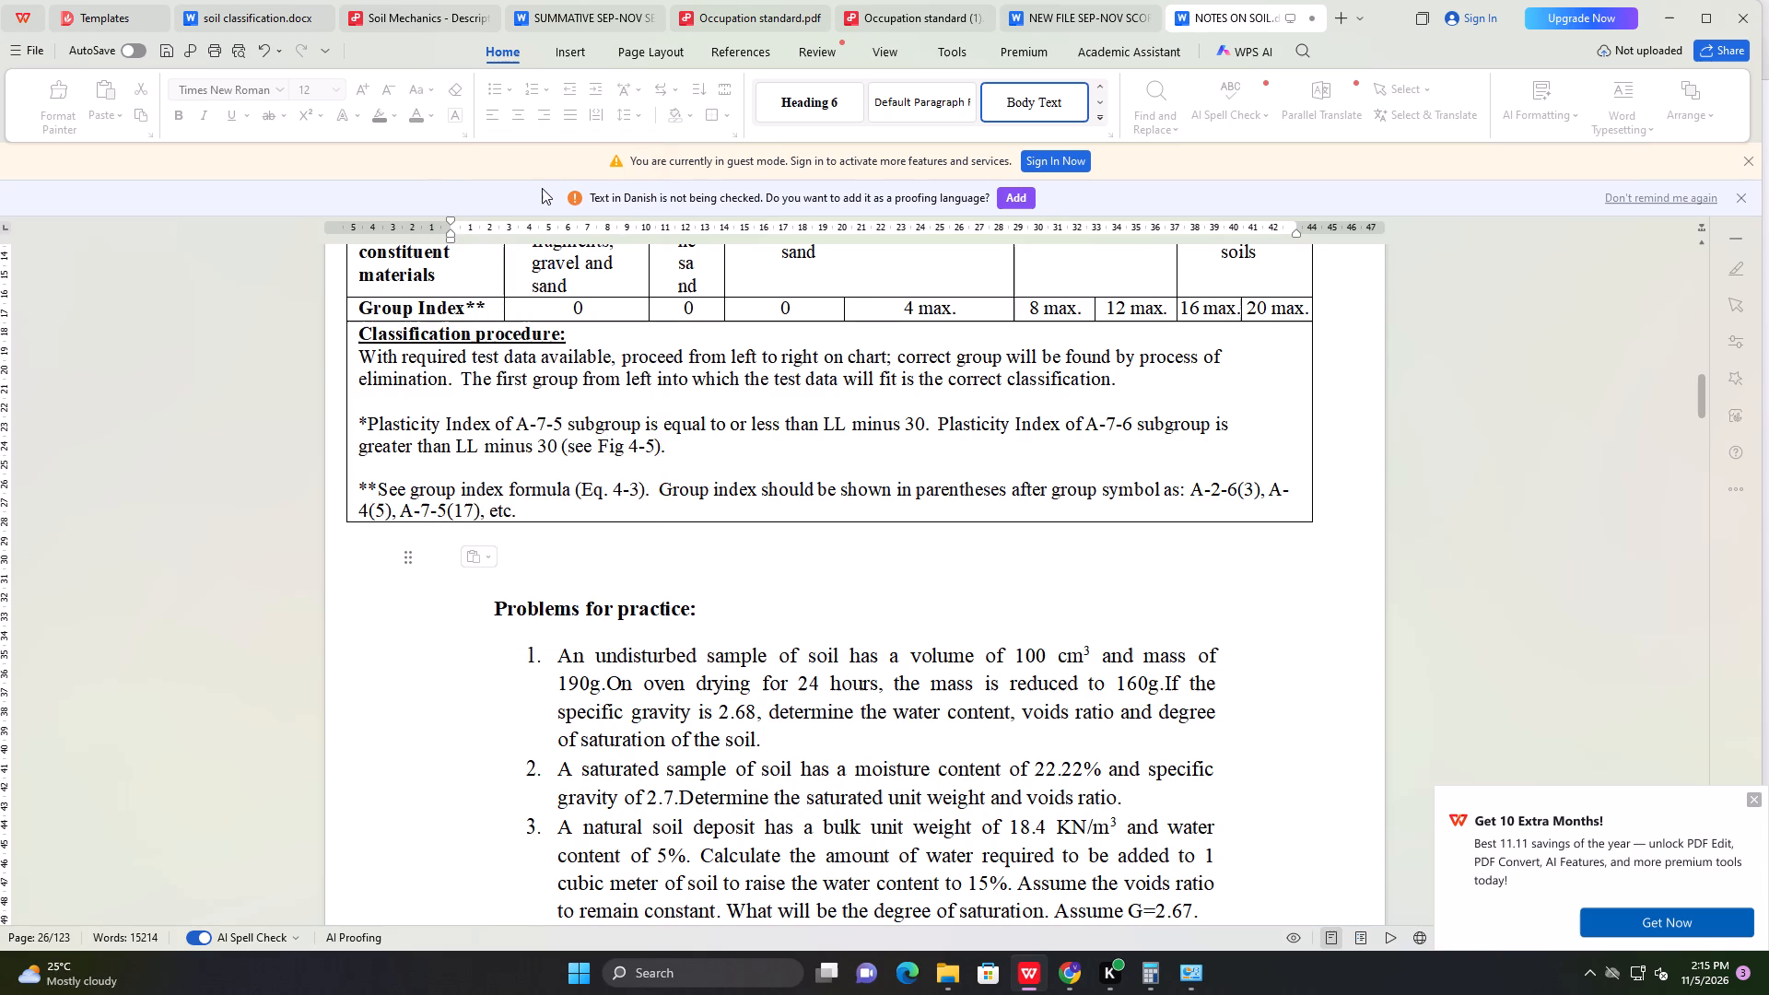
Review the material pasted into NOTES ON SOIL, from the Comparison of soil groups caption back to the end of the AASHTO table.
scroll(660, 449, "up", 3)
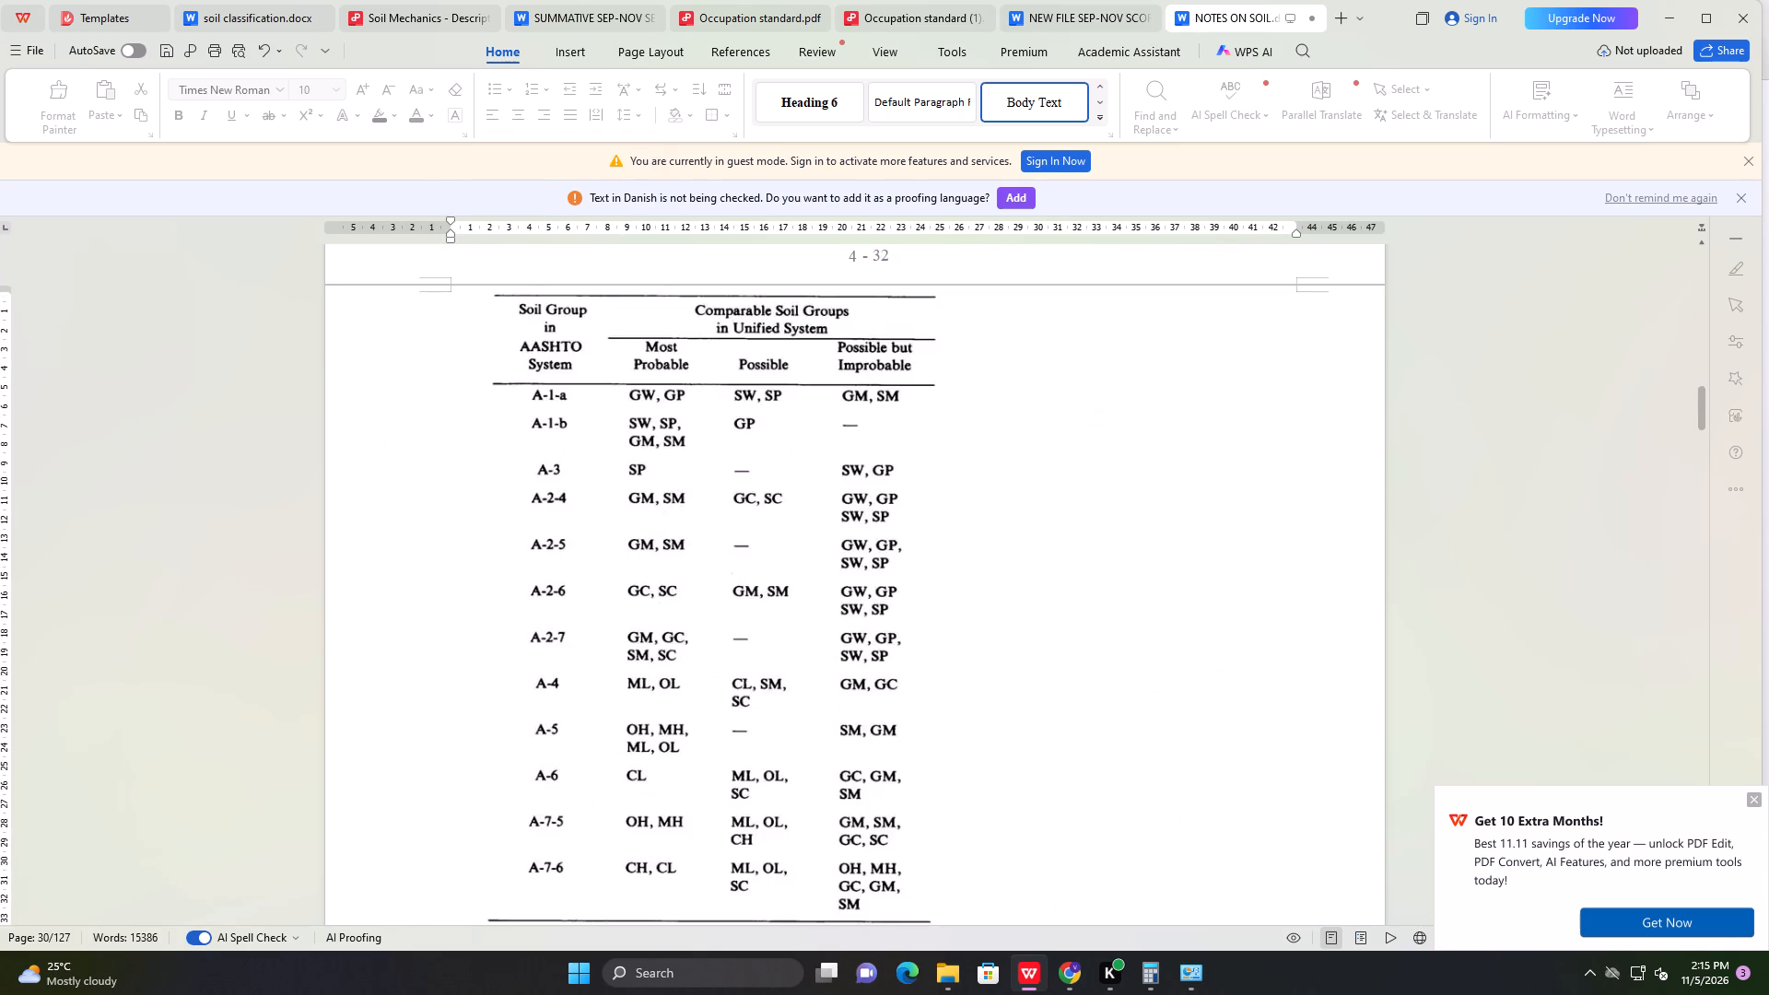
scroll(664, 455, "up", 3)
scroll(669, 452, "down", 3)
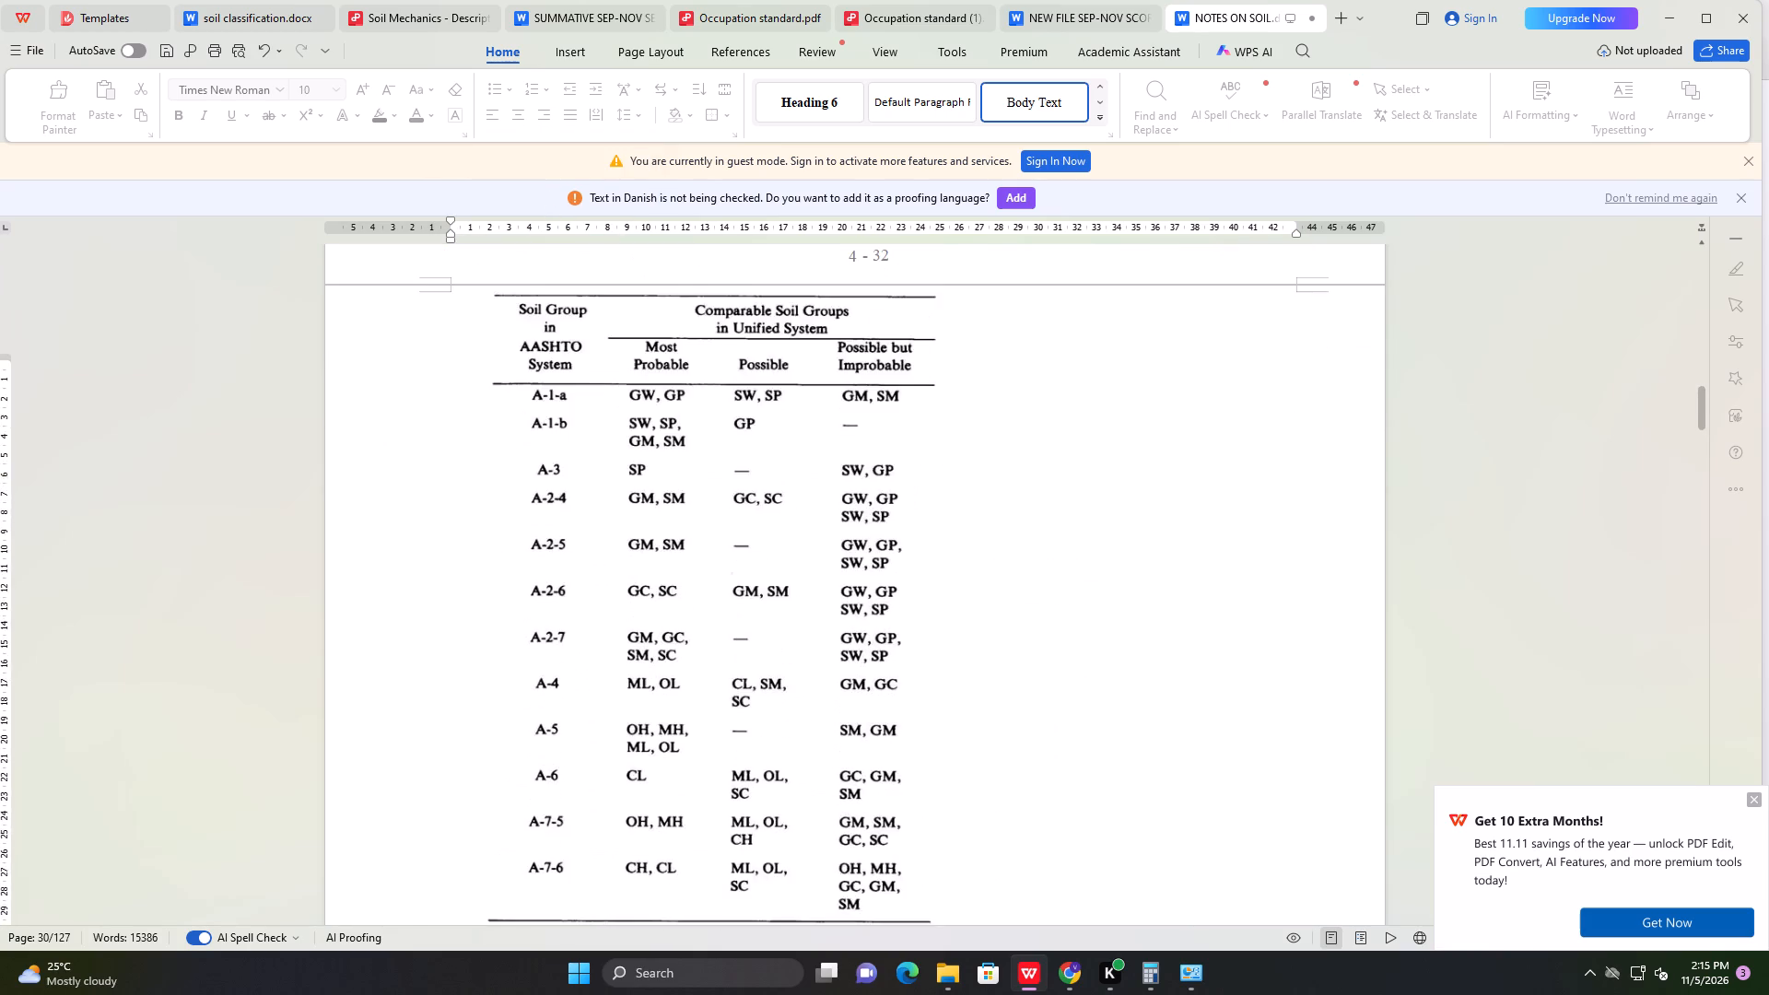
scroll(675, 446, "down", 7)
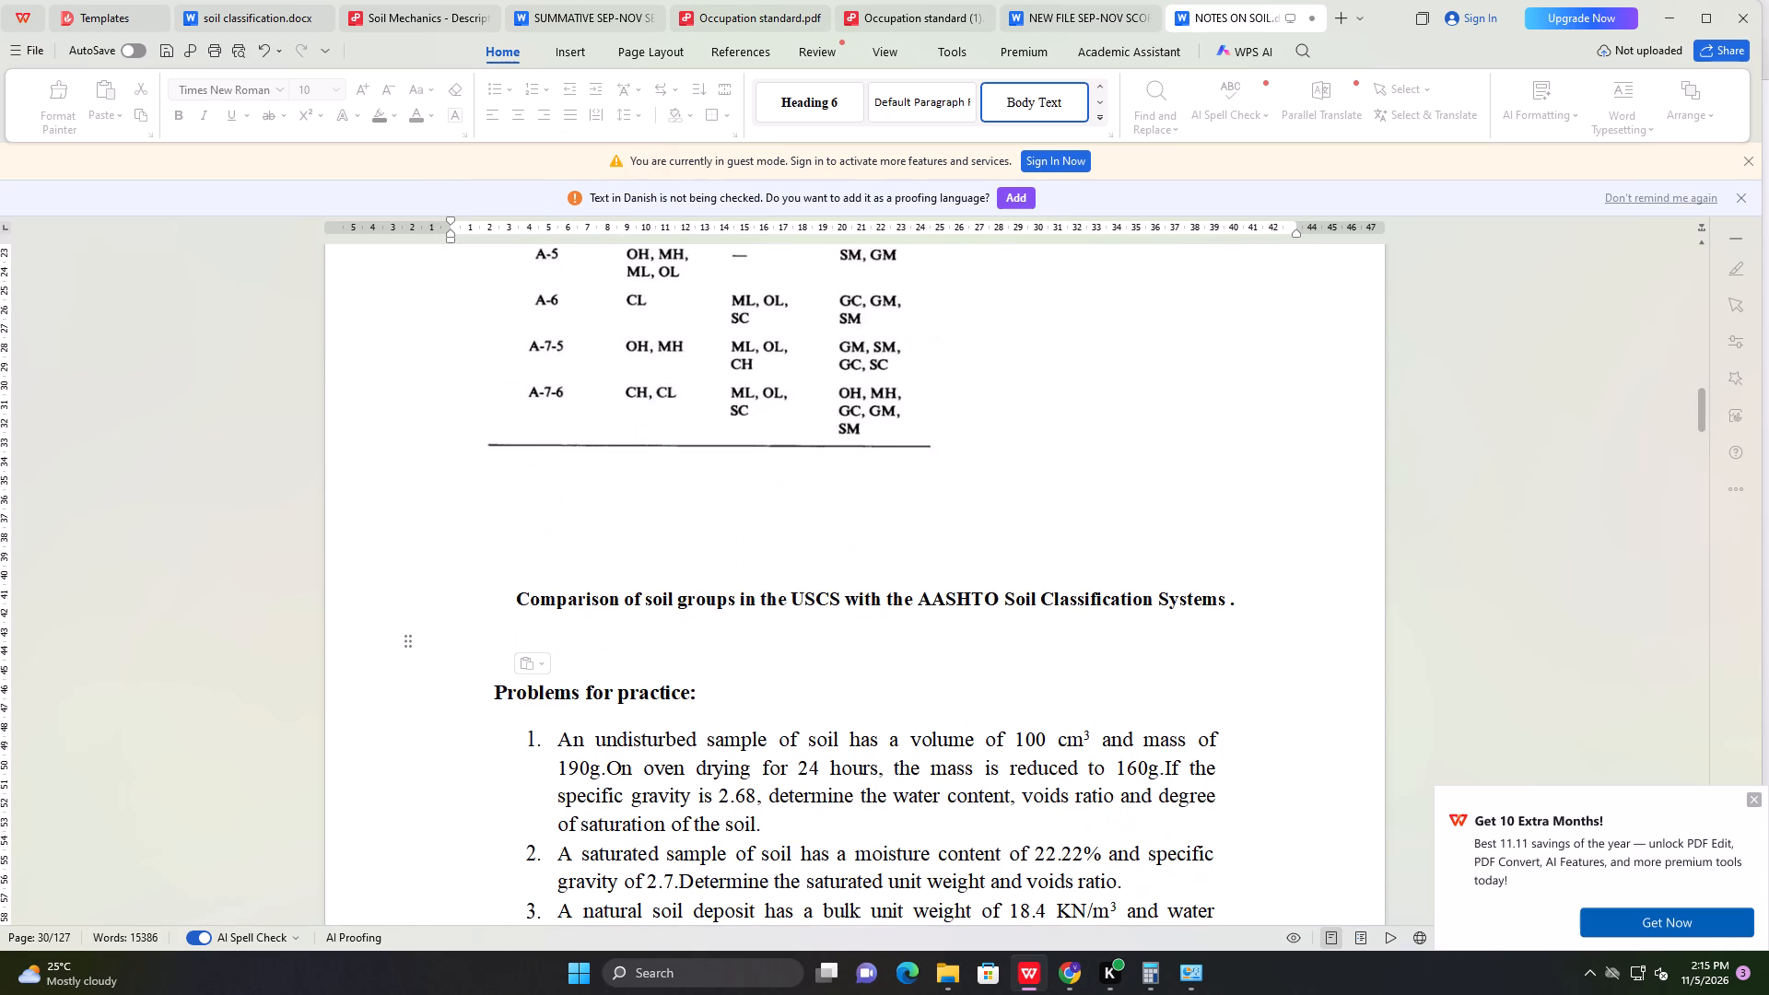
scroll(675, 446, "up", 8)
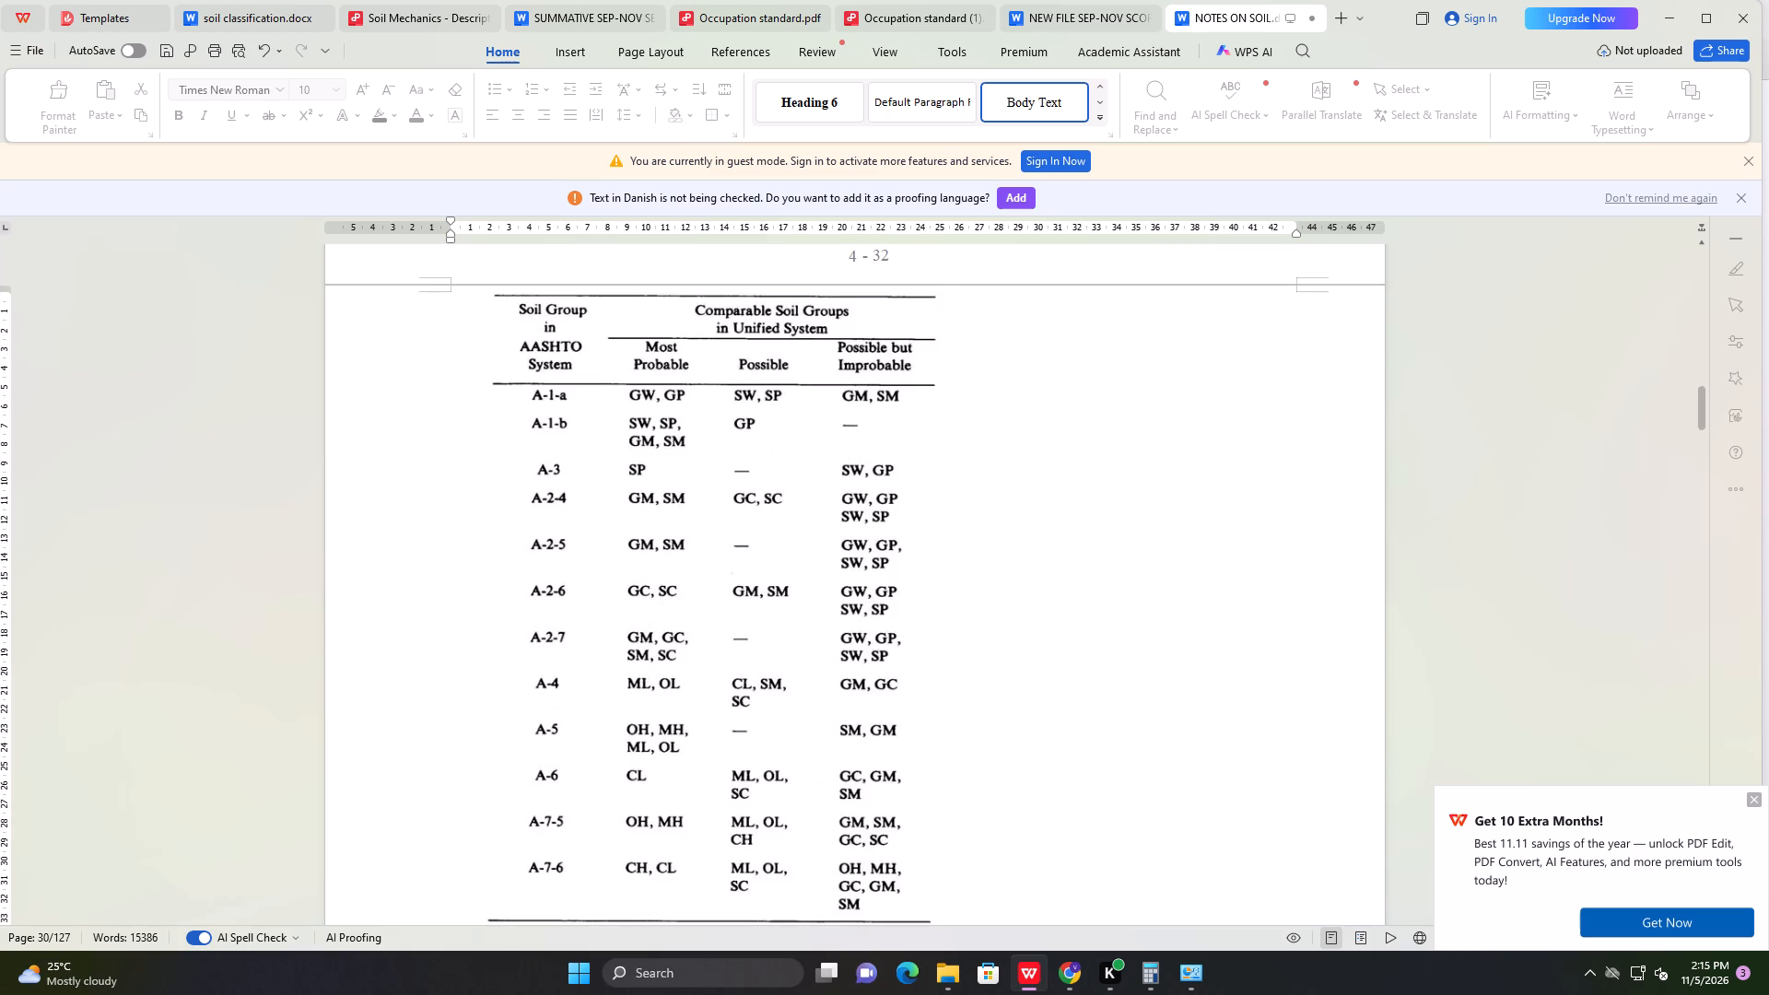
scroll(678, 445, "up", 10)
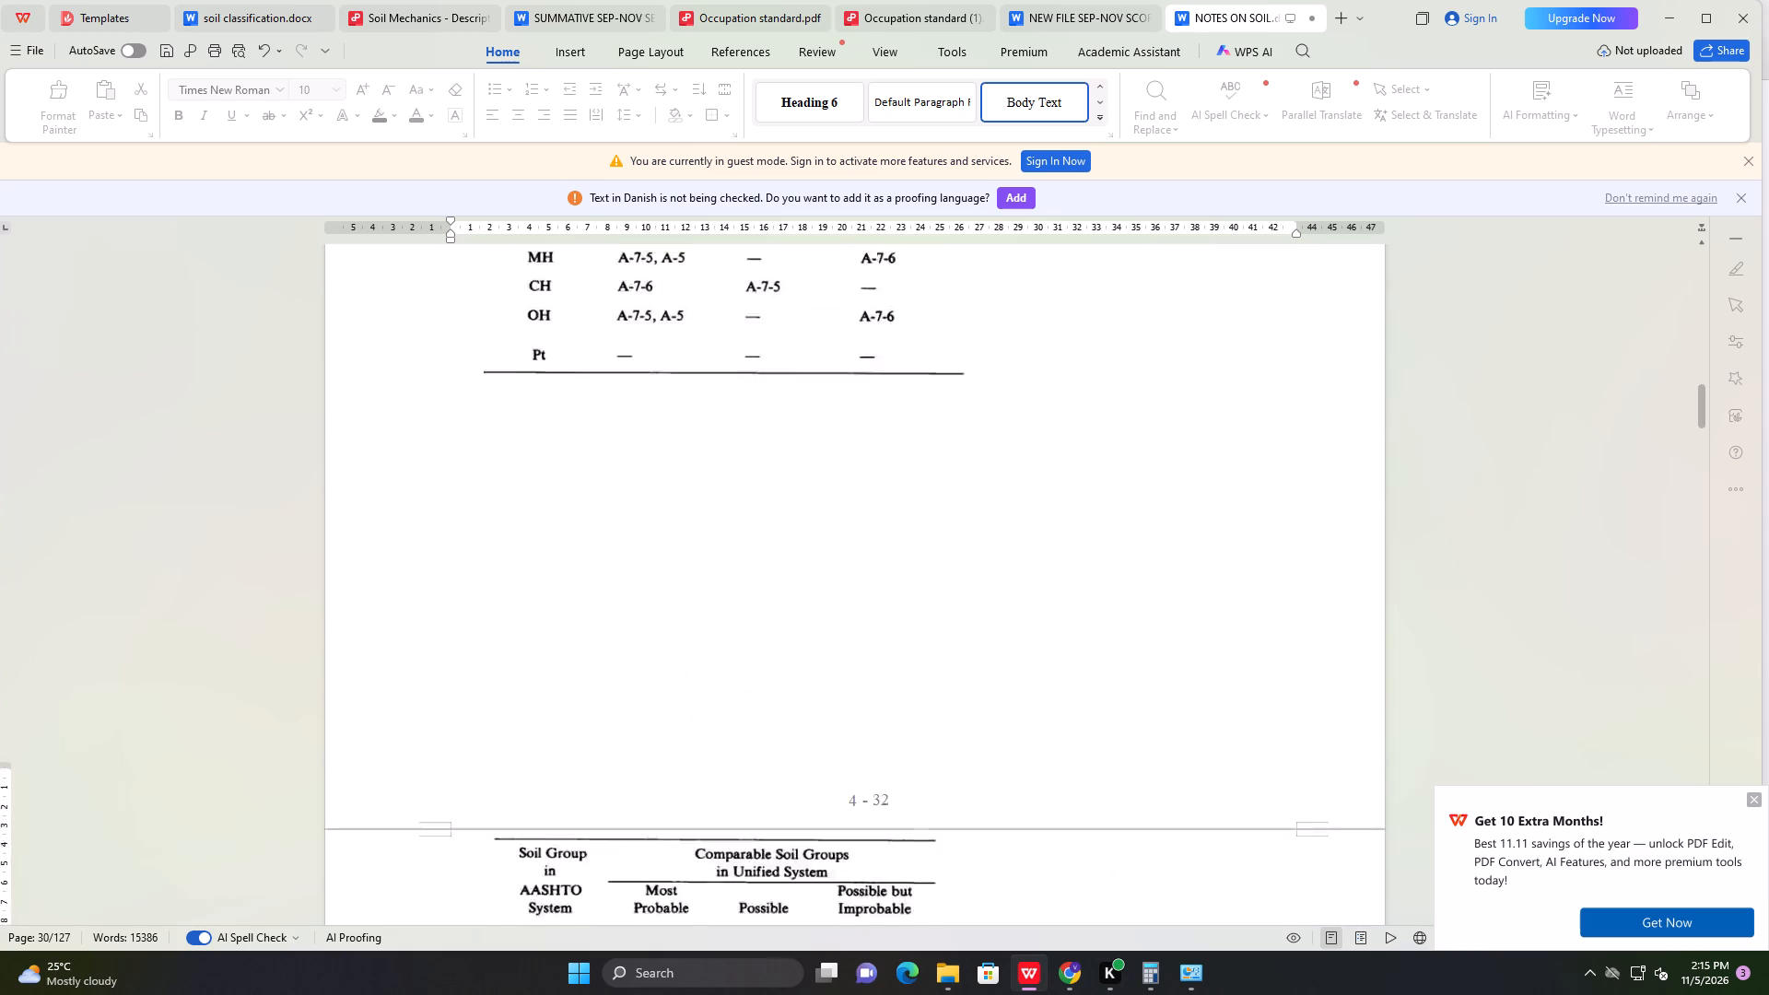
scroll(678, 445, "up", 10)
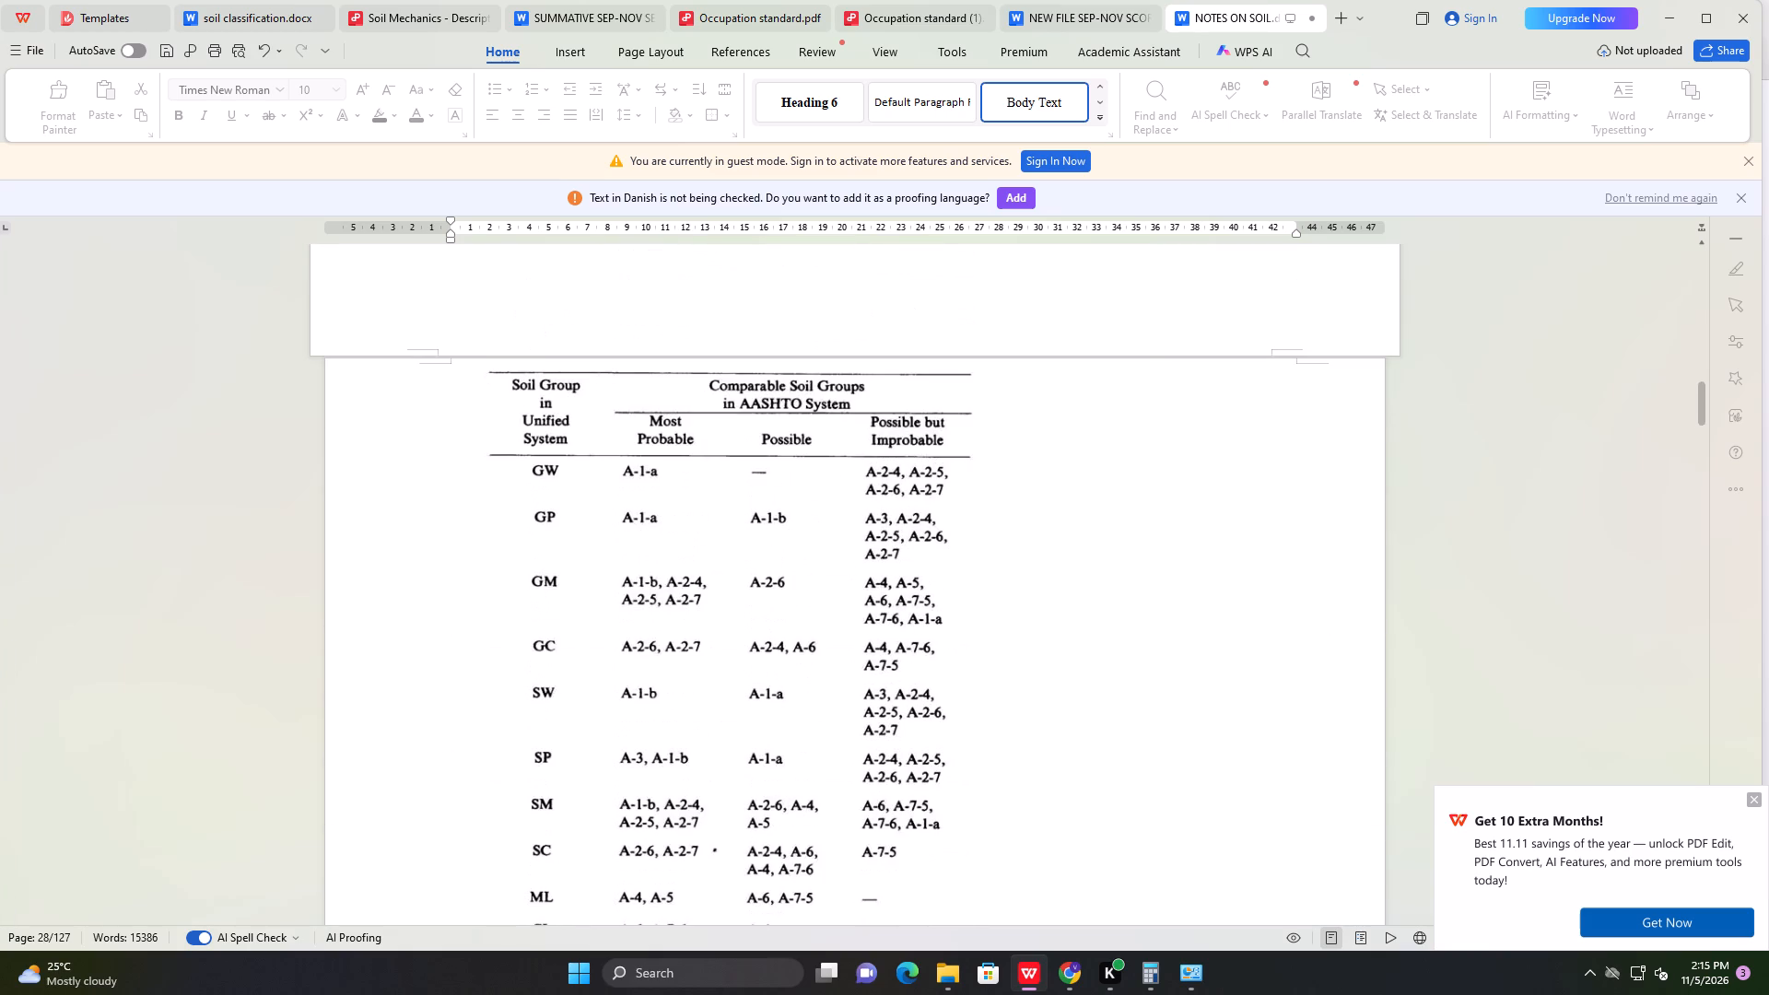
scroll(679, 445, "up", 3)
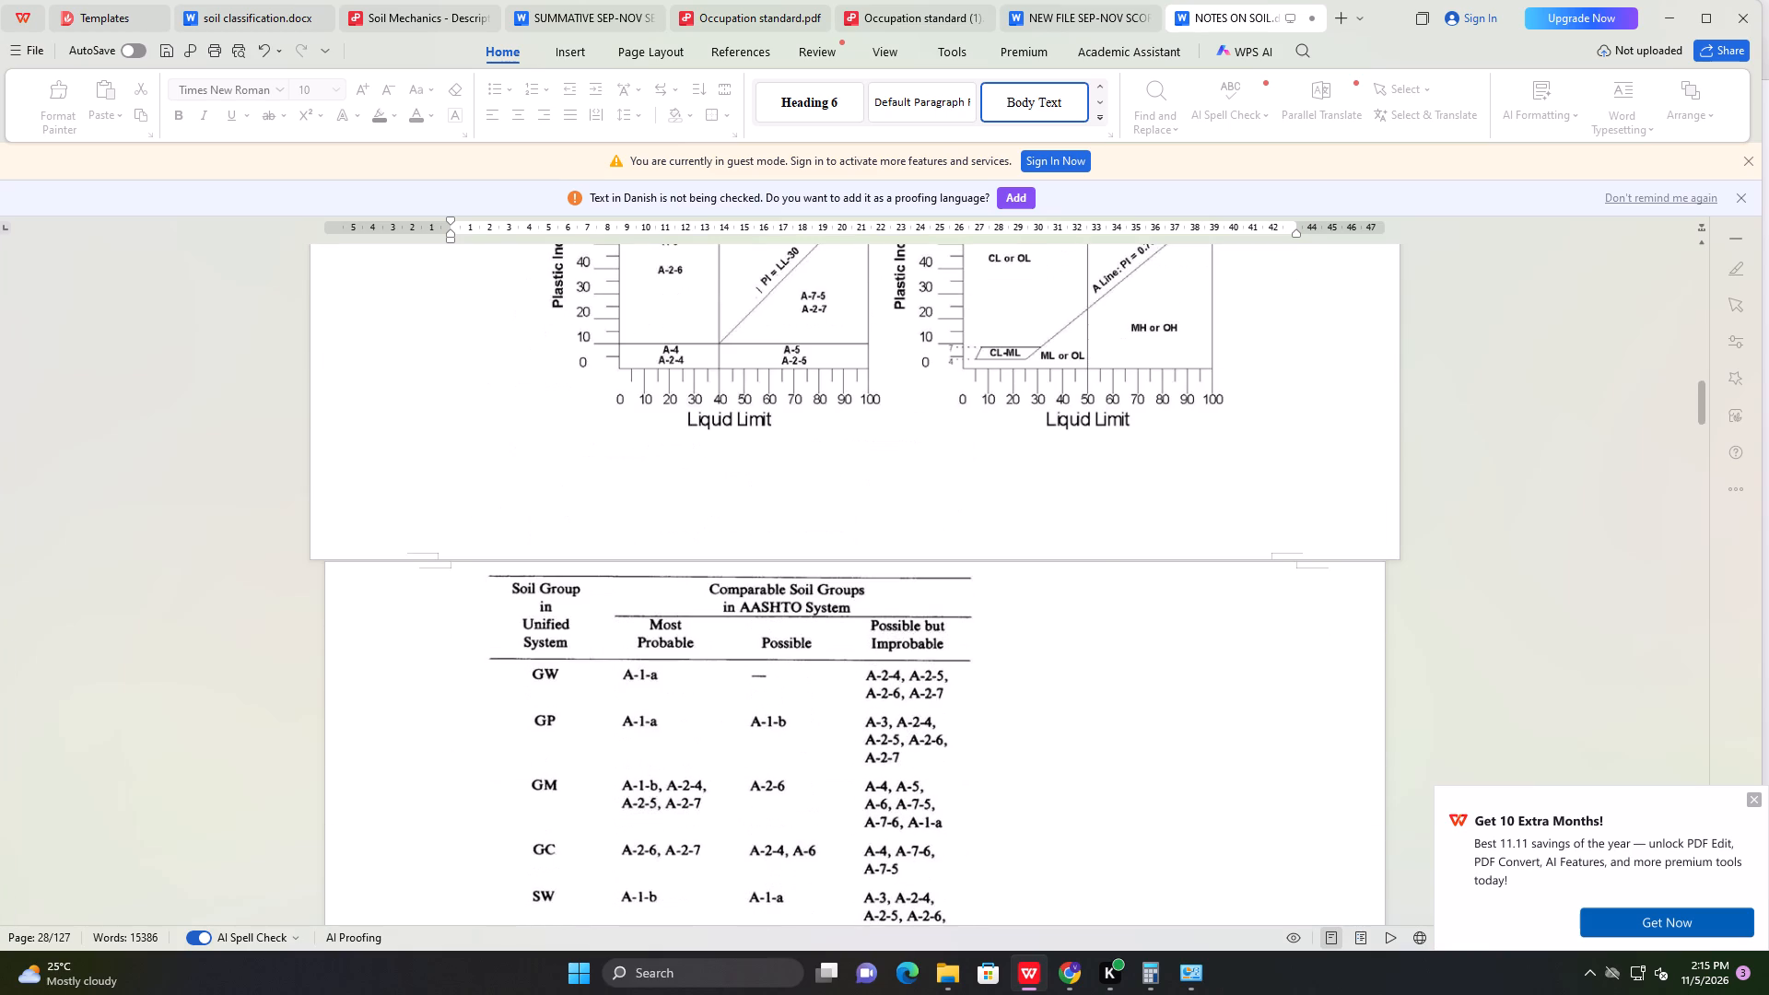
scroll(679, 445, "up", 7)
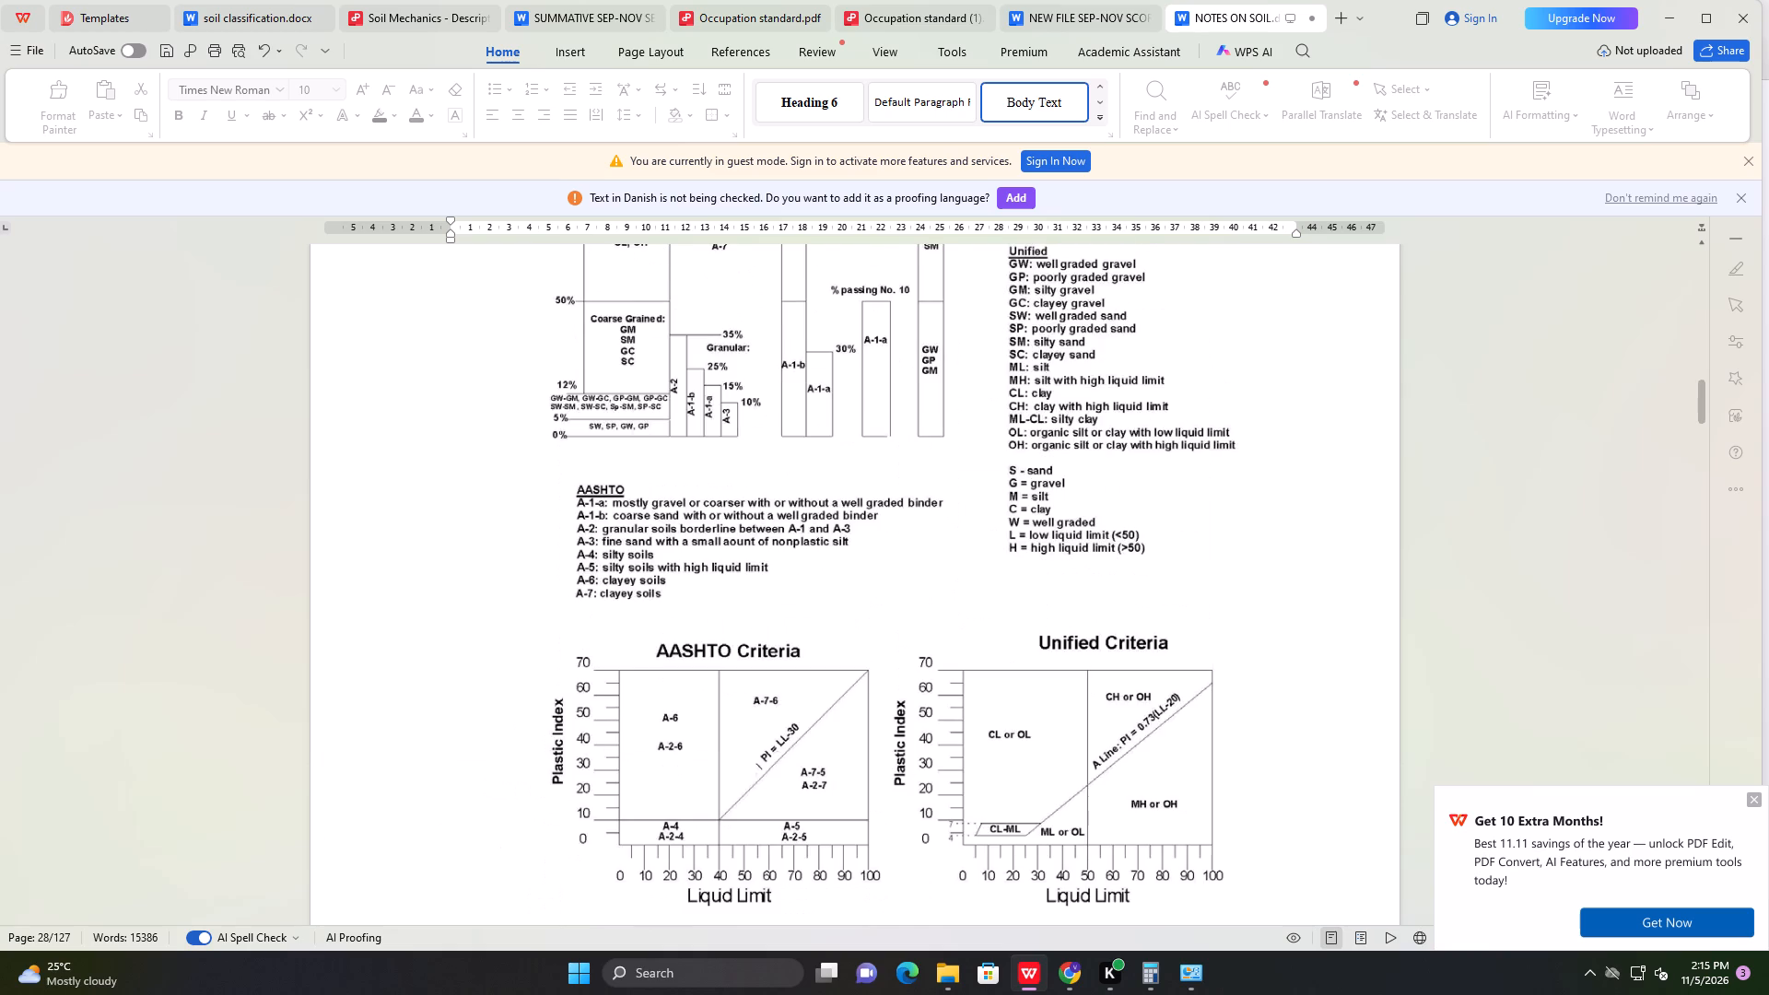
scroll(679, 445, "up", 14)
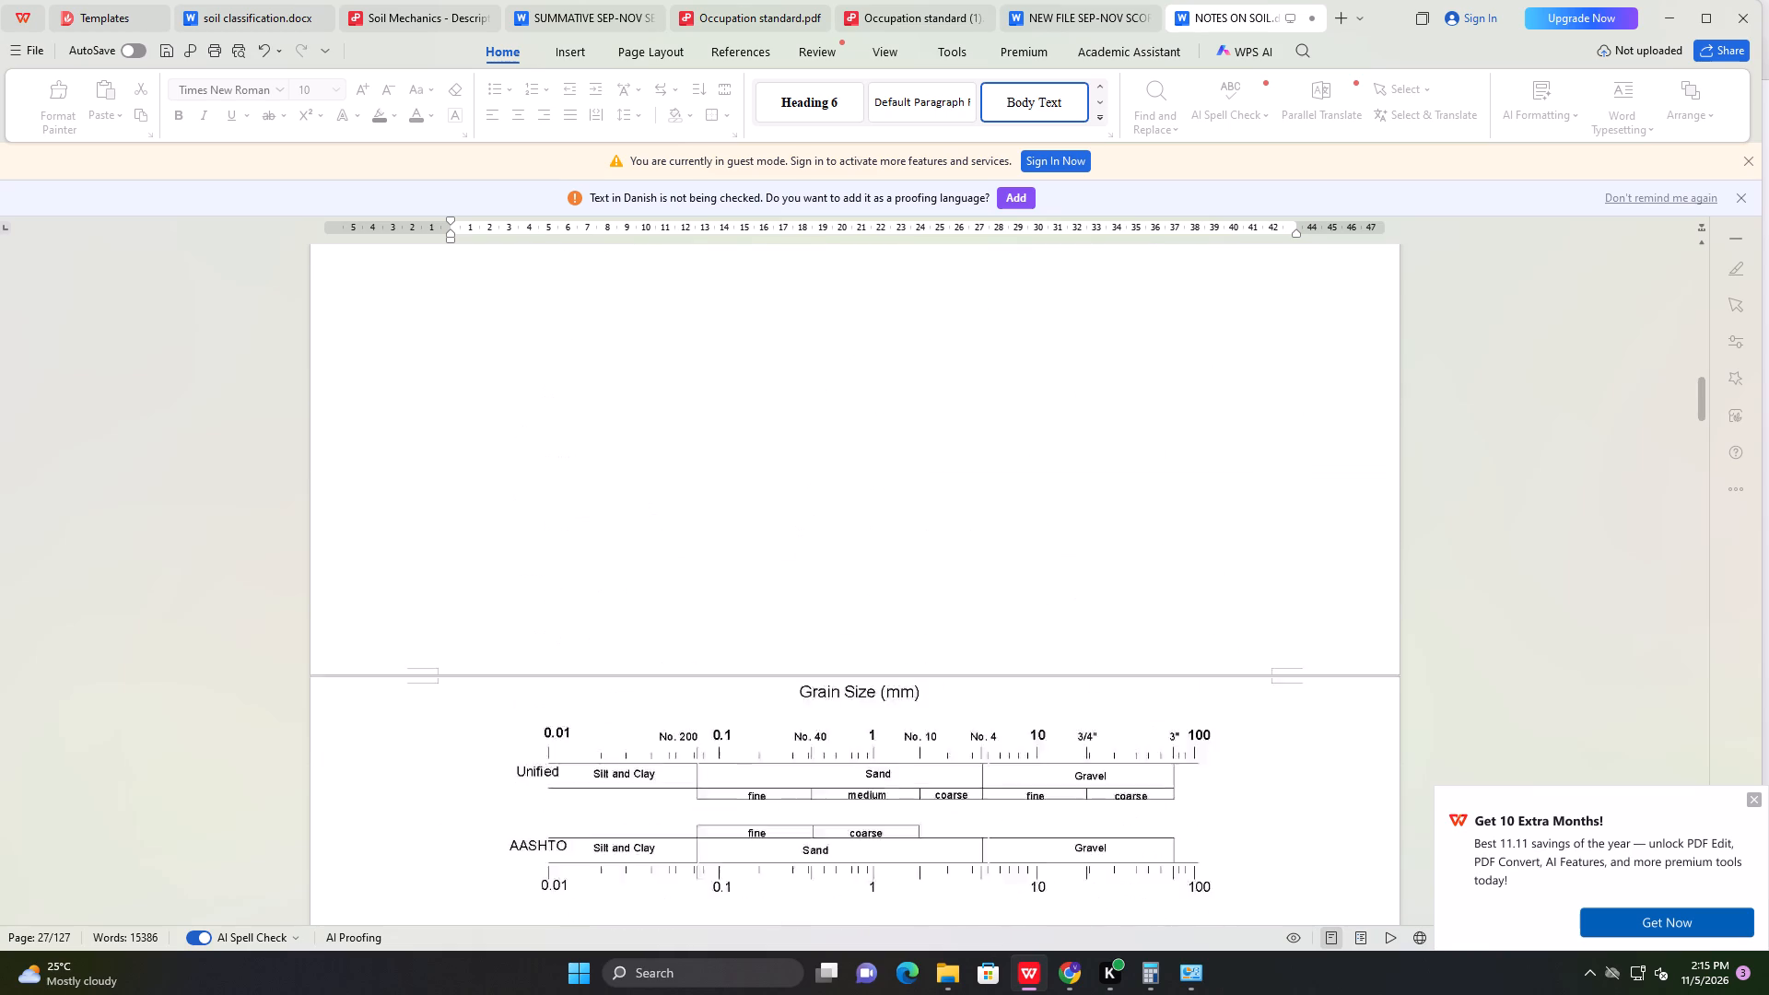
scroll(679, 445, "up", 12)
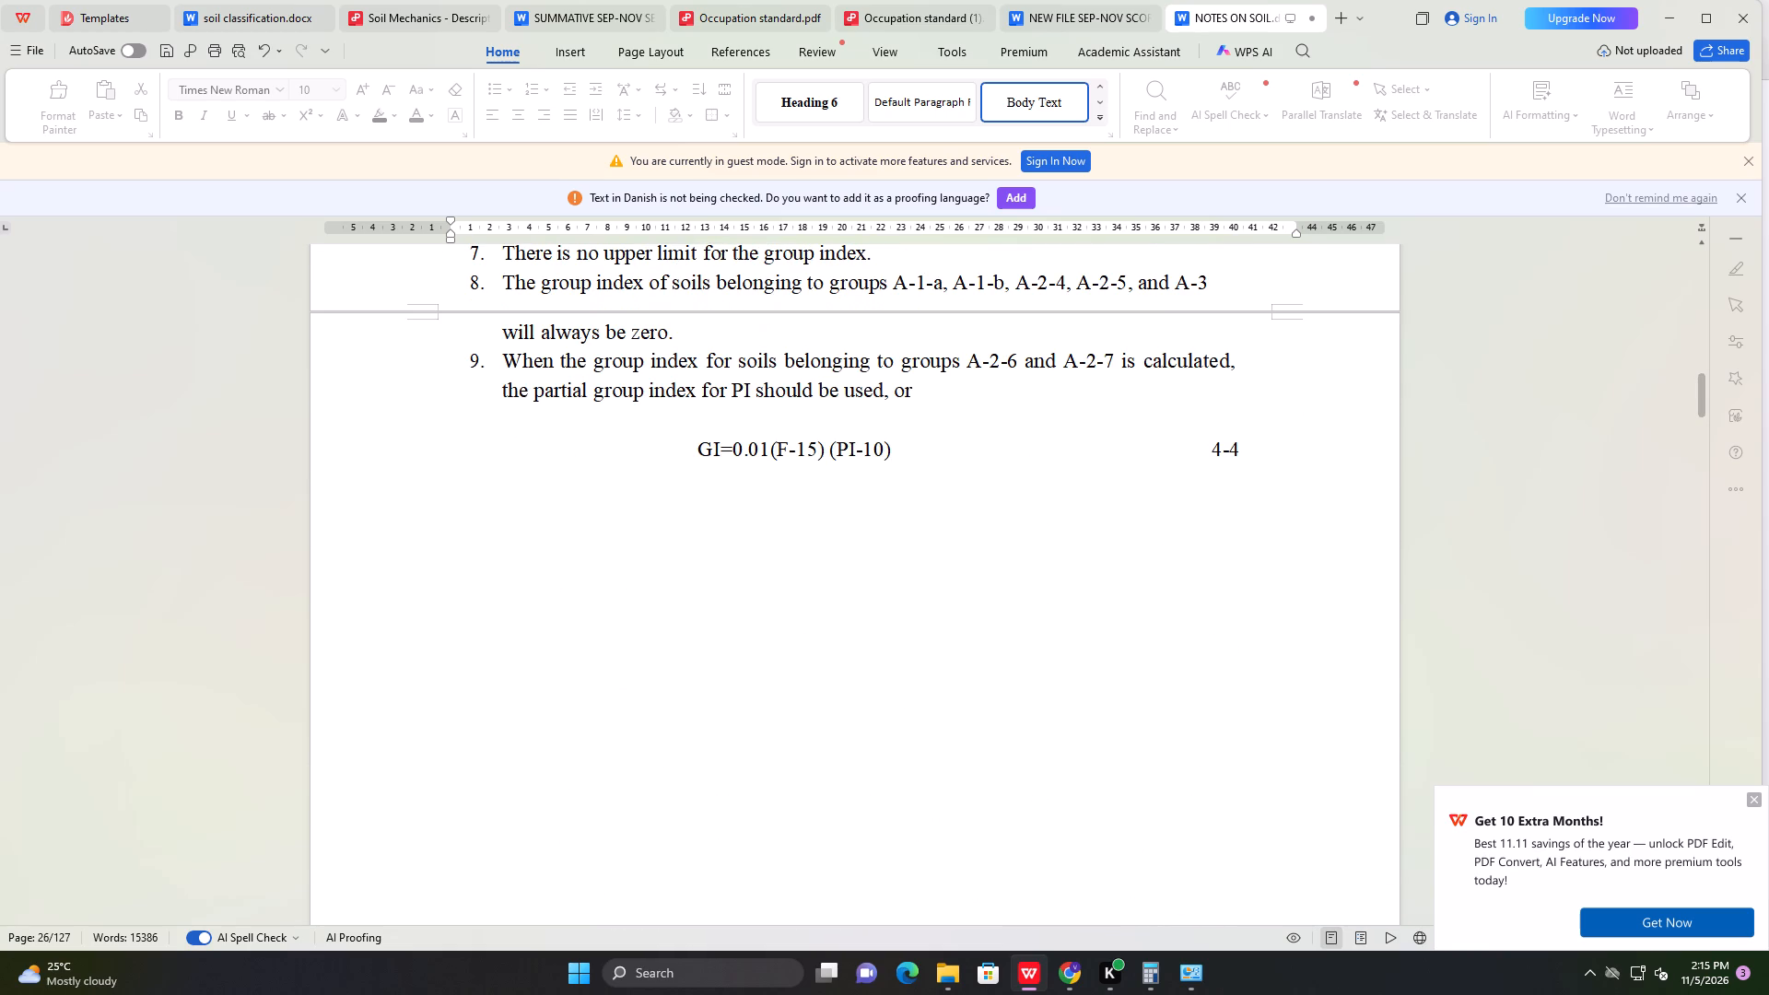
scroll(679, 445, "up", 8)
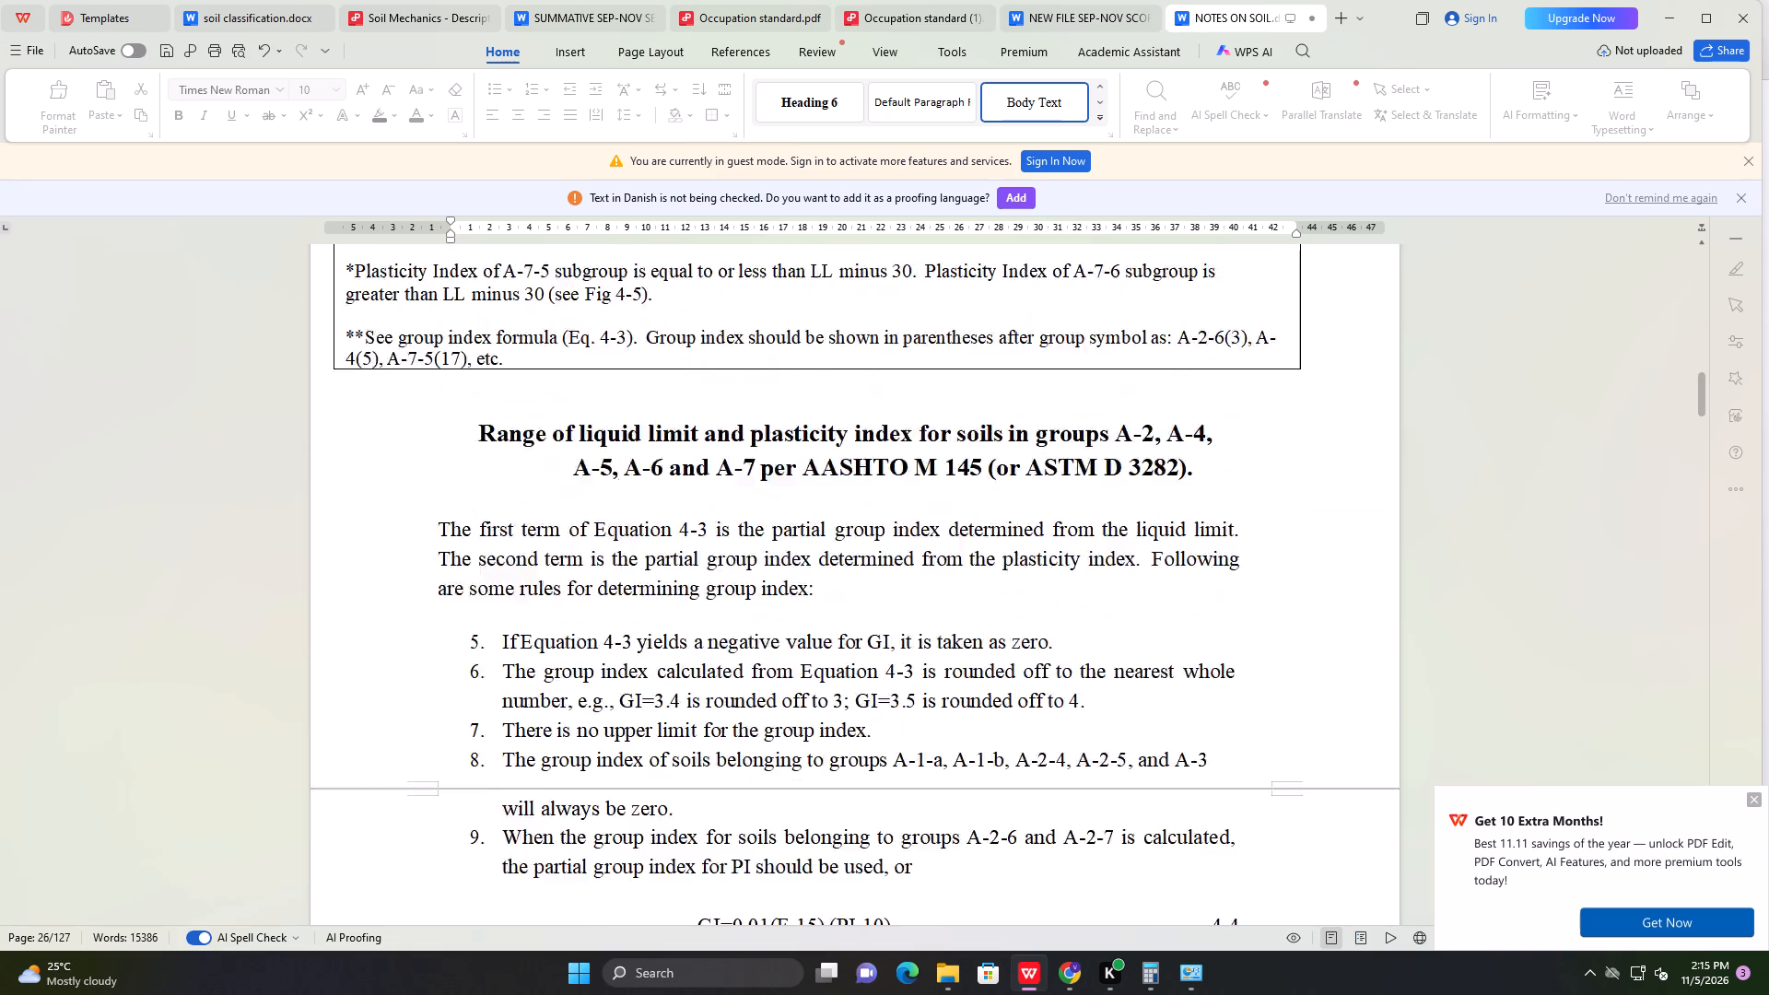
scroll(679, 445, "up", 3)
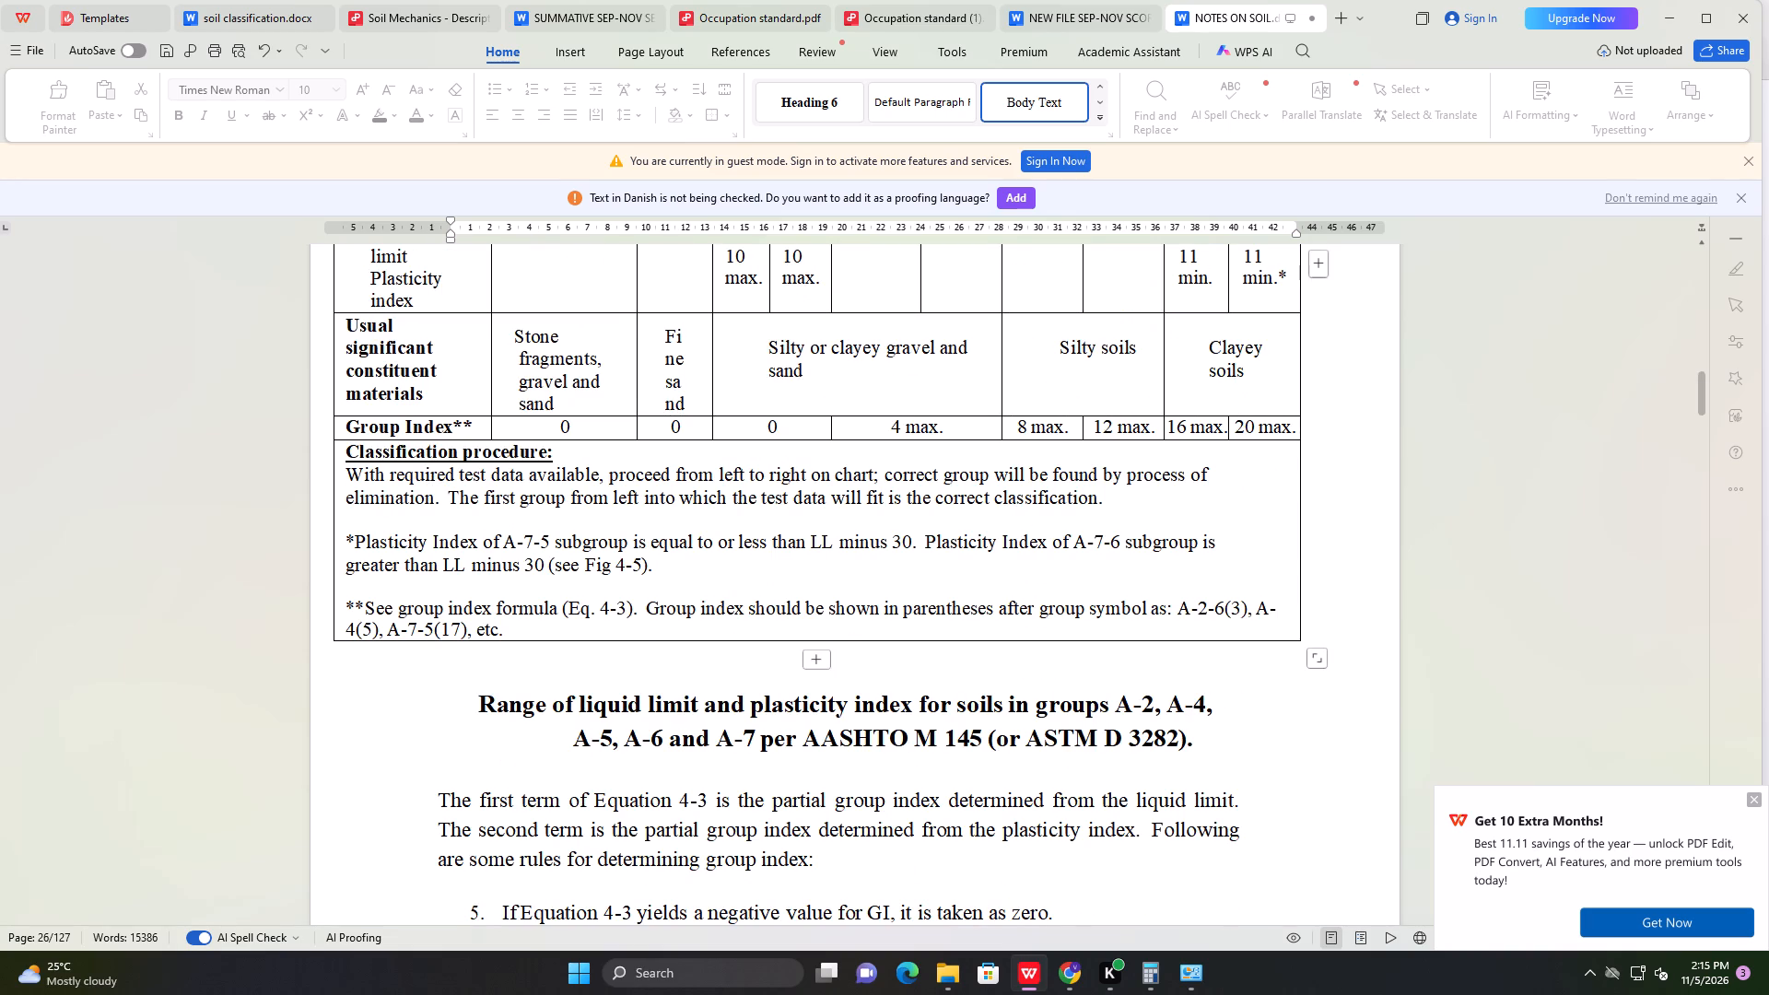
Place the cursor before the Range of liquid limit heading in NOTES ON SOIL, and copy the plasticity chart picture from soil classification.docx.
left_click(478, 698)
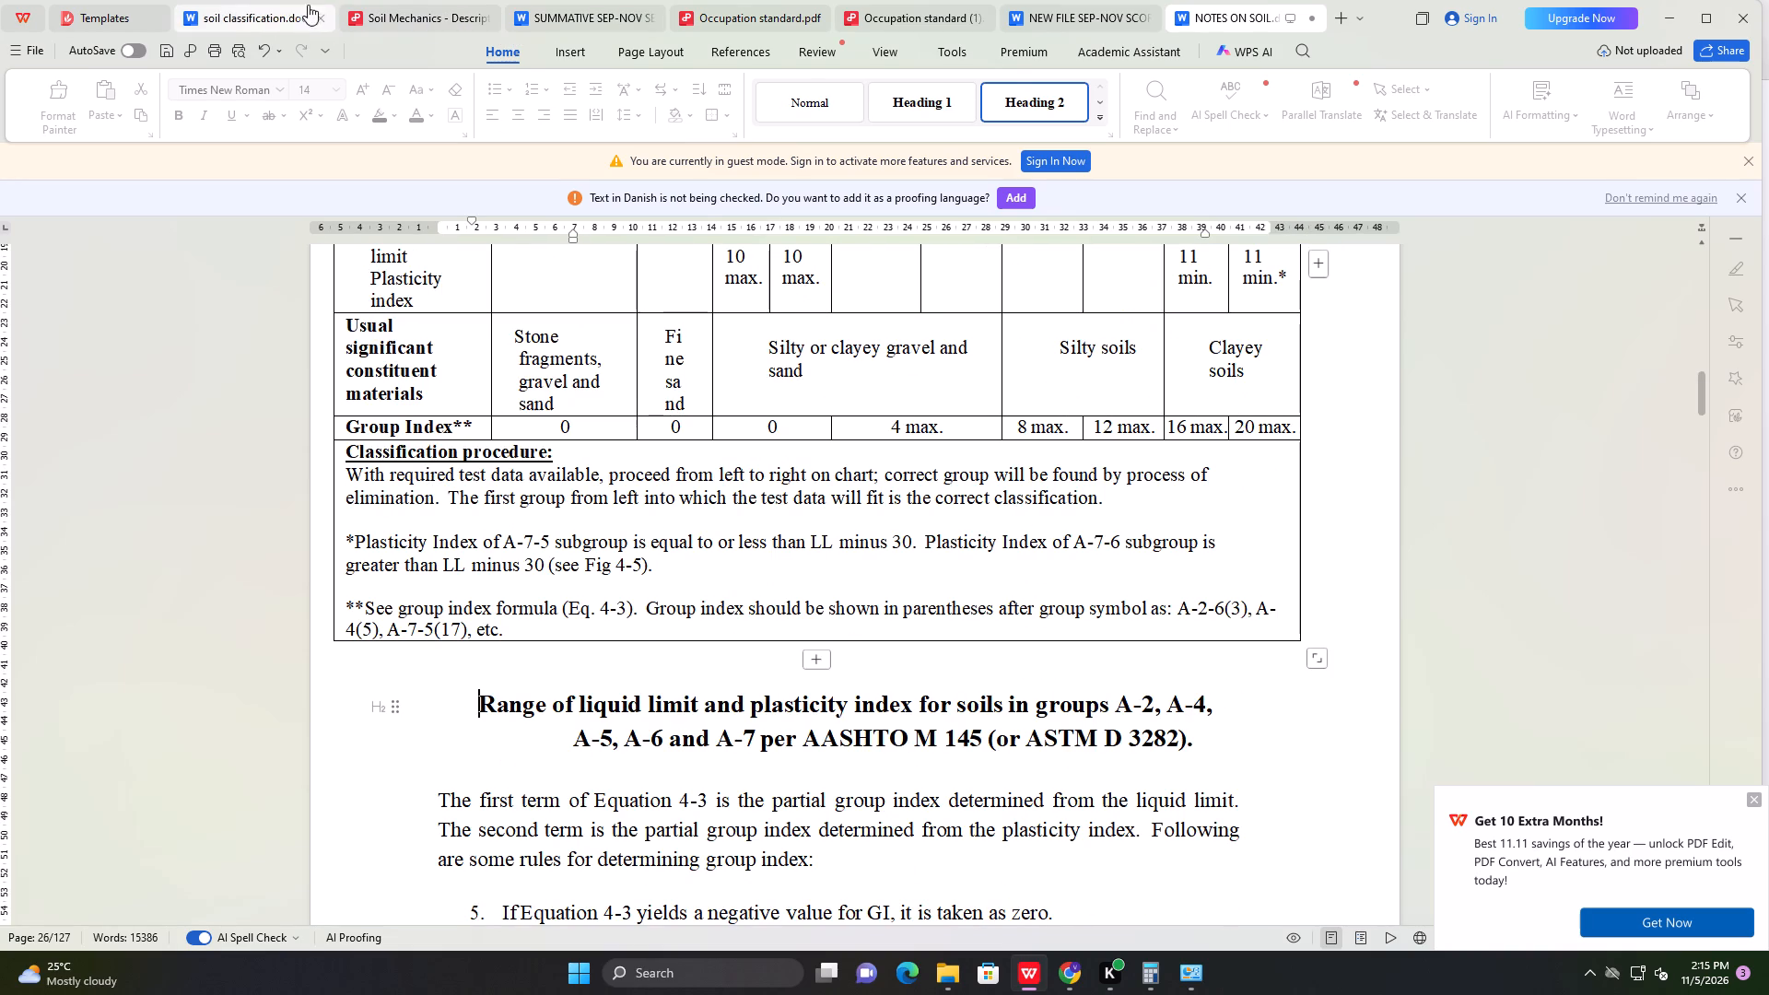
left_click(286, 5)
scroll(610, 334, "up", 11)
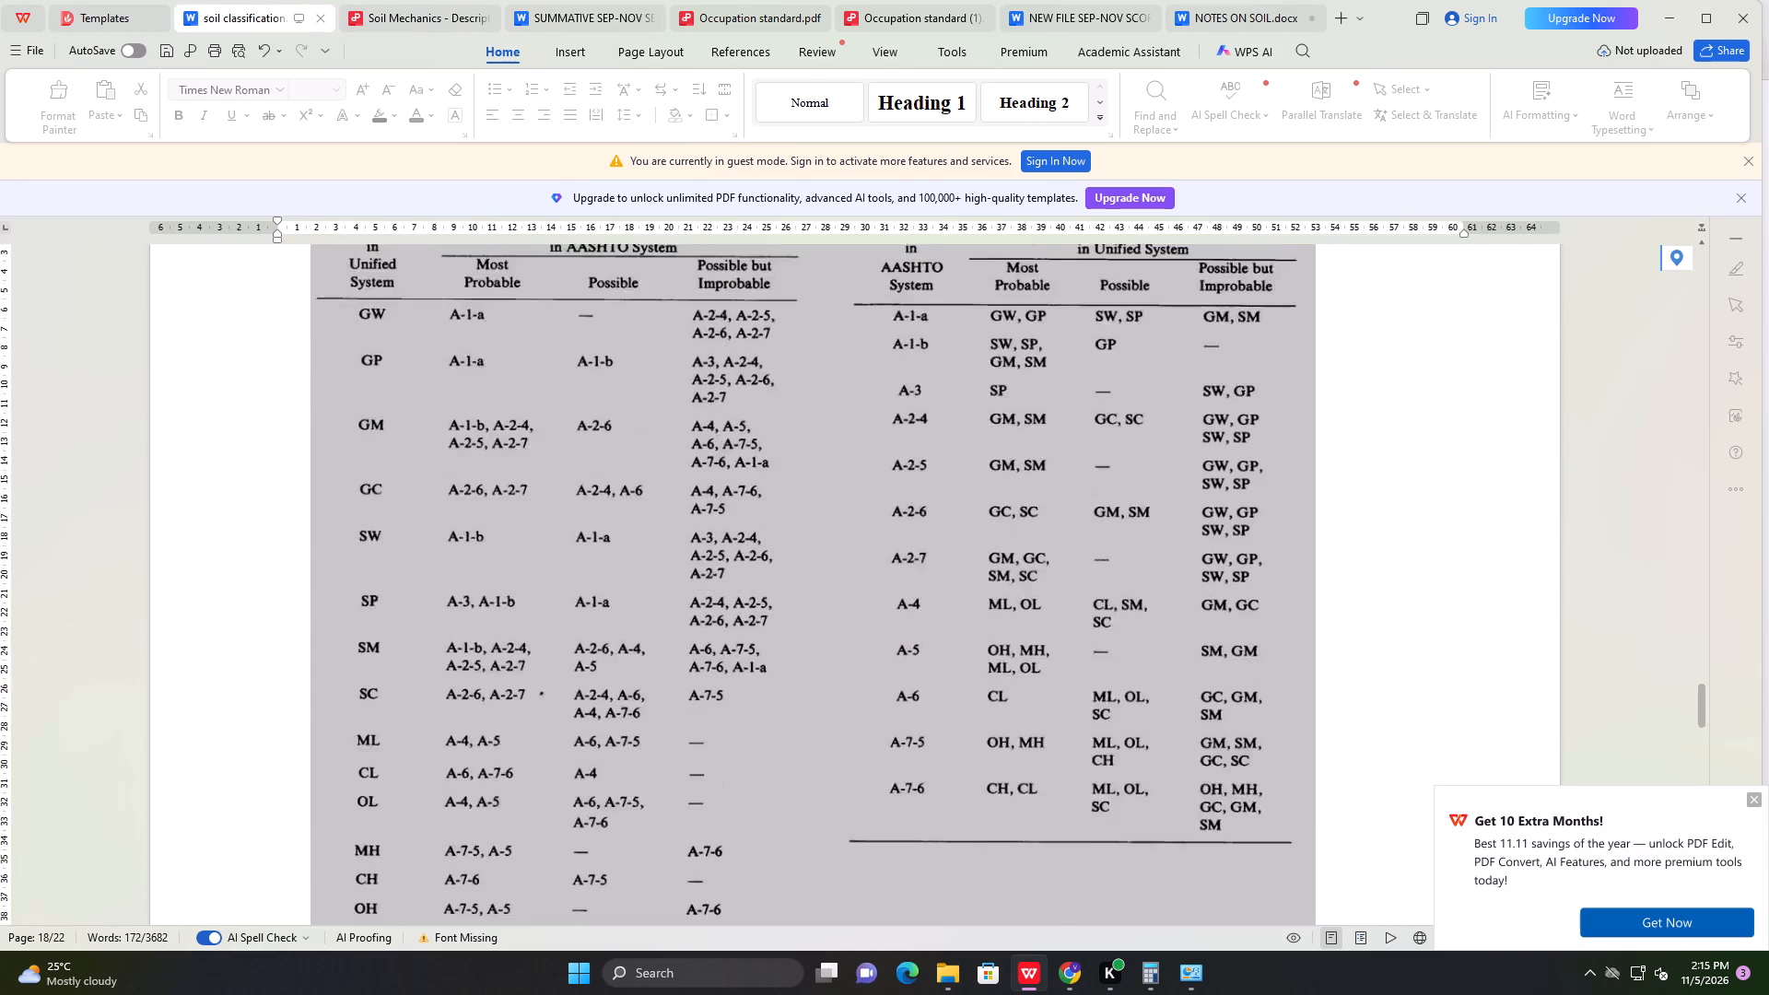
scroll(680, 372, "up", 20)
scroll(680, 372, "up", 9)
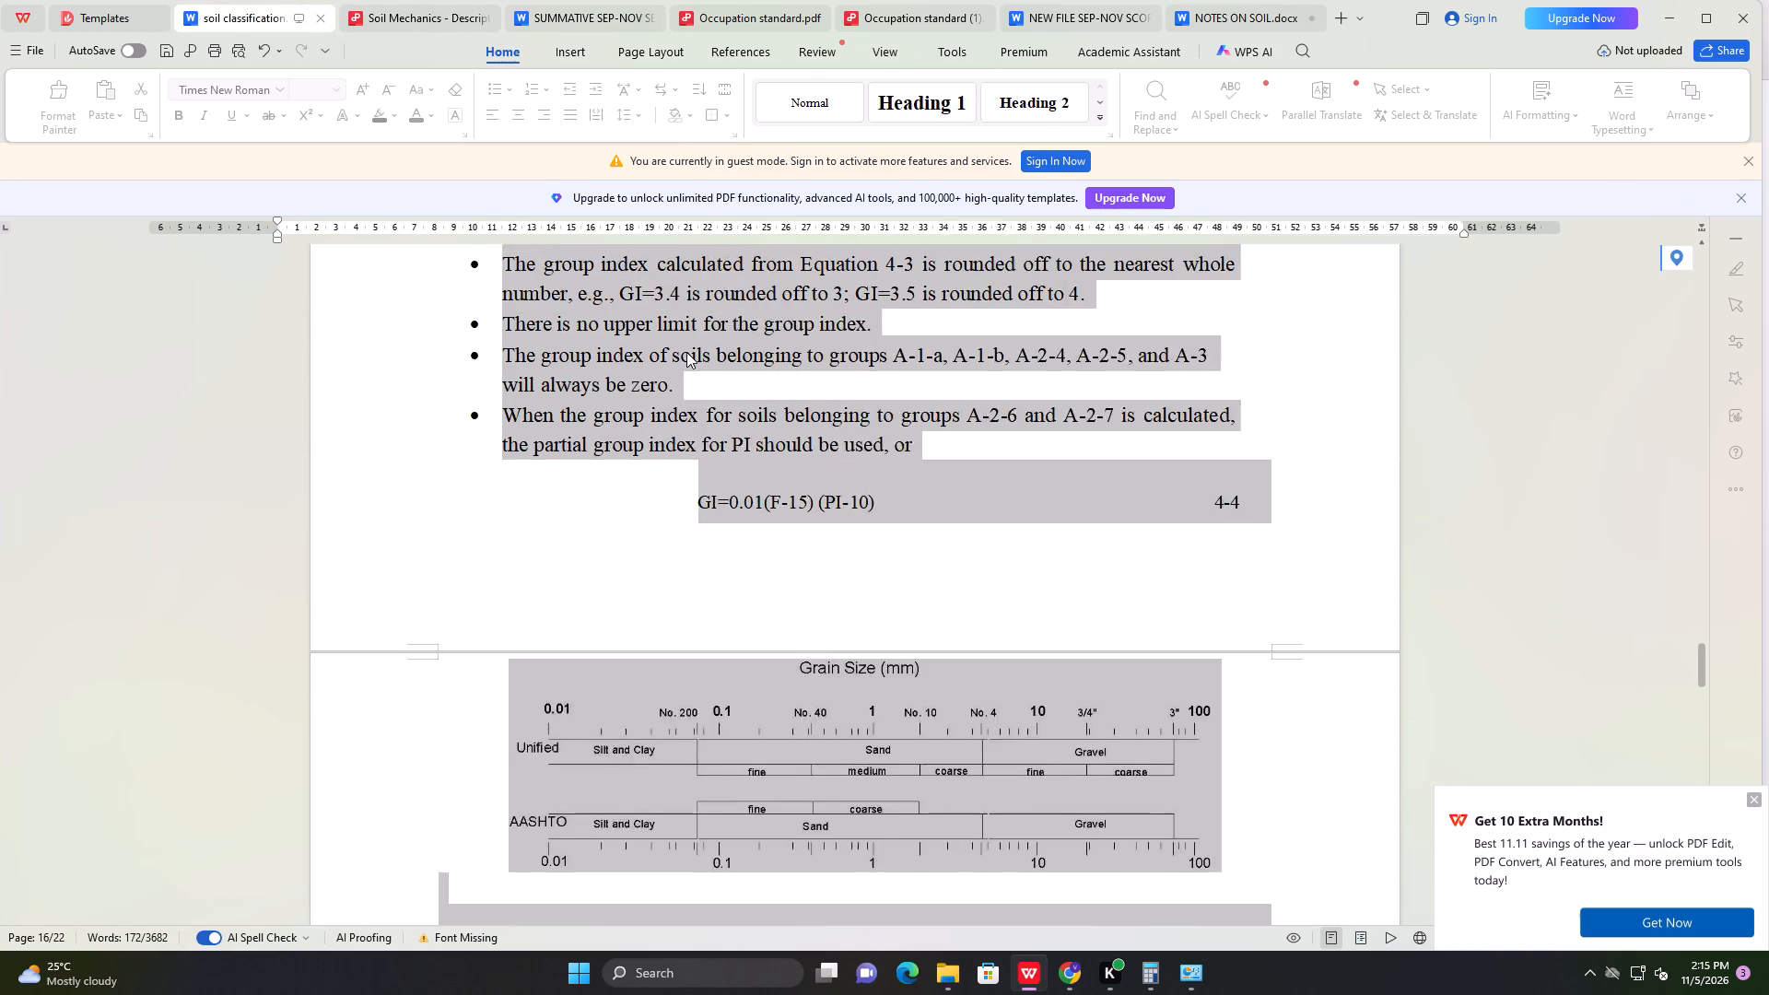
scroll(686, 352, "up", 12)
left_click(686, 352)
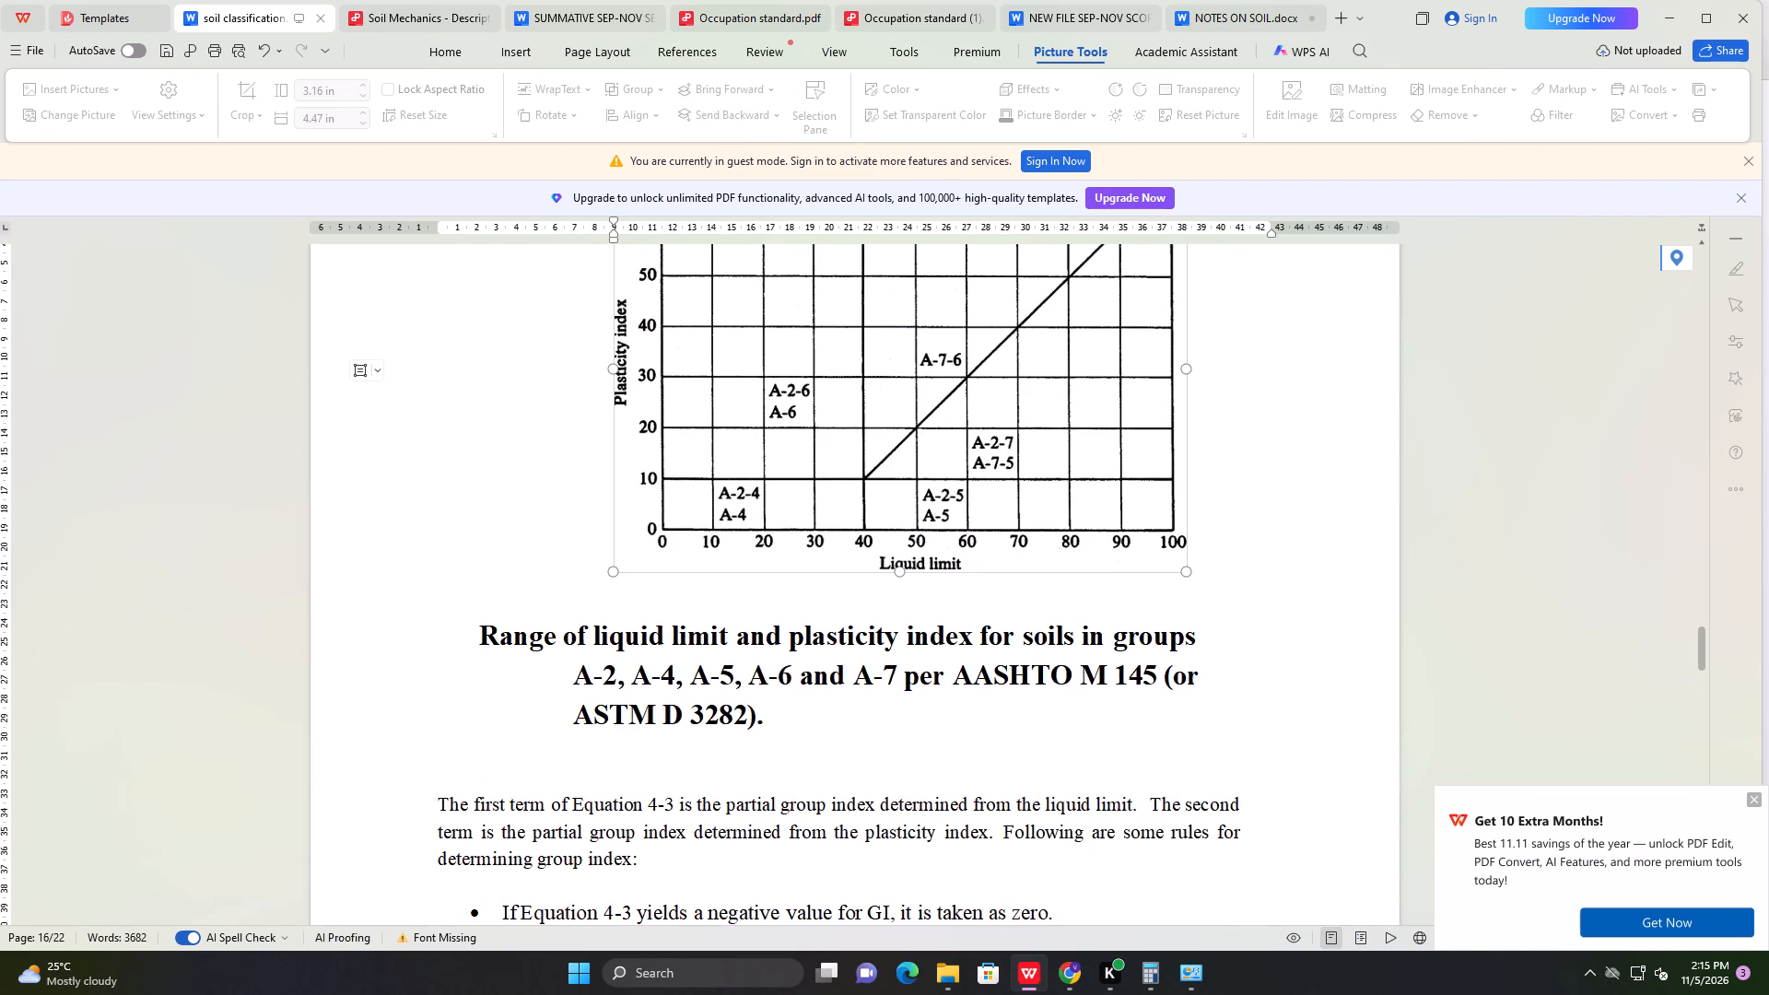
right_click(686, 343)
left_click(712, 370)
Return to NOTES ON SOIL and paste the plasticity chart in front of the Range of liquid limit heading.
left_click(1225, 11)
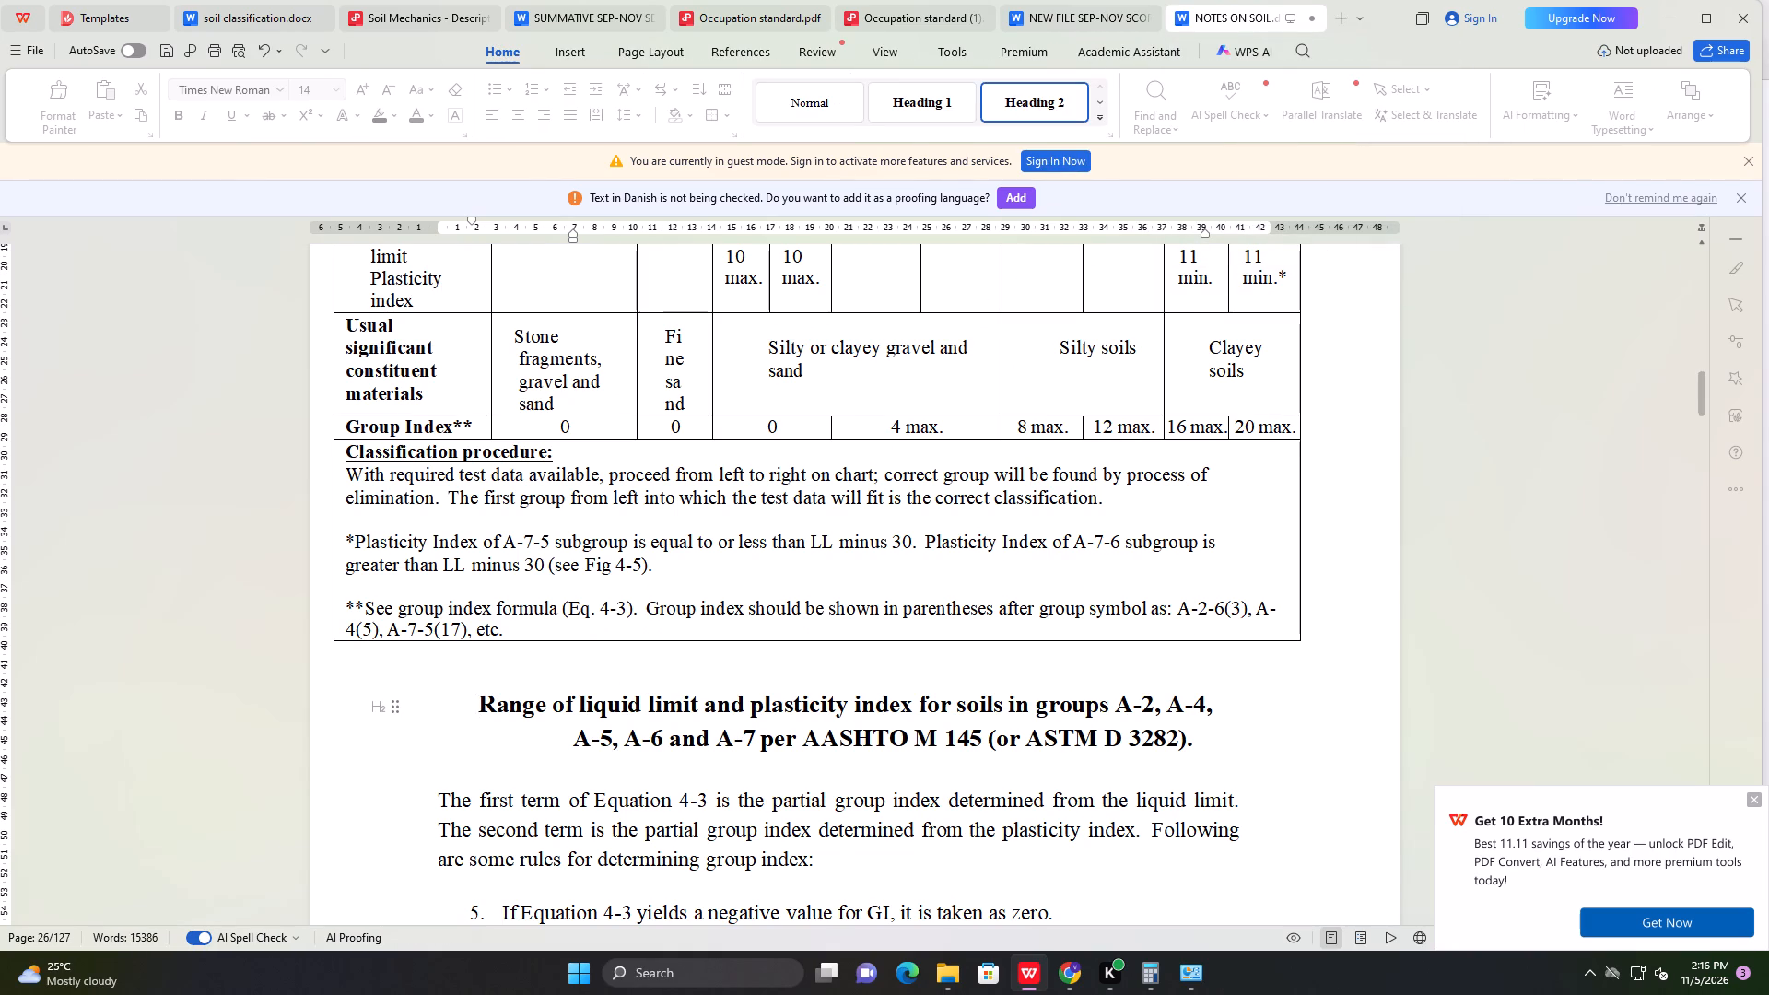
key("ctrl+v")
scroll(671, 643, "down", 3)
scroll(742, 616, "down", 2)
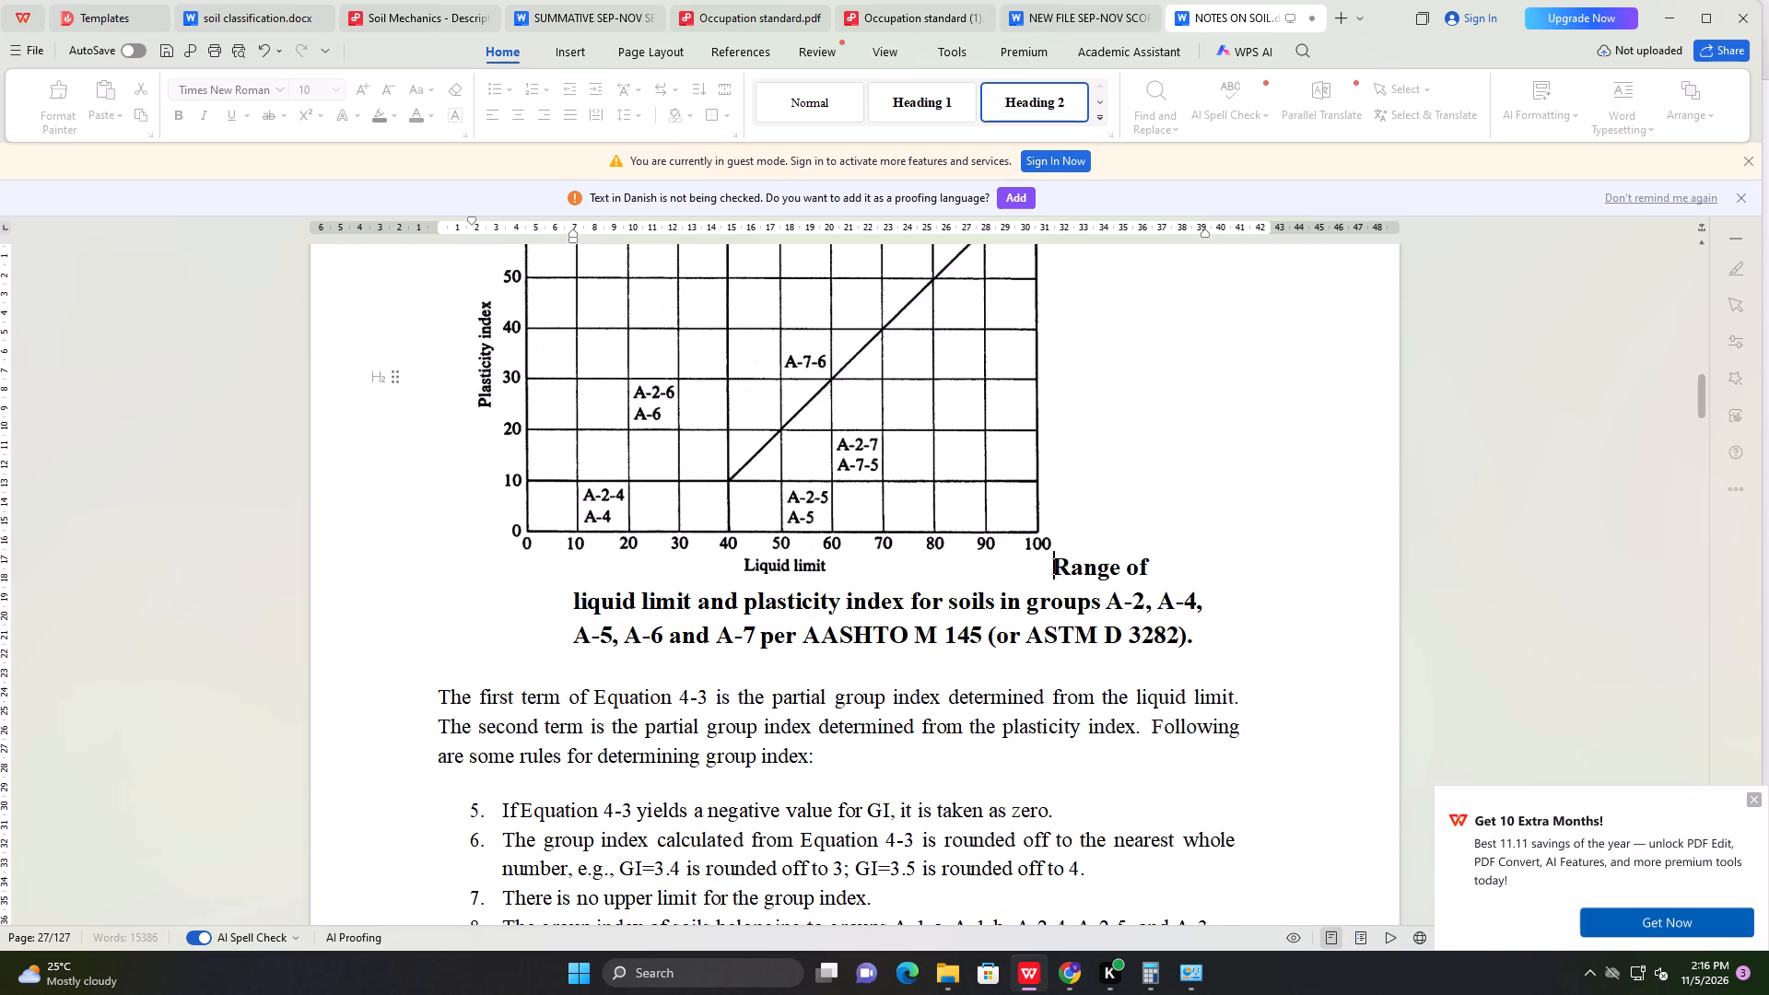
Review the pages after the plasticity chart, from the group index rules to the AASHTO-to-Unified soil group comparison table.
scroll(750, 612, "down", 13)
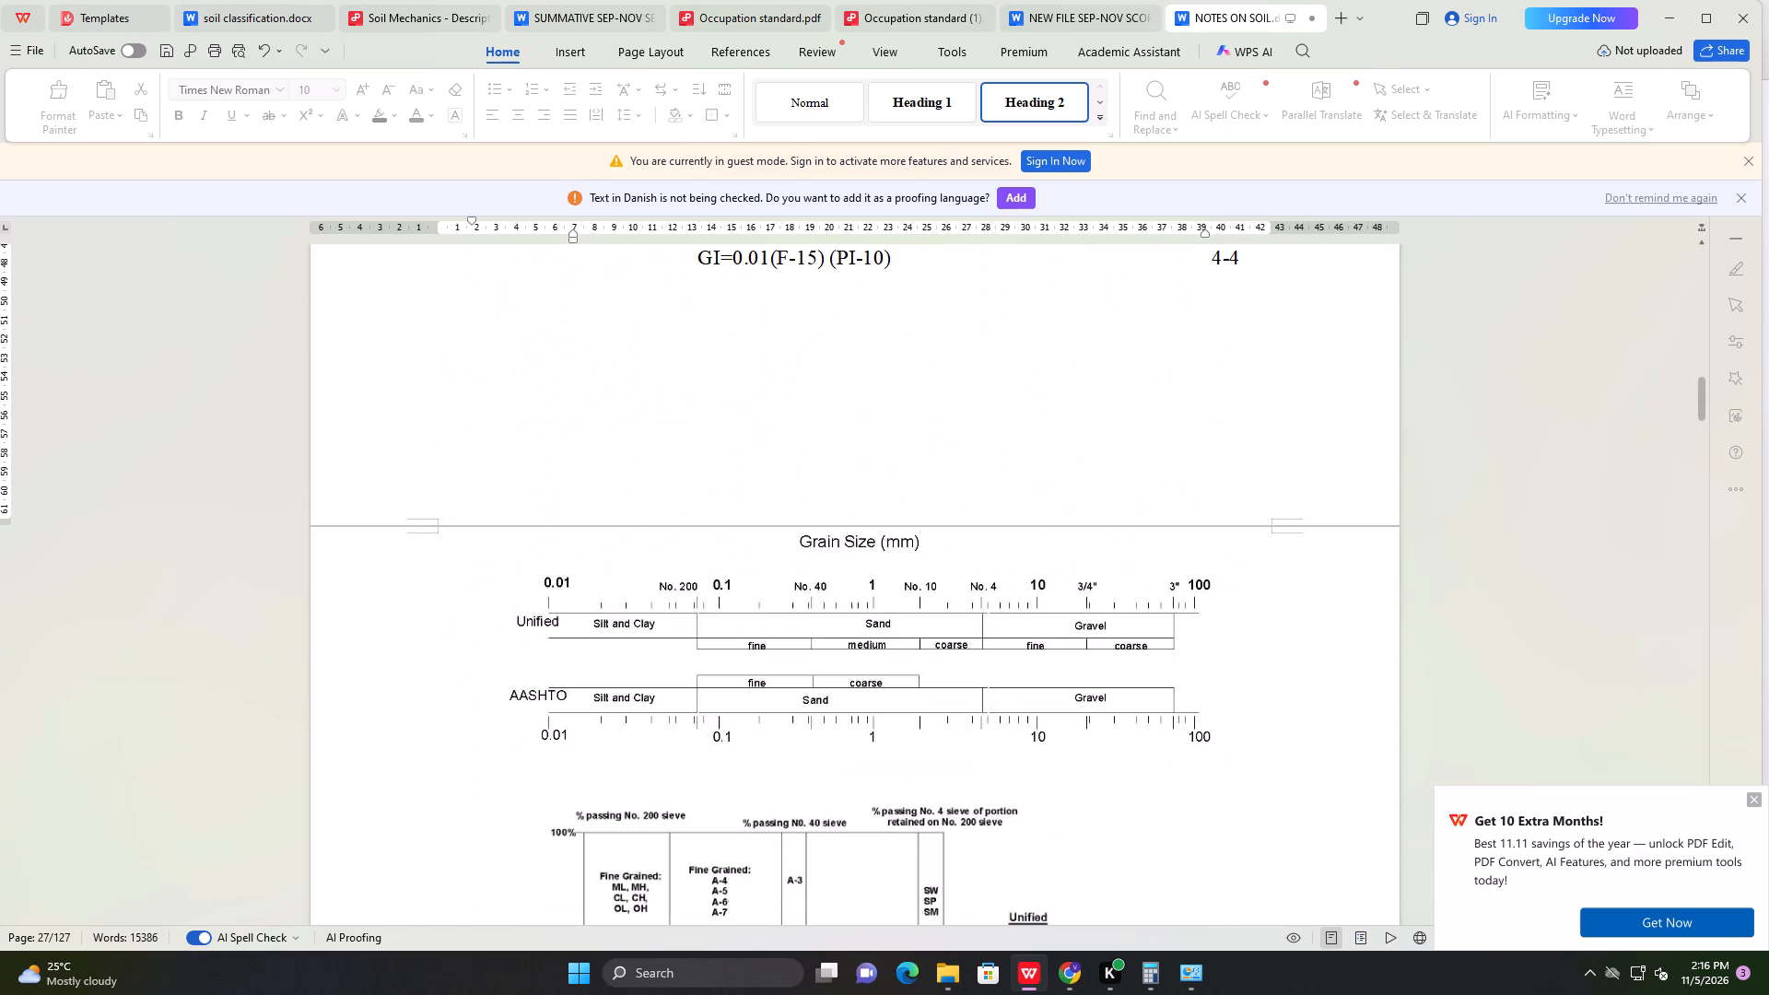
scroll(759, 593, "down", 20)
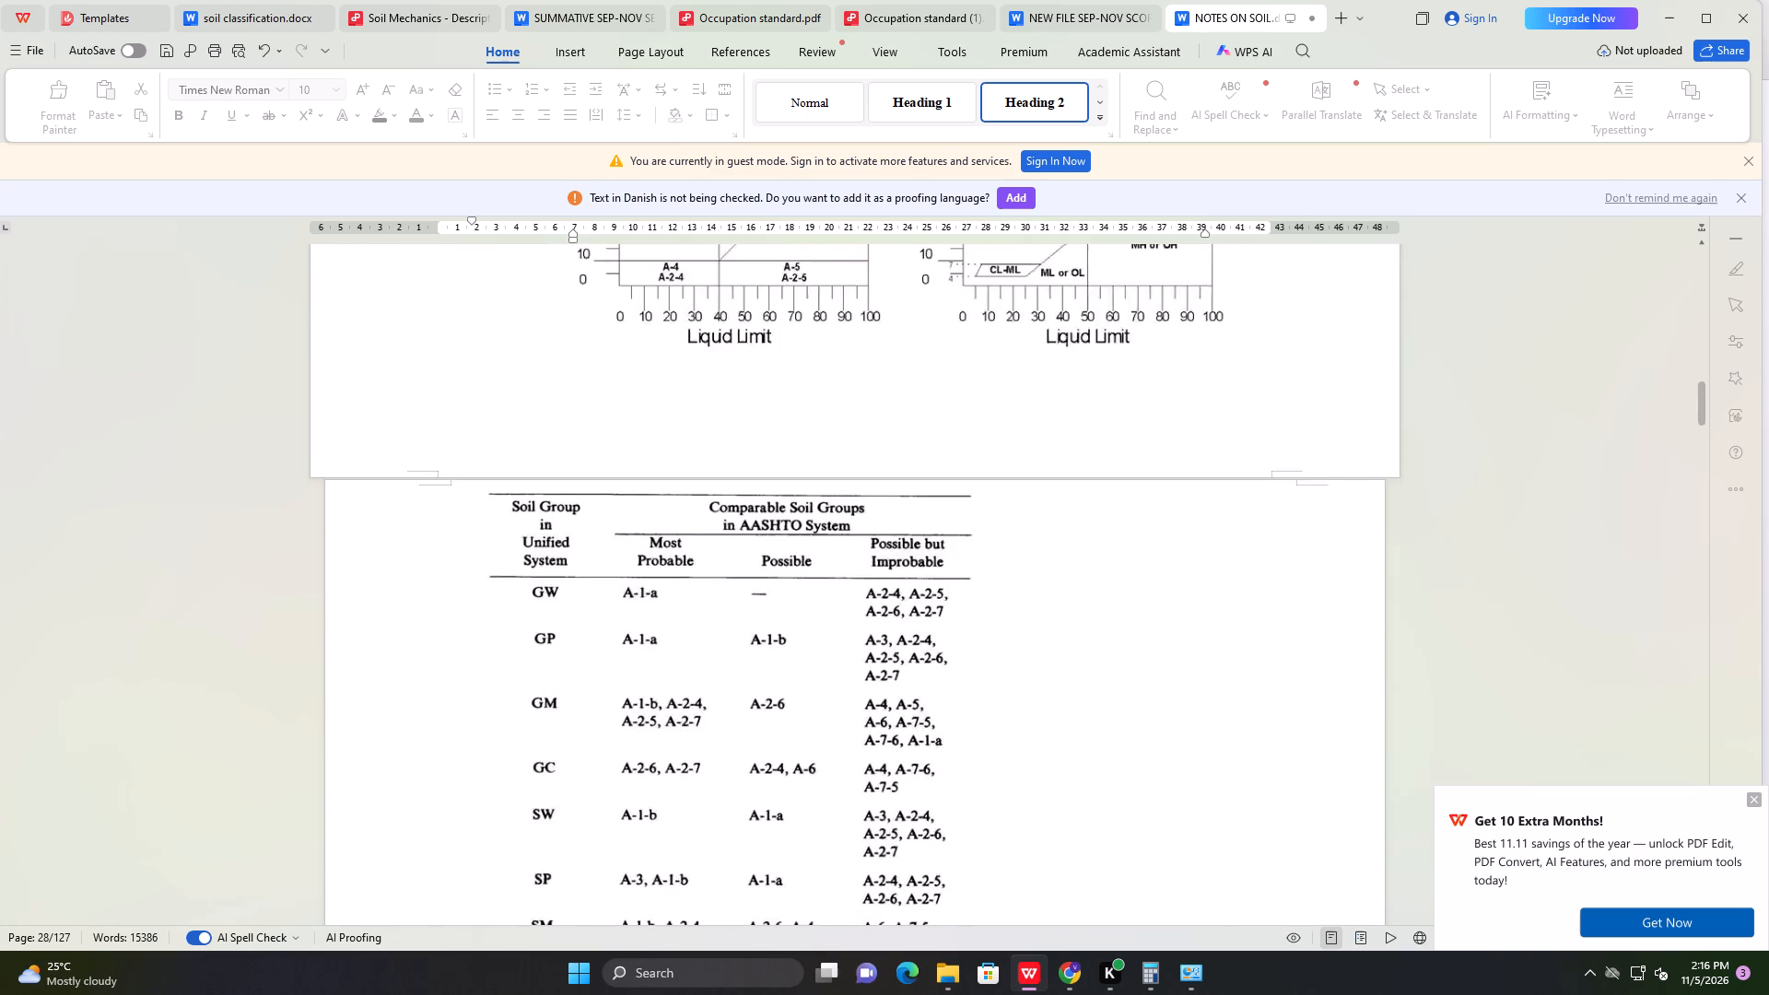
scroll(759, 592, "down", 19)
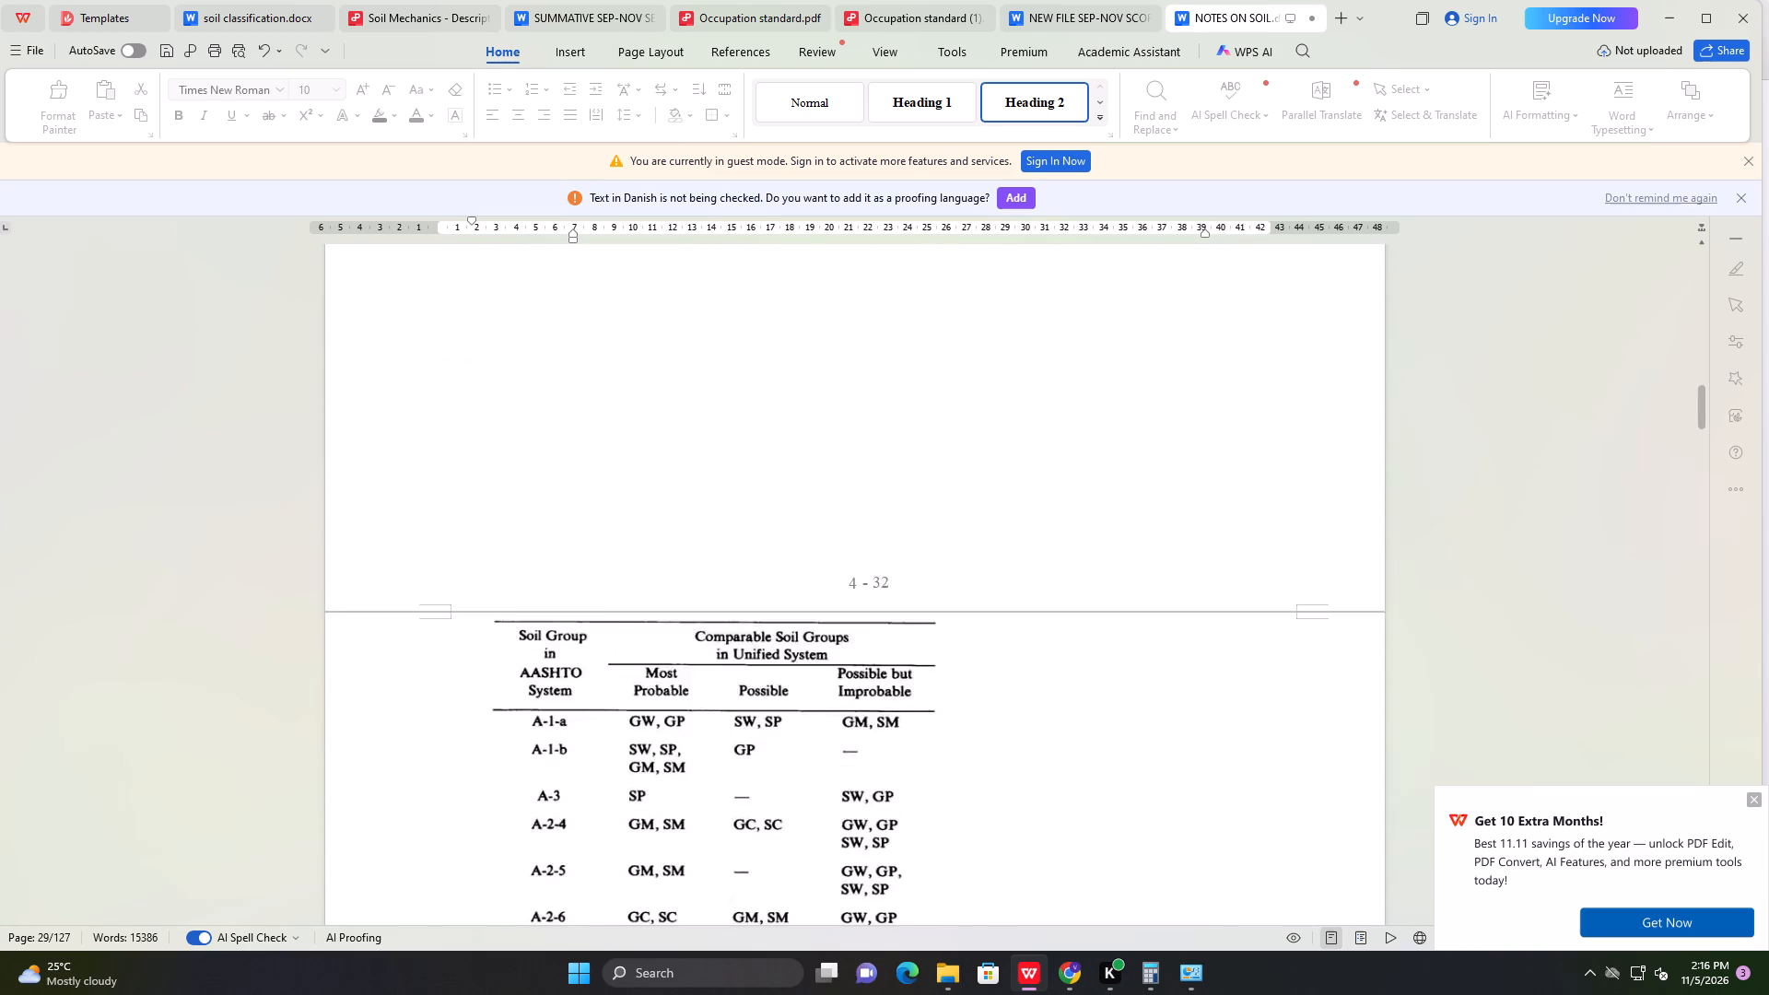
scroll(759, 590, "down", 4)
Remove the indent and paragraph break before the Comparison of soil groups caption, joining it to the paragraph holding the comparison table picture.
left_click(759, 590)
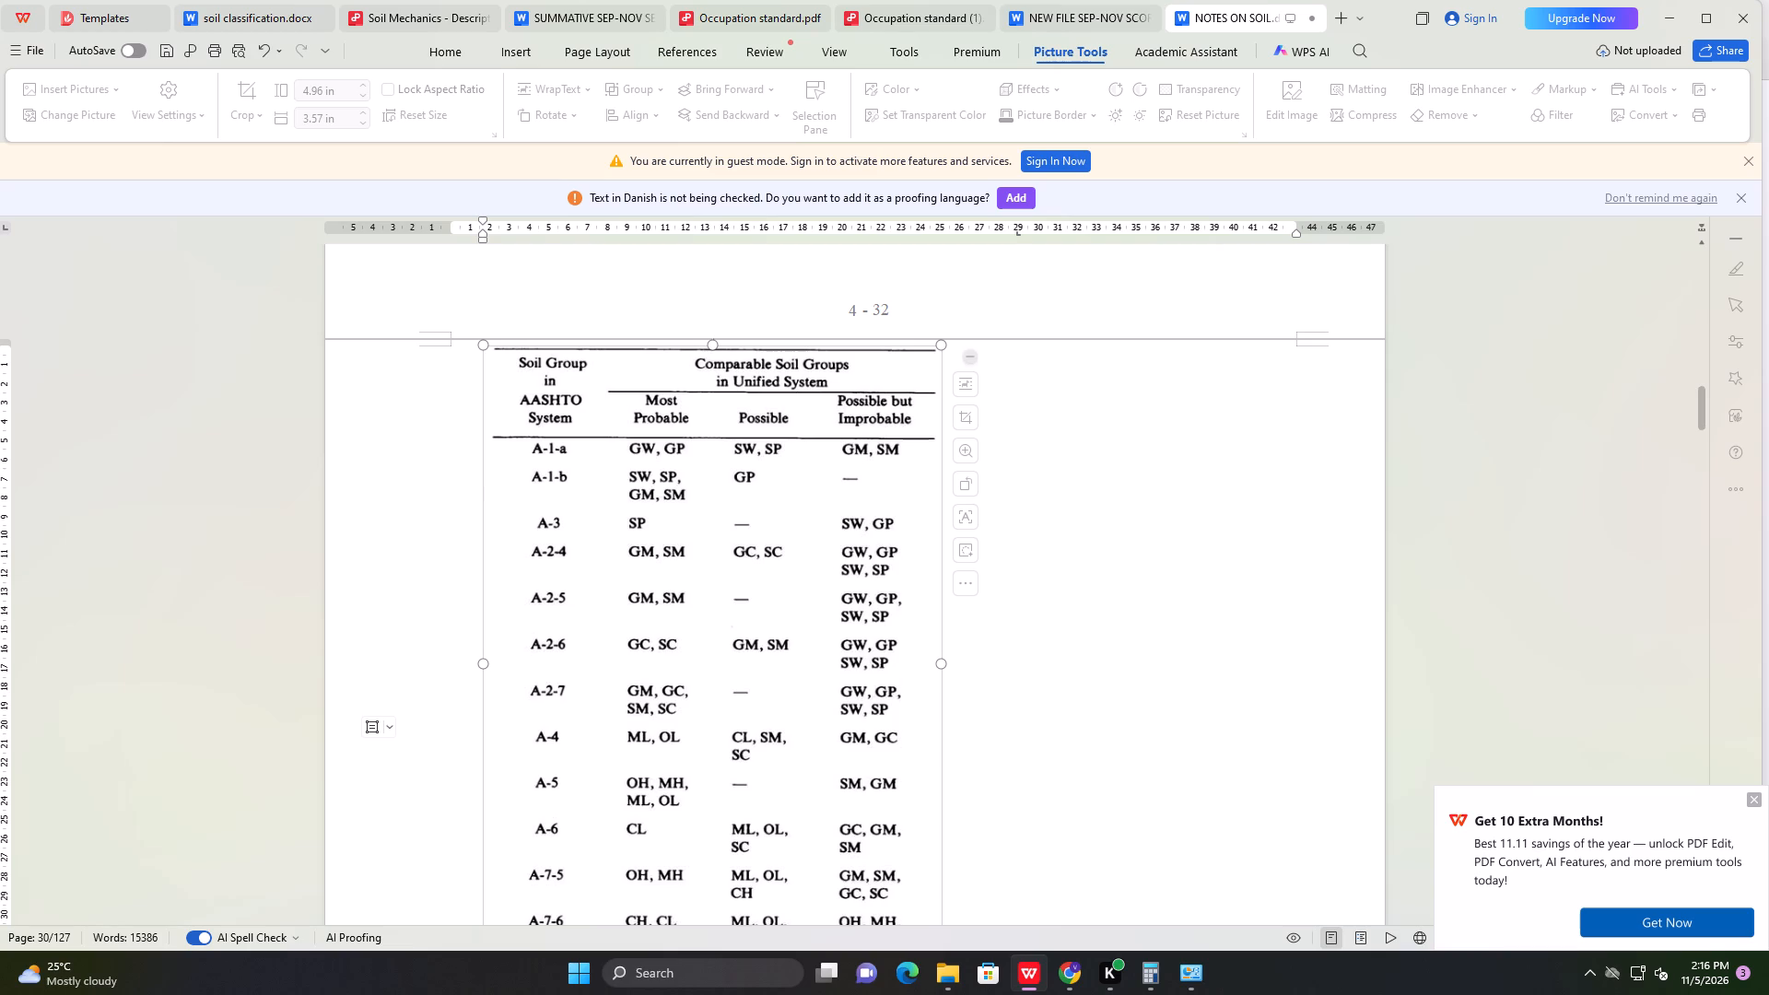
scroll(788, 518, "down", 8)
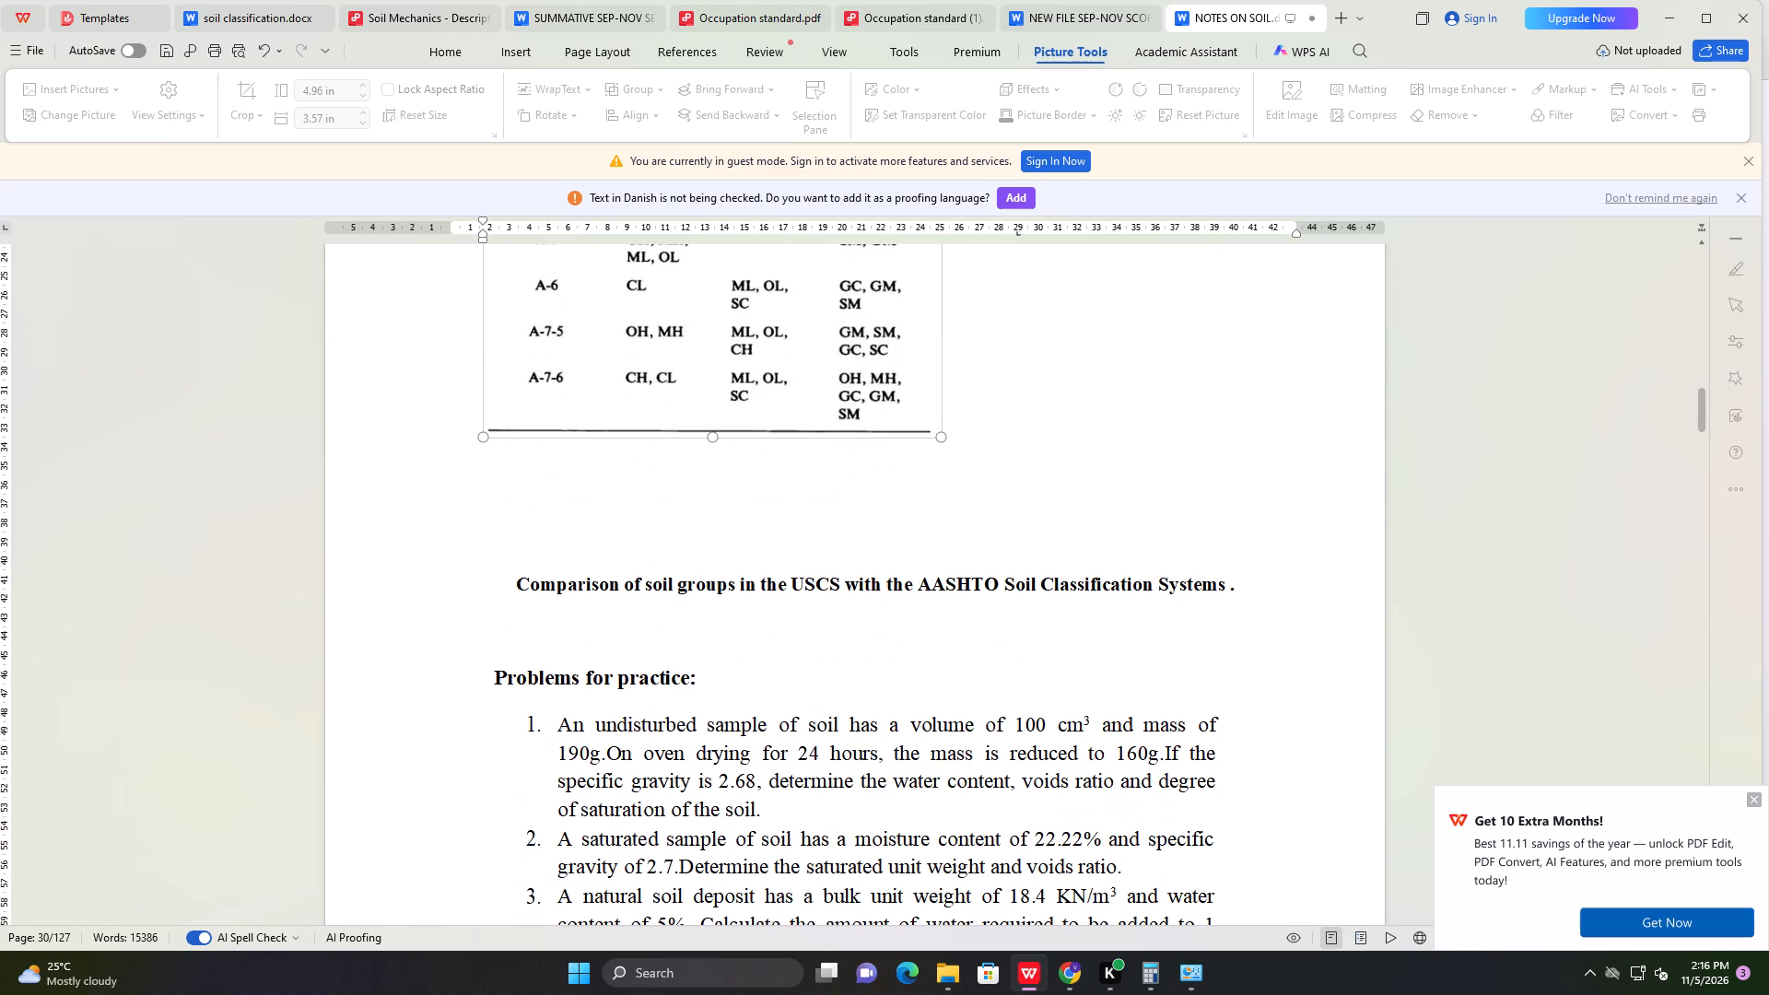
left_click(684, 531)
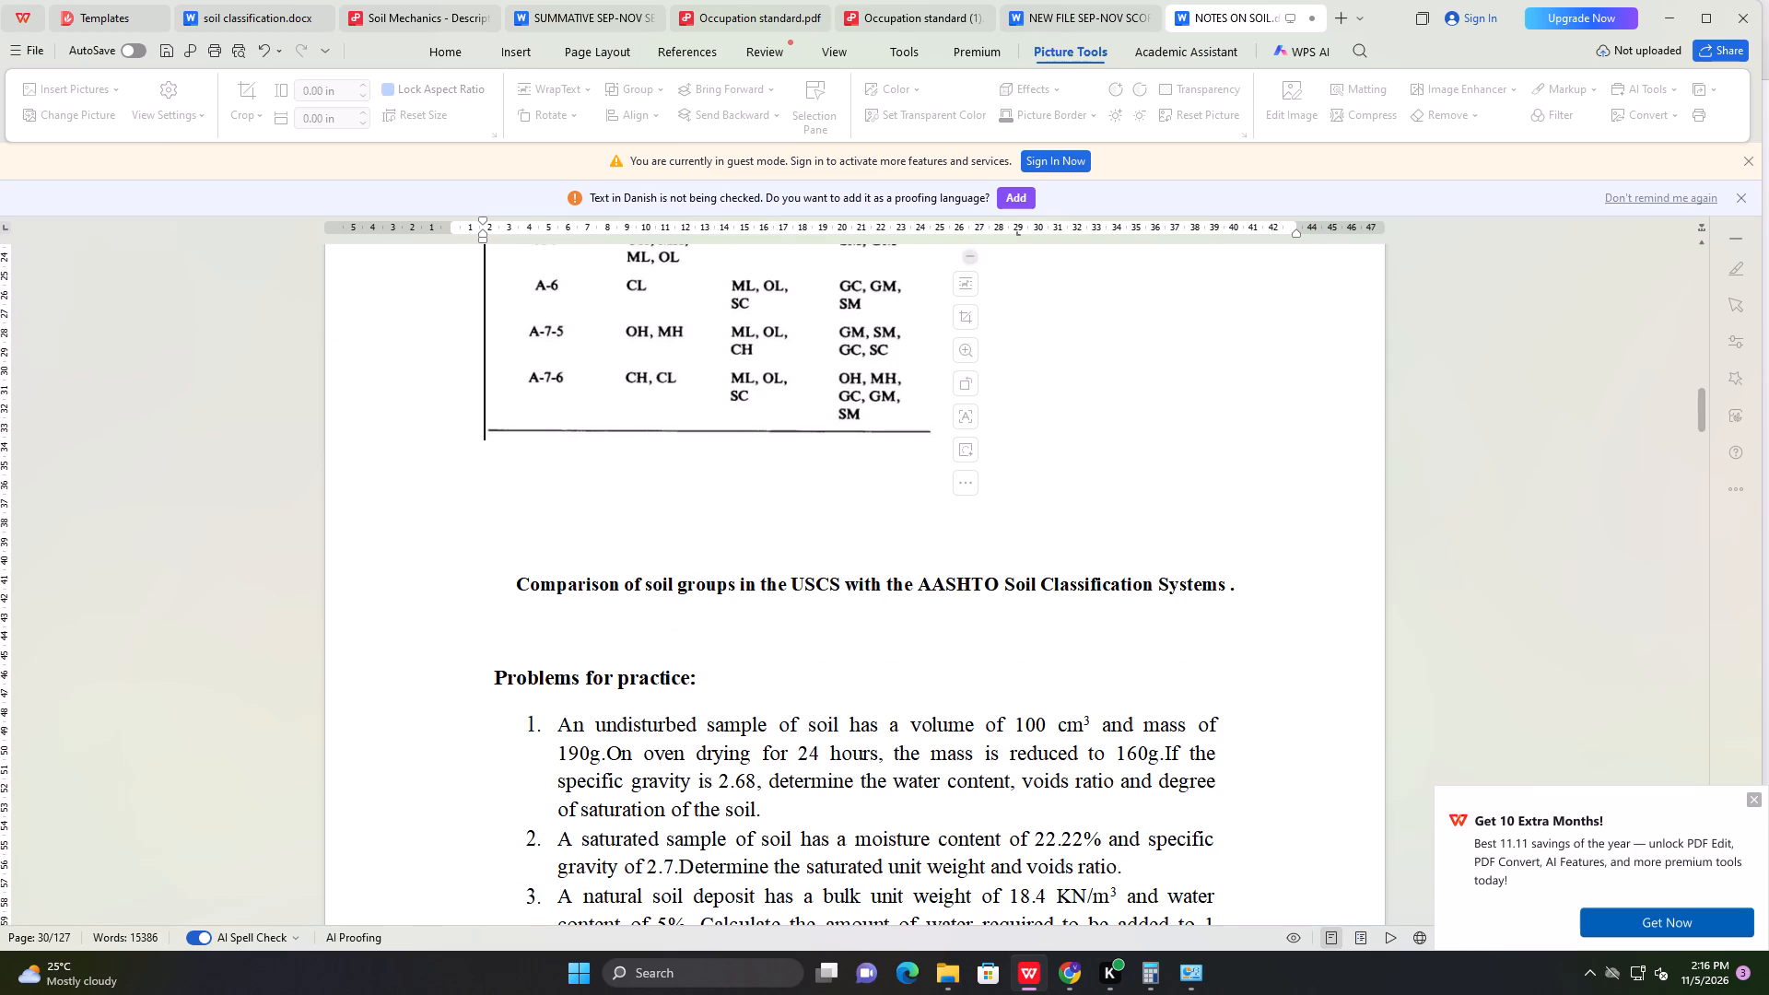
left_click(575, 534)
left_click(515, 561)
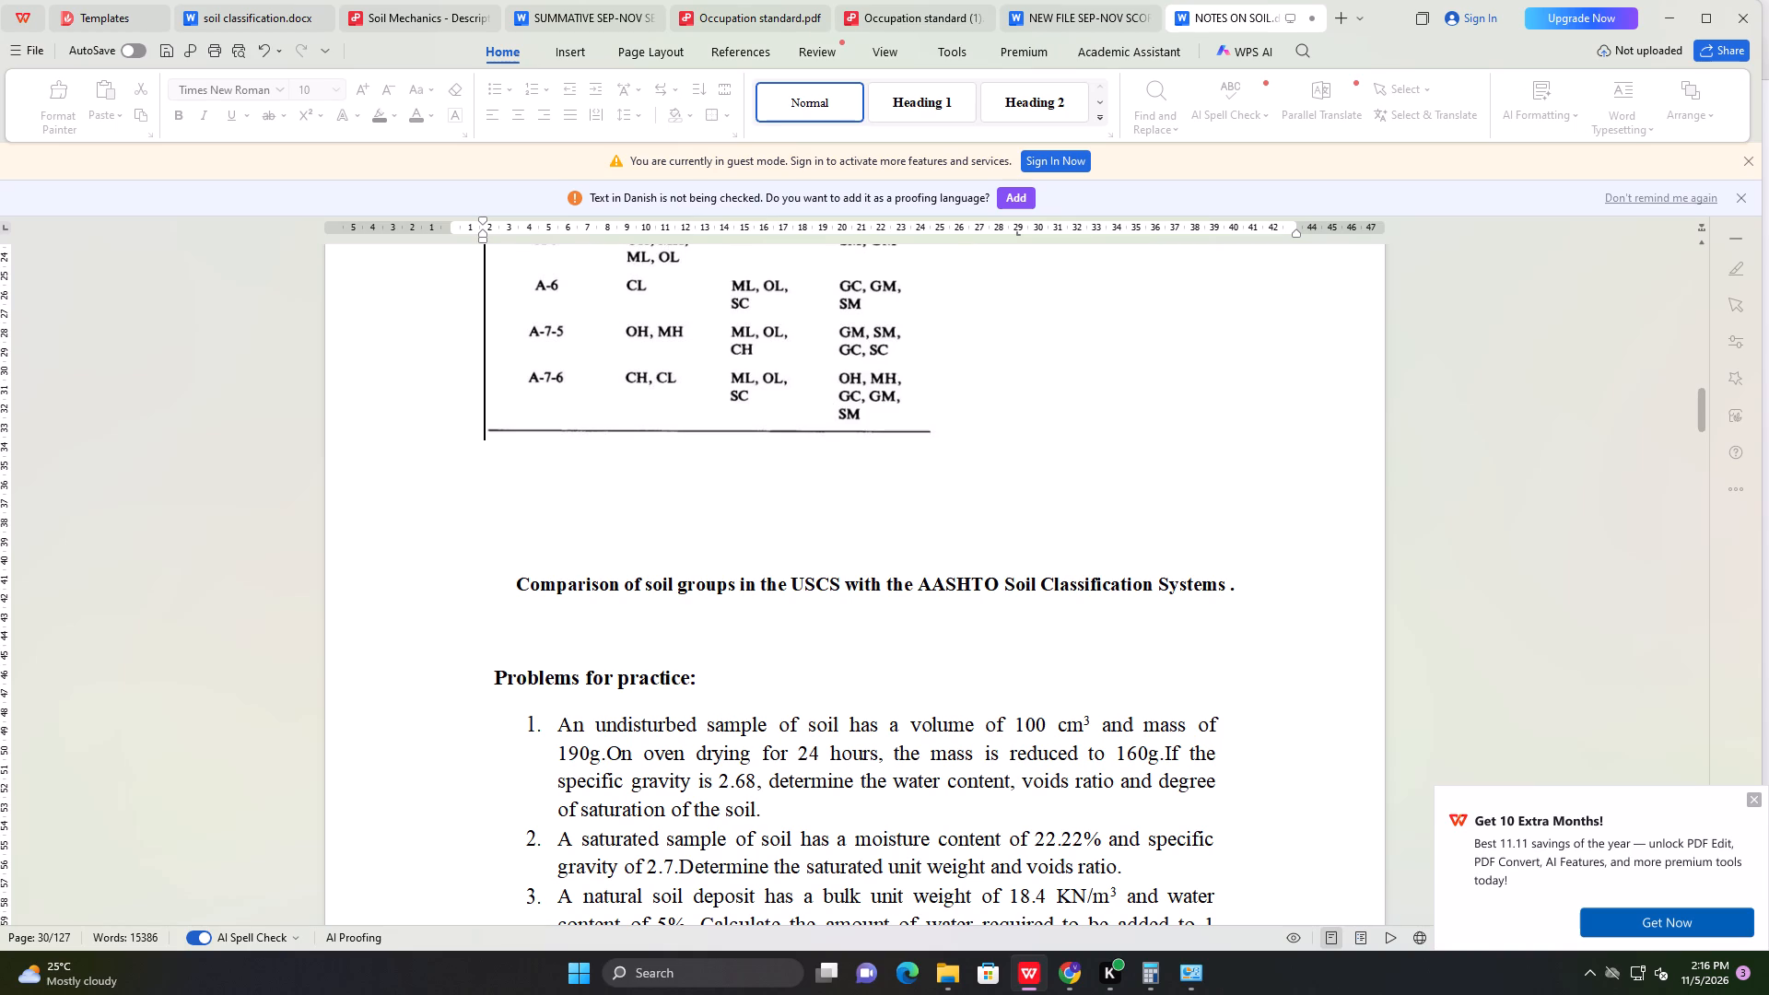
left_click(509, 579)
key("BackSpace")
key("BackSpace")
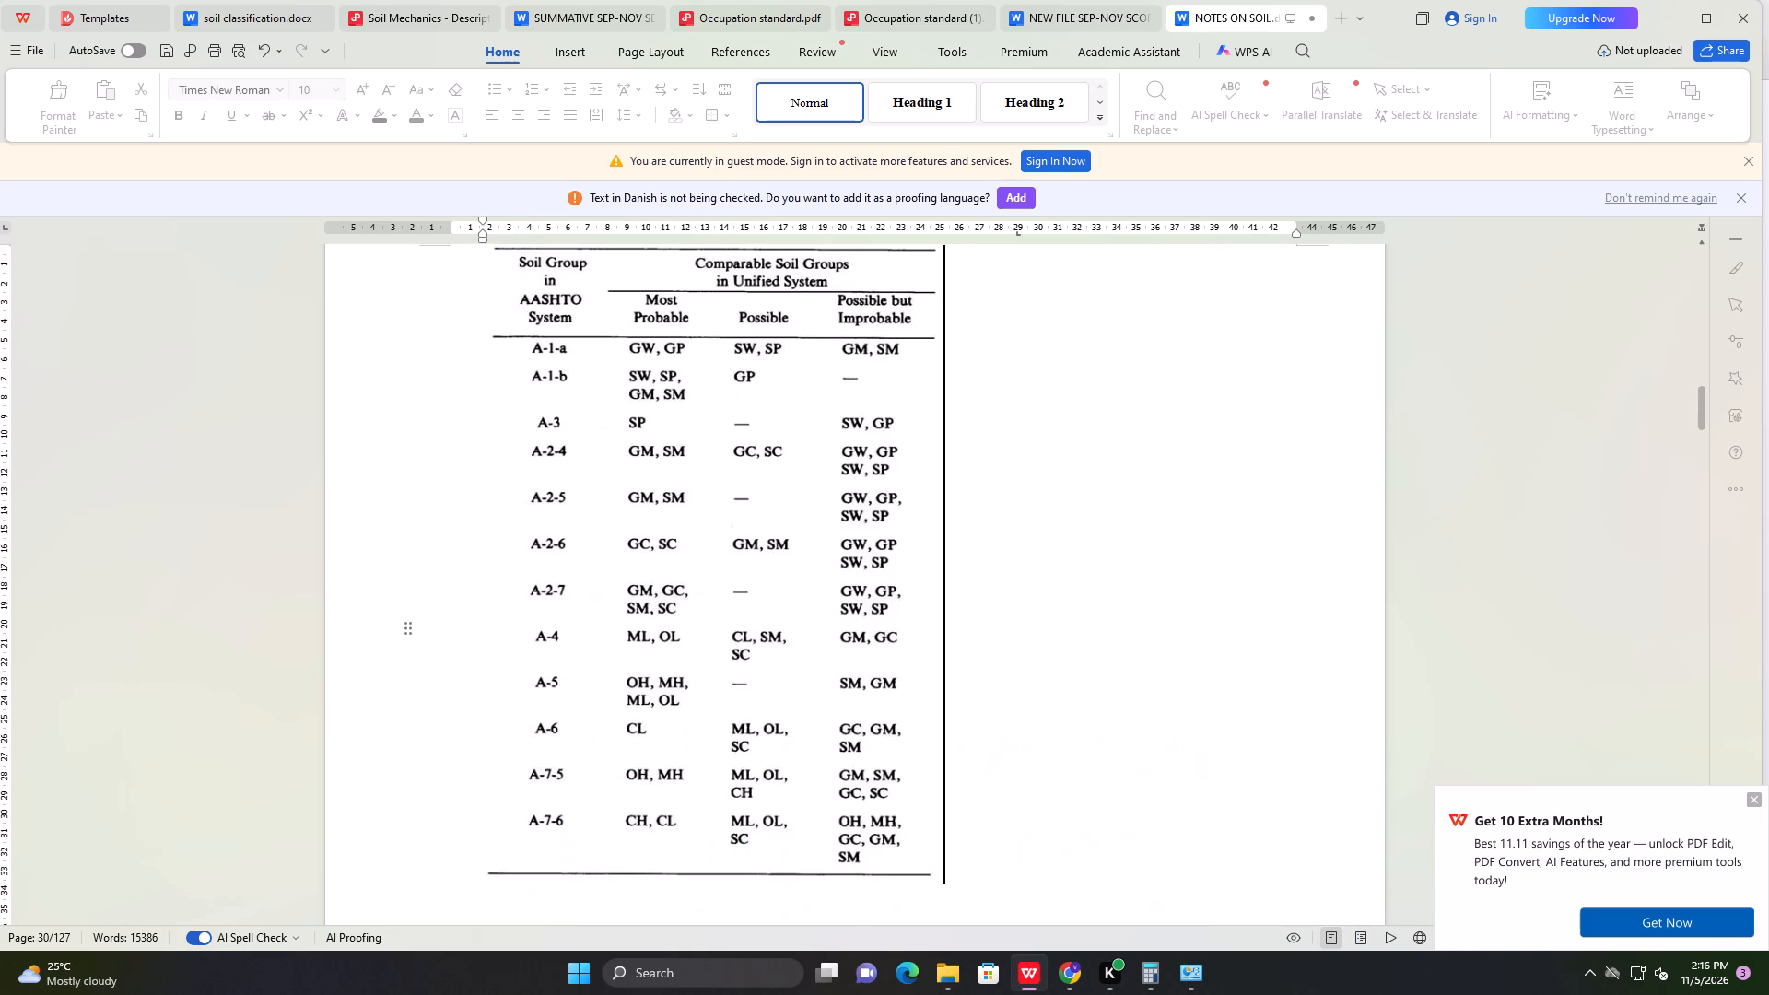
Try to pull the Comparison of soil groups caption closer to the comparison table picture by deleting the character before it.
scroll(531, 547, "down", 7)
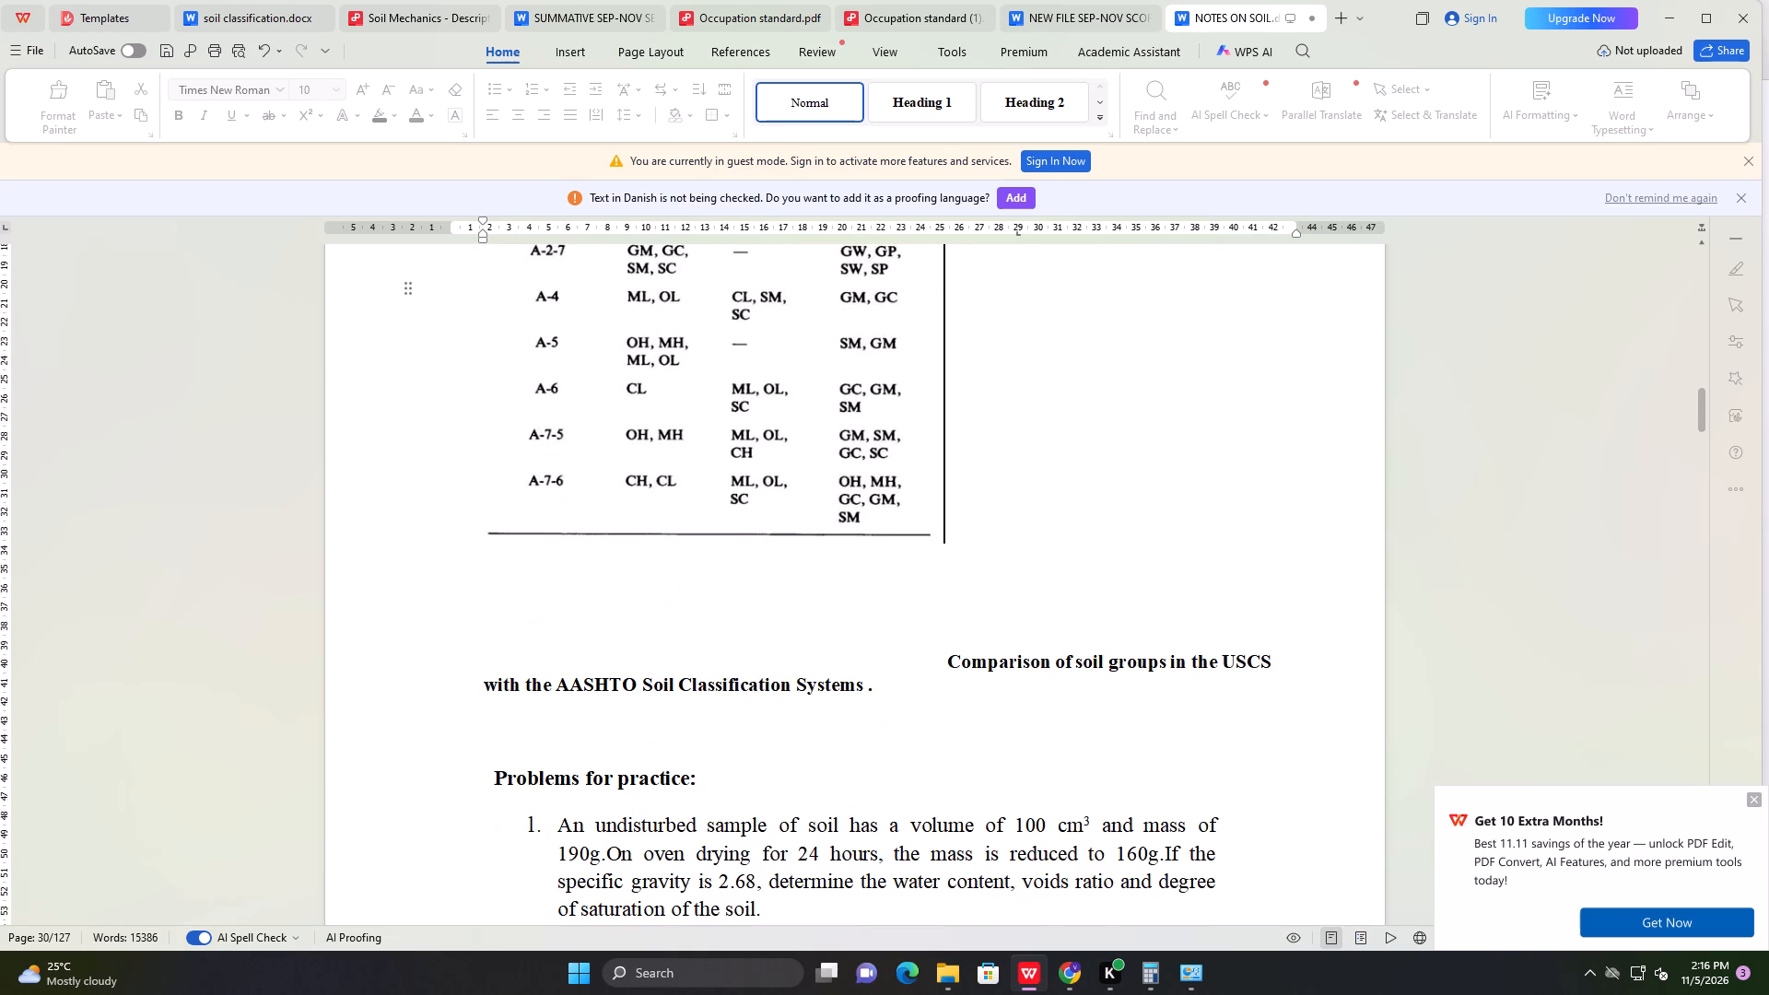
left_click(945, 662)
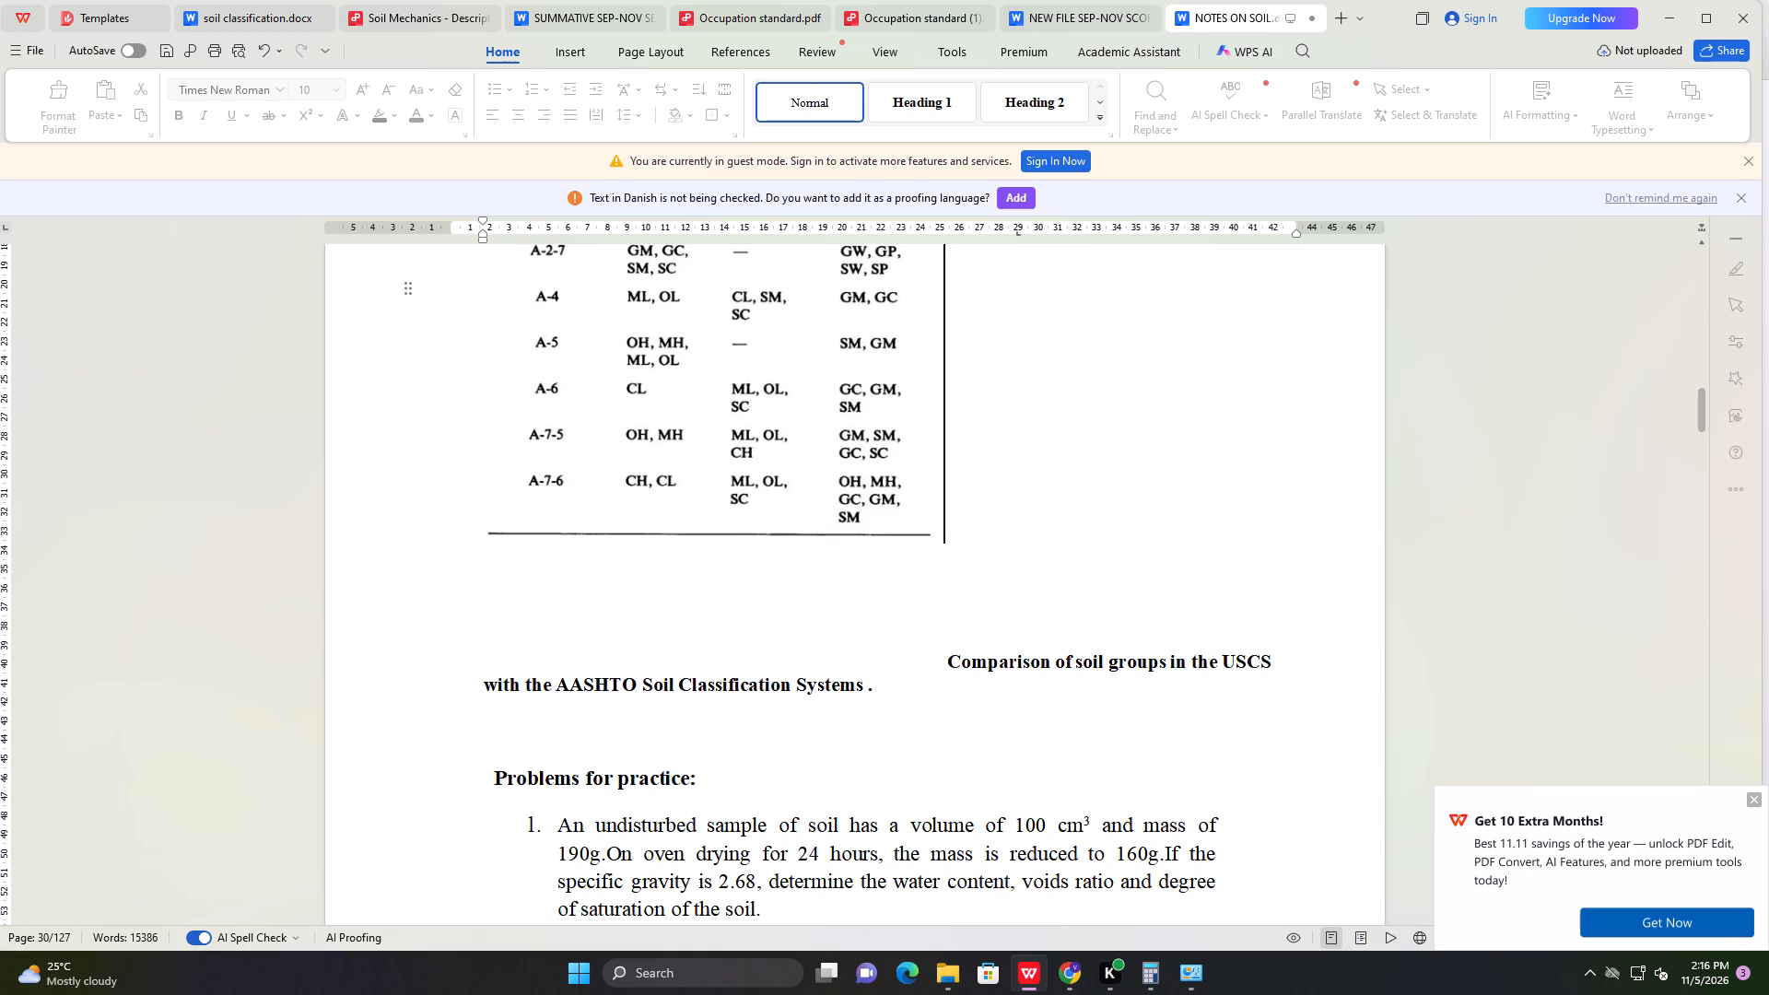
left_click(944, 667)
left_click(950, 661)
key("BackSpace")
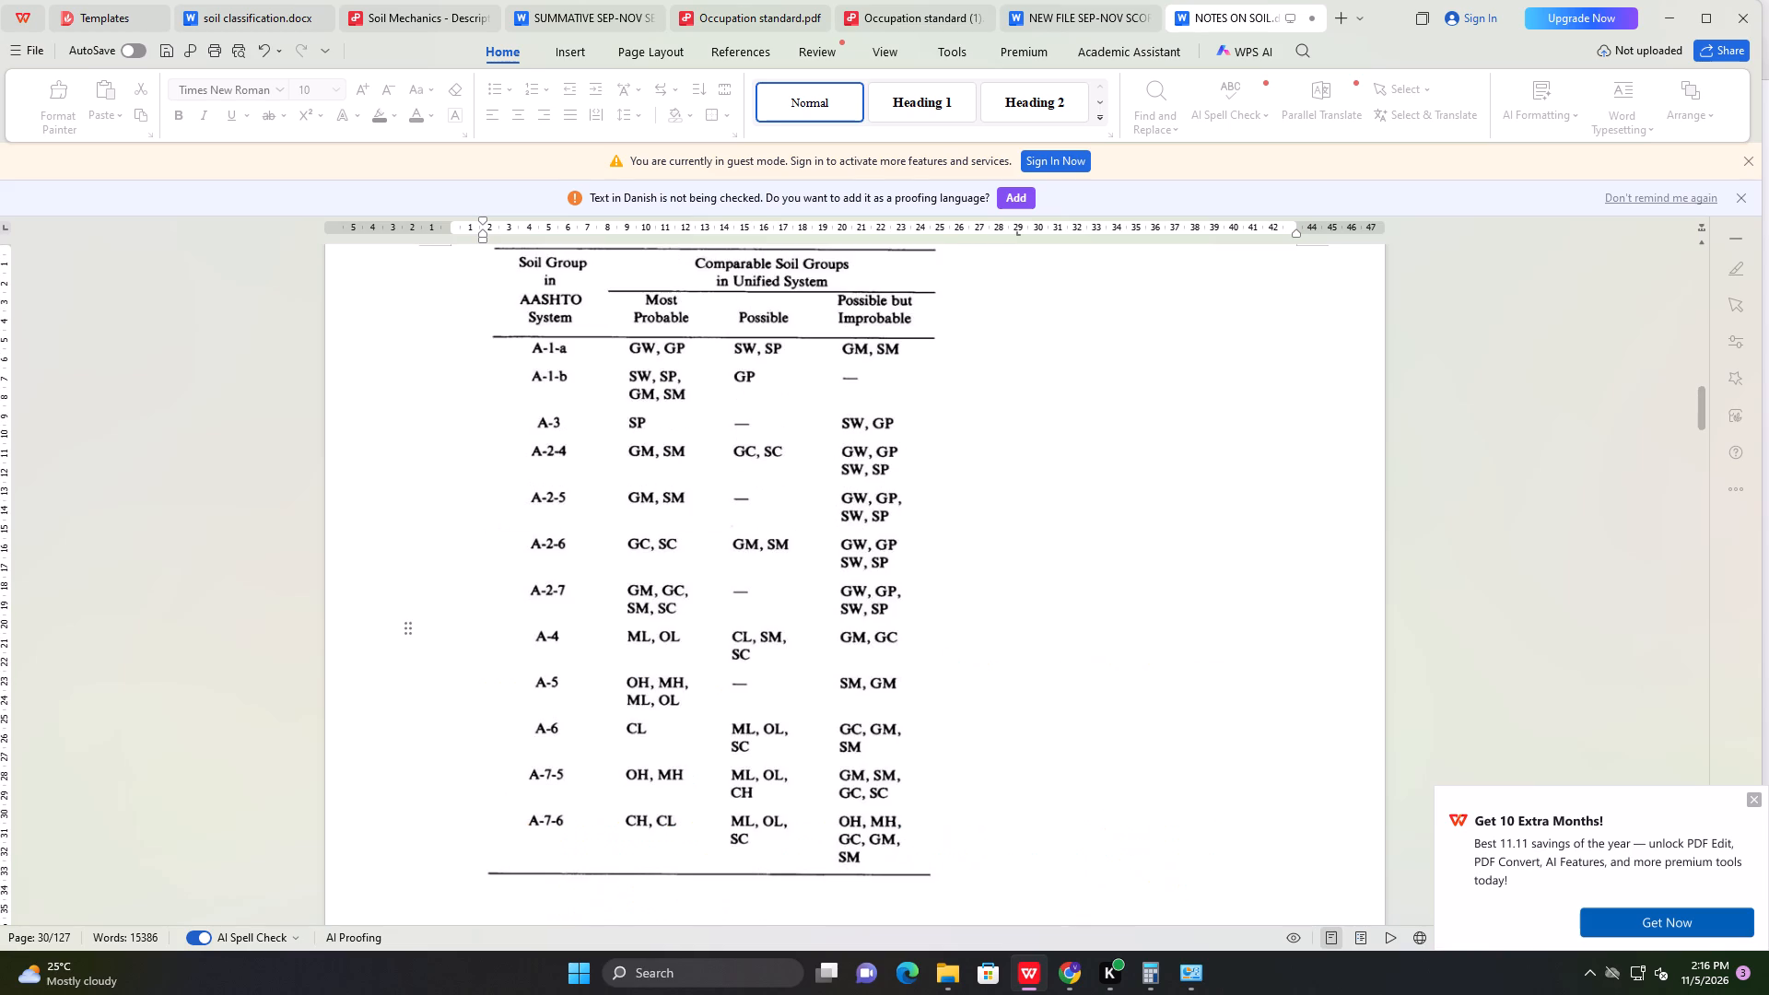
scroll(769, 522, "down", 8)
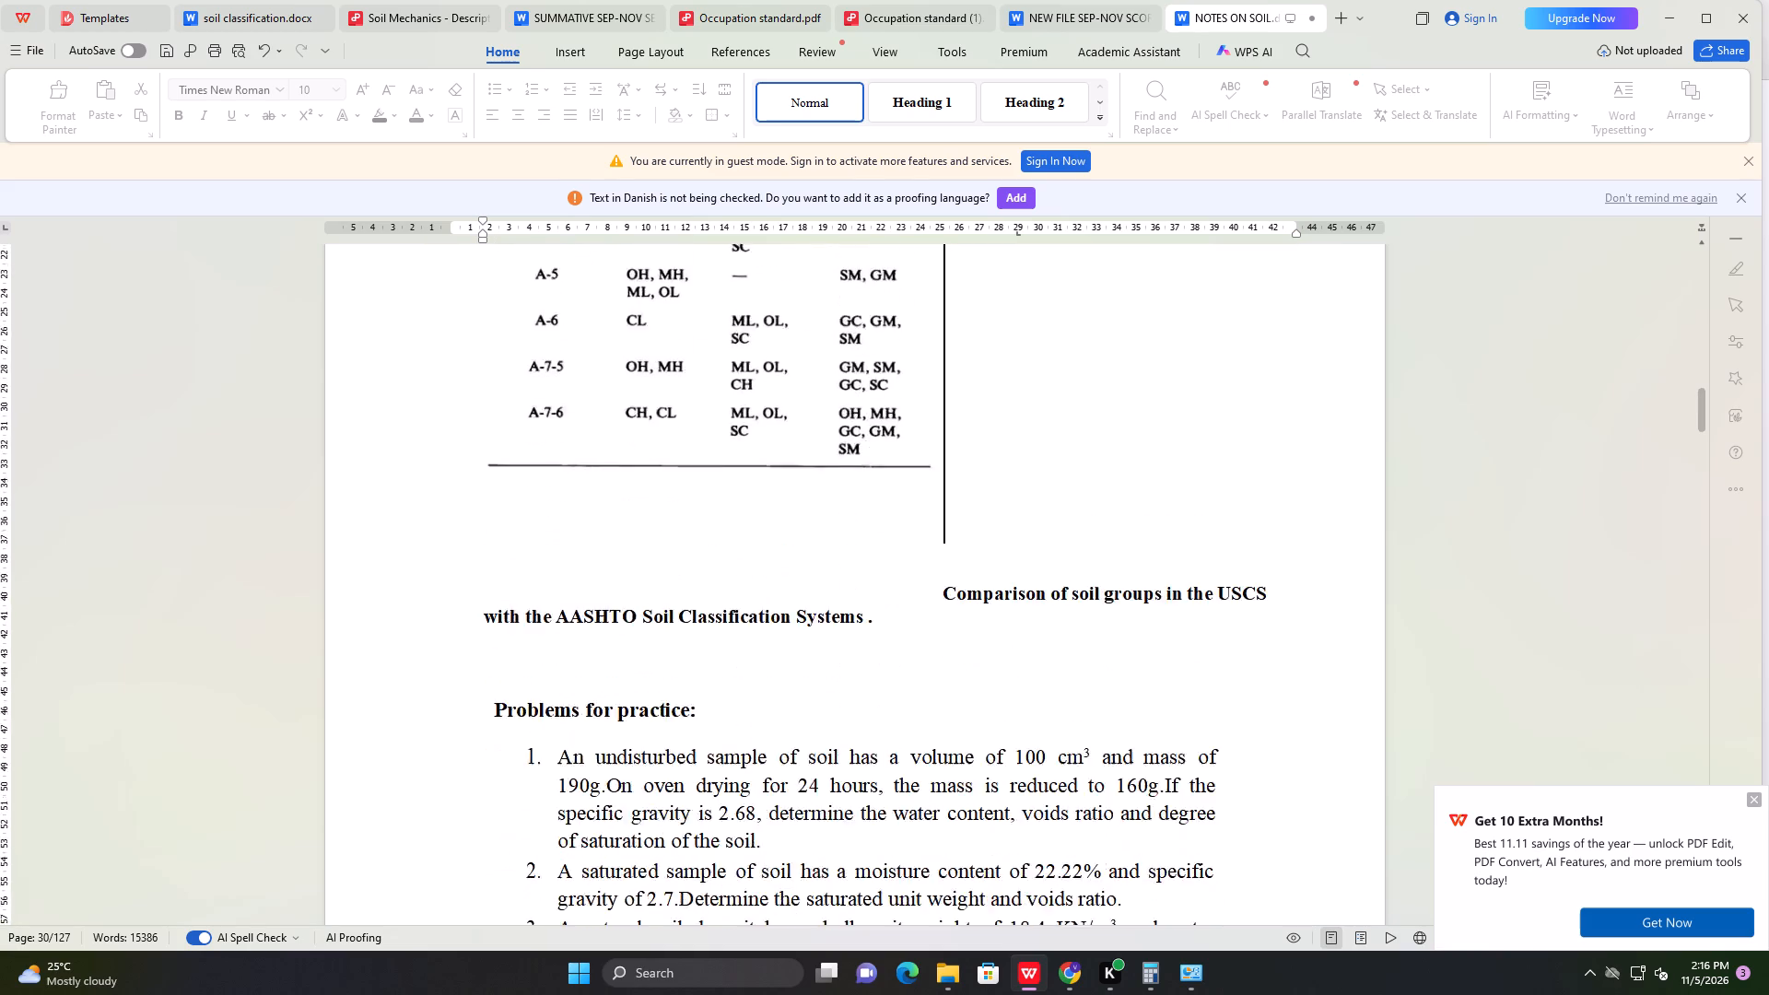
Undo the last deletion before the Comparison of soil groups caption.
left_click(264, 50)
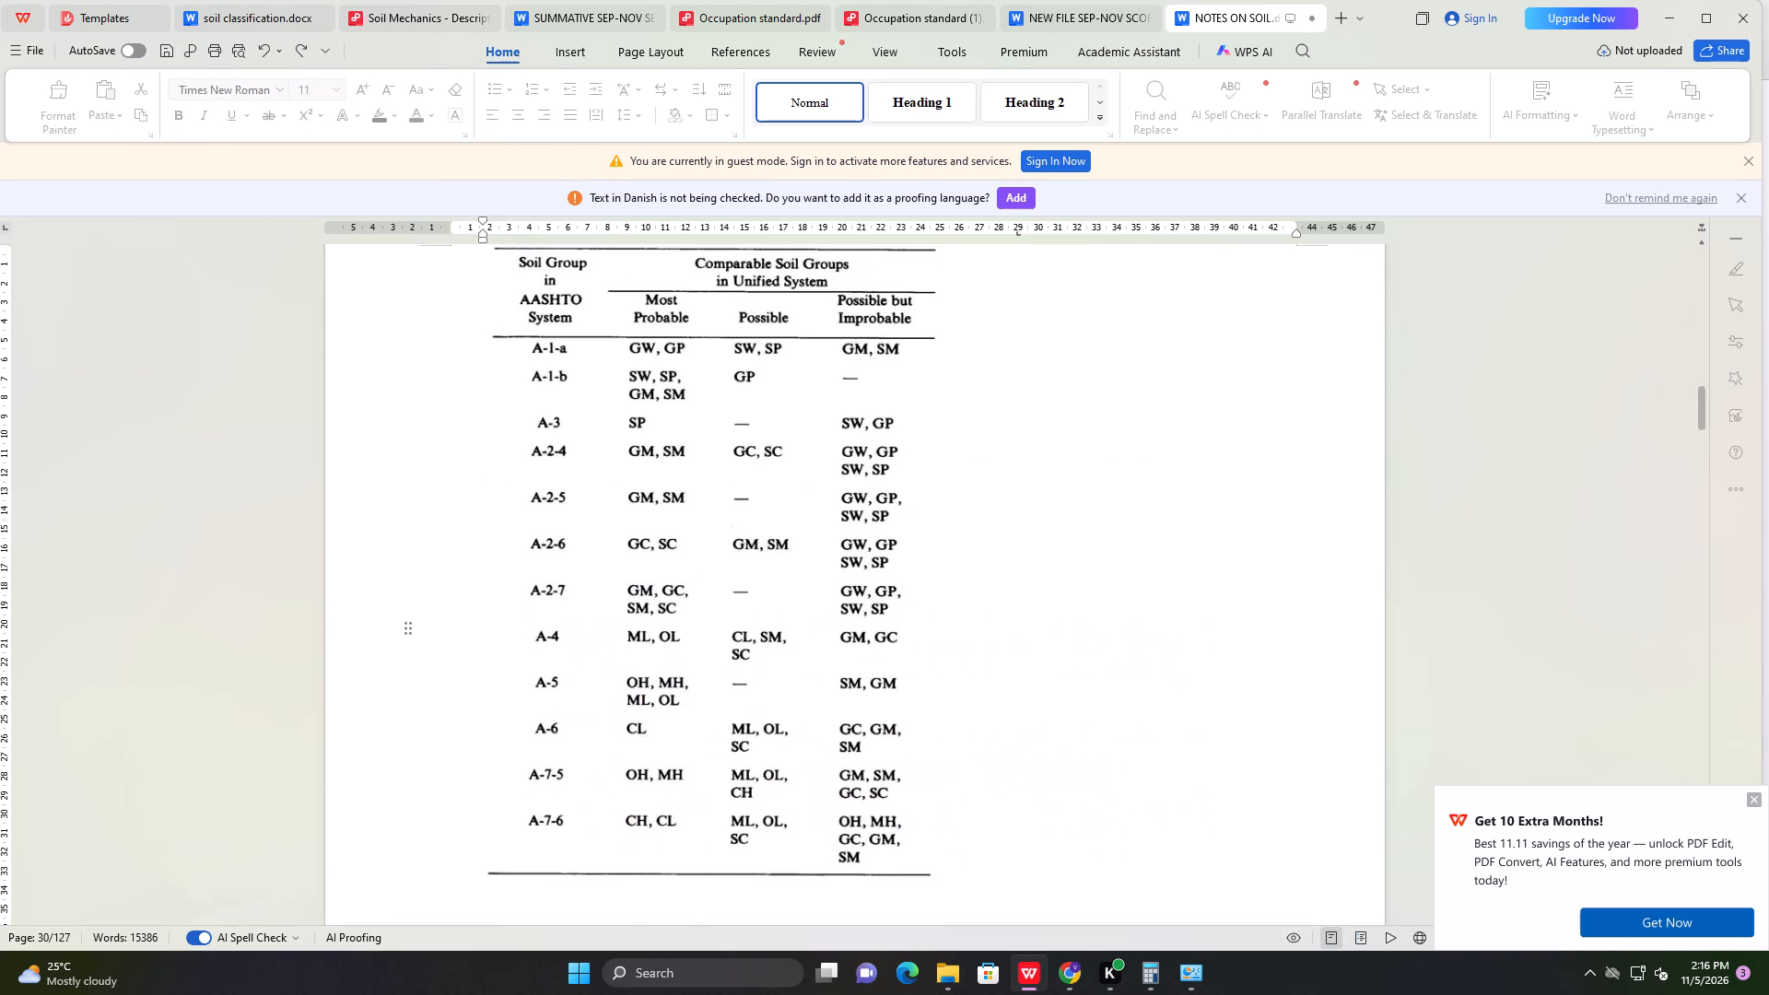
Undo the joining of the Comparison of soil groups caption to the comparison table picture's paragraph.
scroll(677, 480, "down", 3)
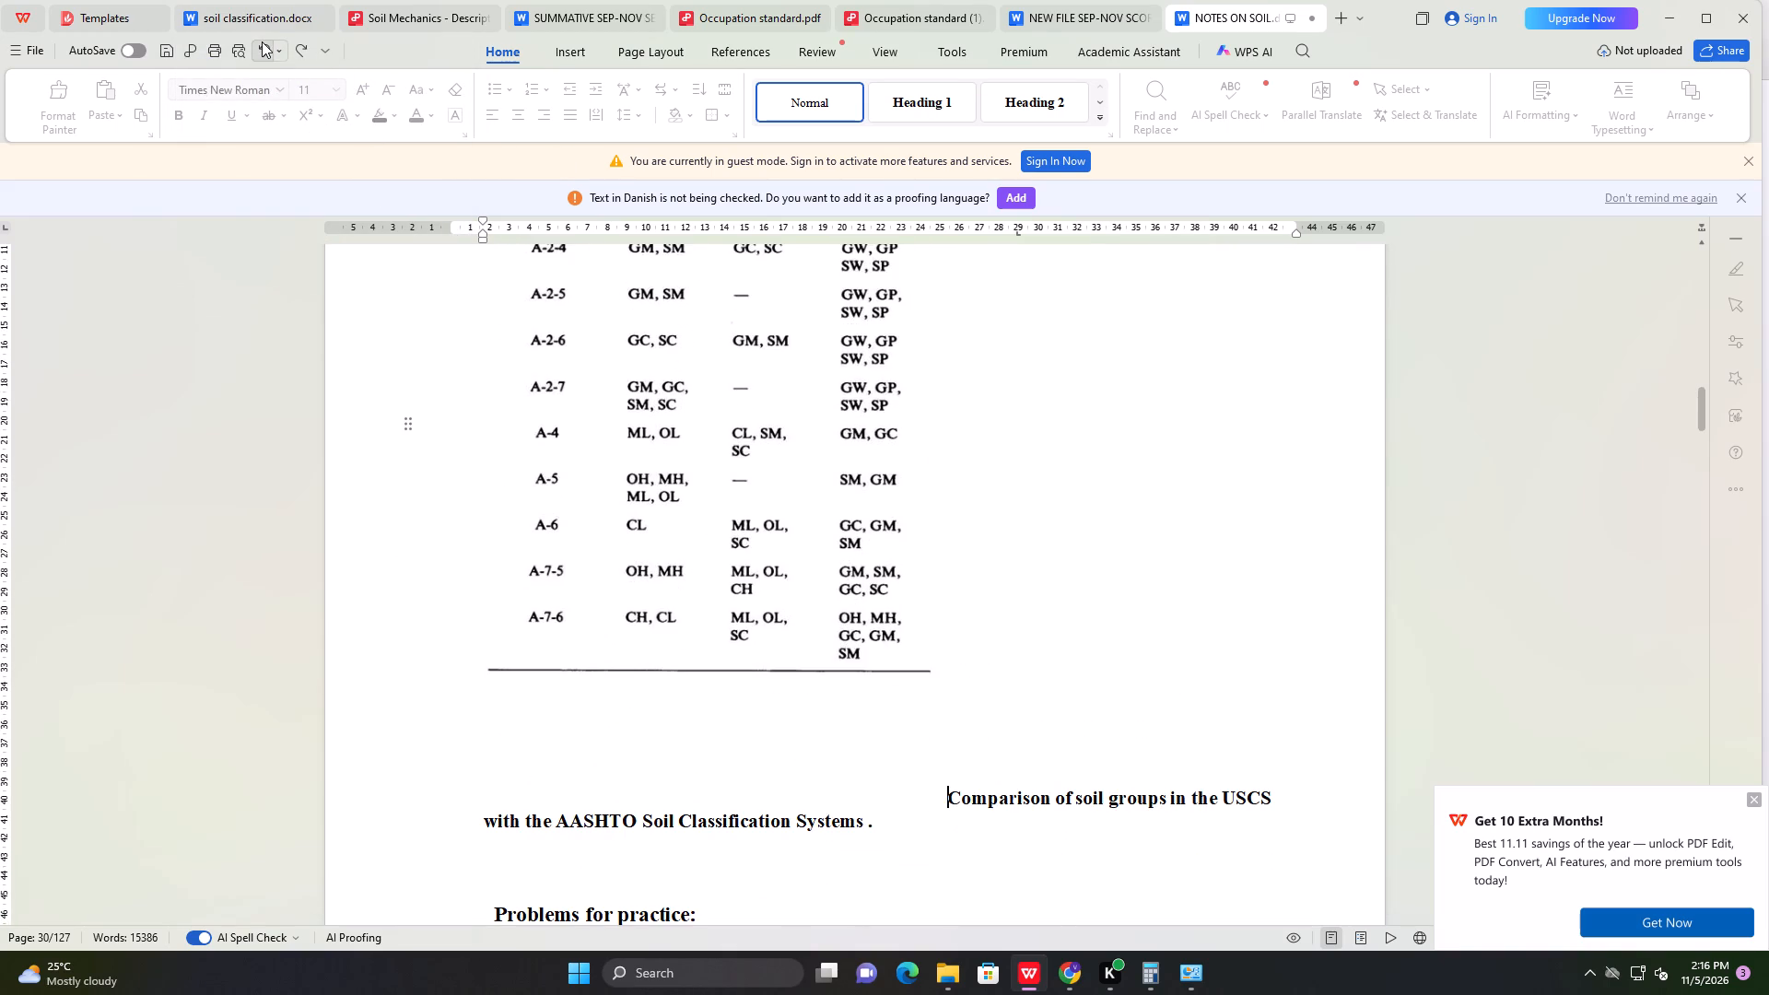
left_click(262, 41)
Check the layout of the comparison table, its caption and the Problems for practice up to the start of Unit II.
scroll(897, 886, "down", 2)
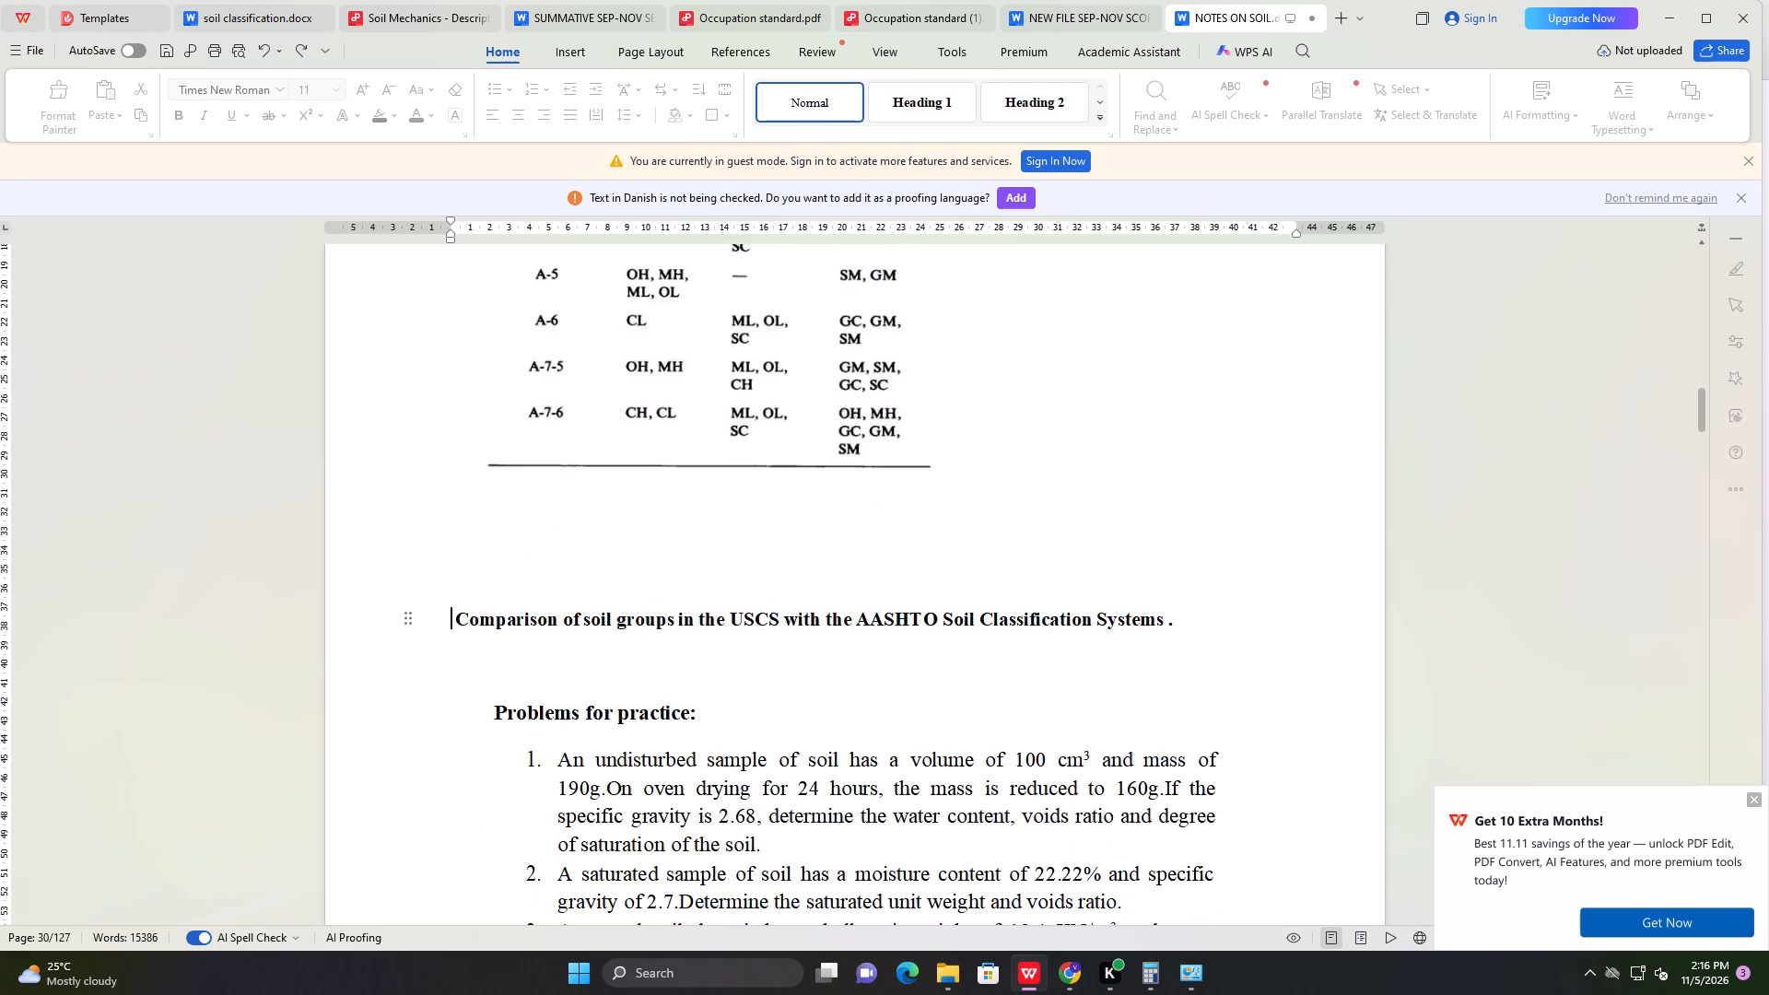
scroll(788, 842, "down", 5)
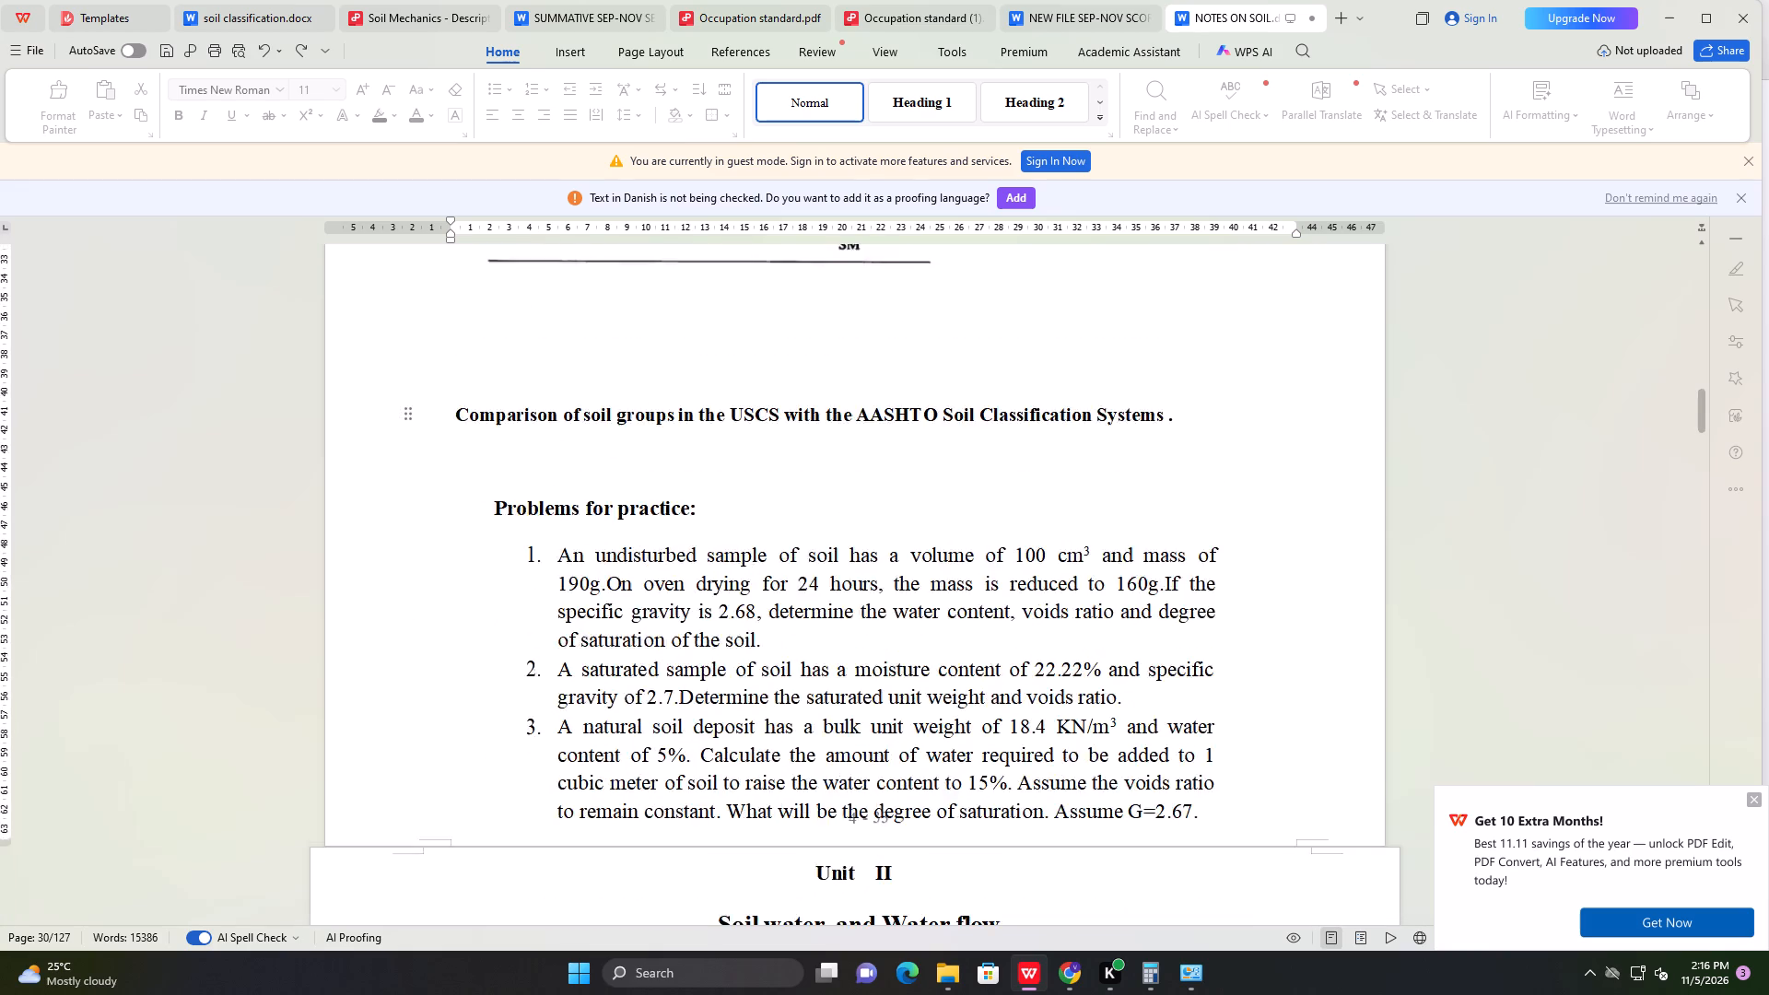
scroll(765, 796, "down", 1)
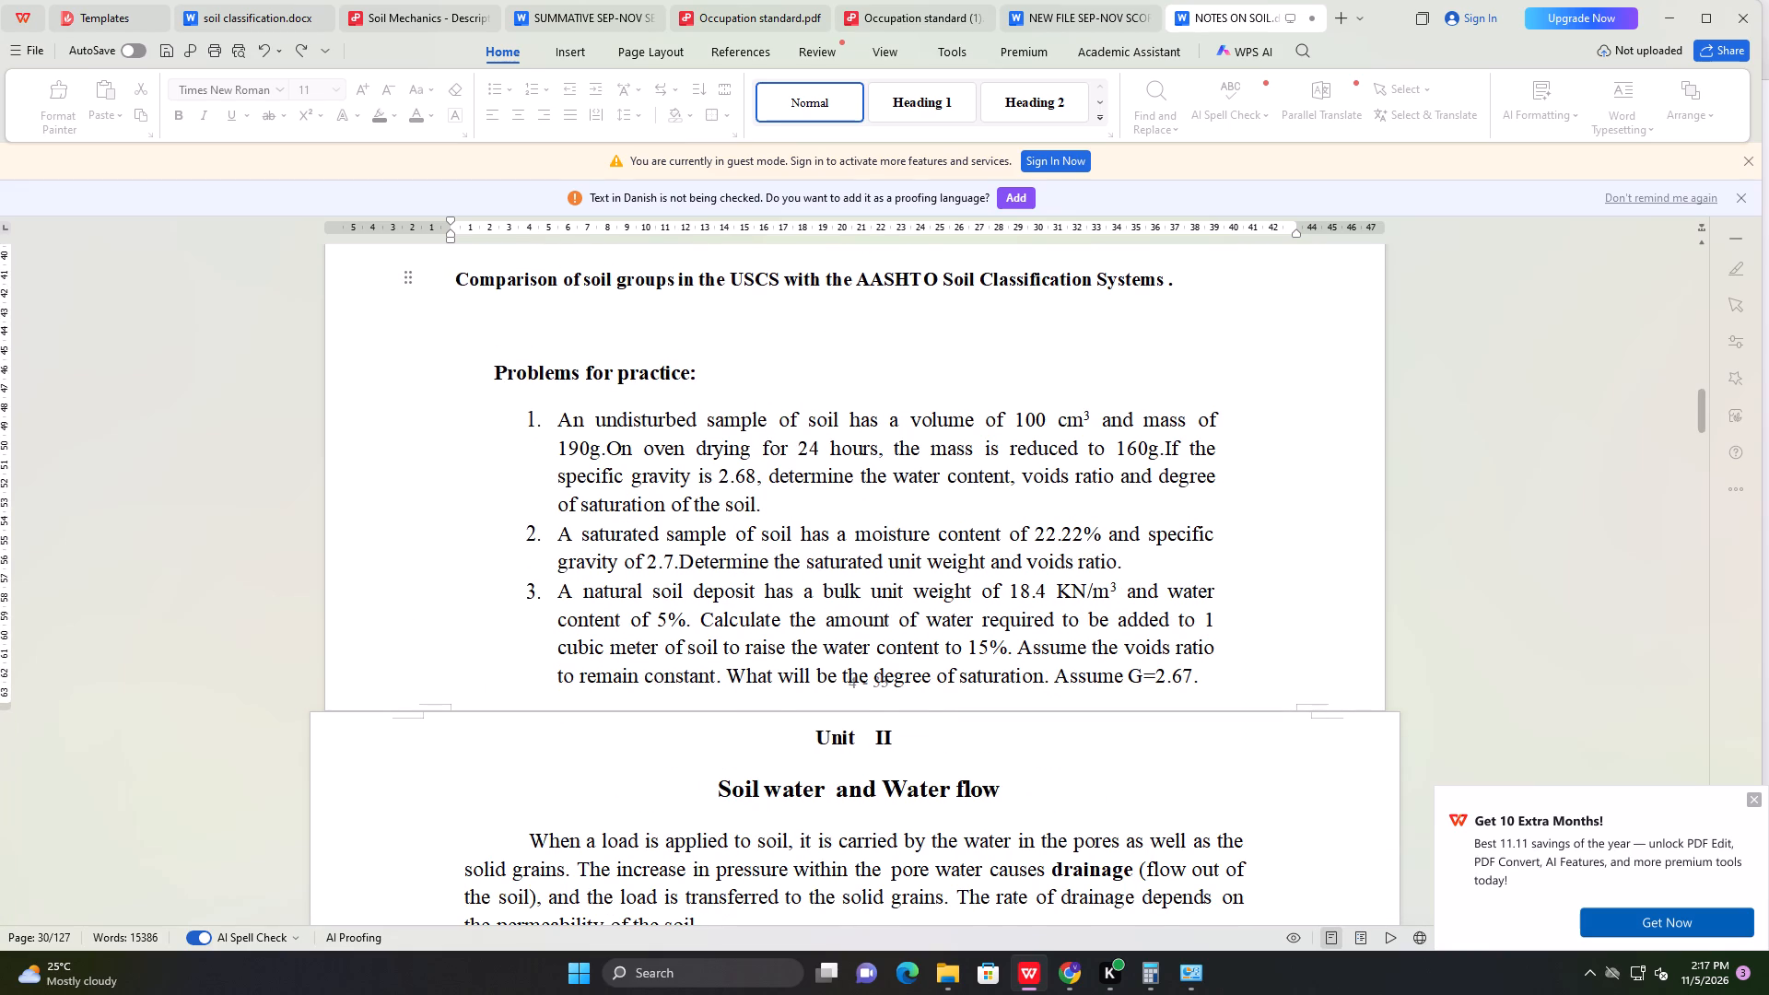
scroll(958, 649, "down", 3)
scroll(958, 645, "up", 4)
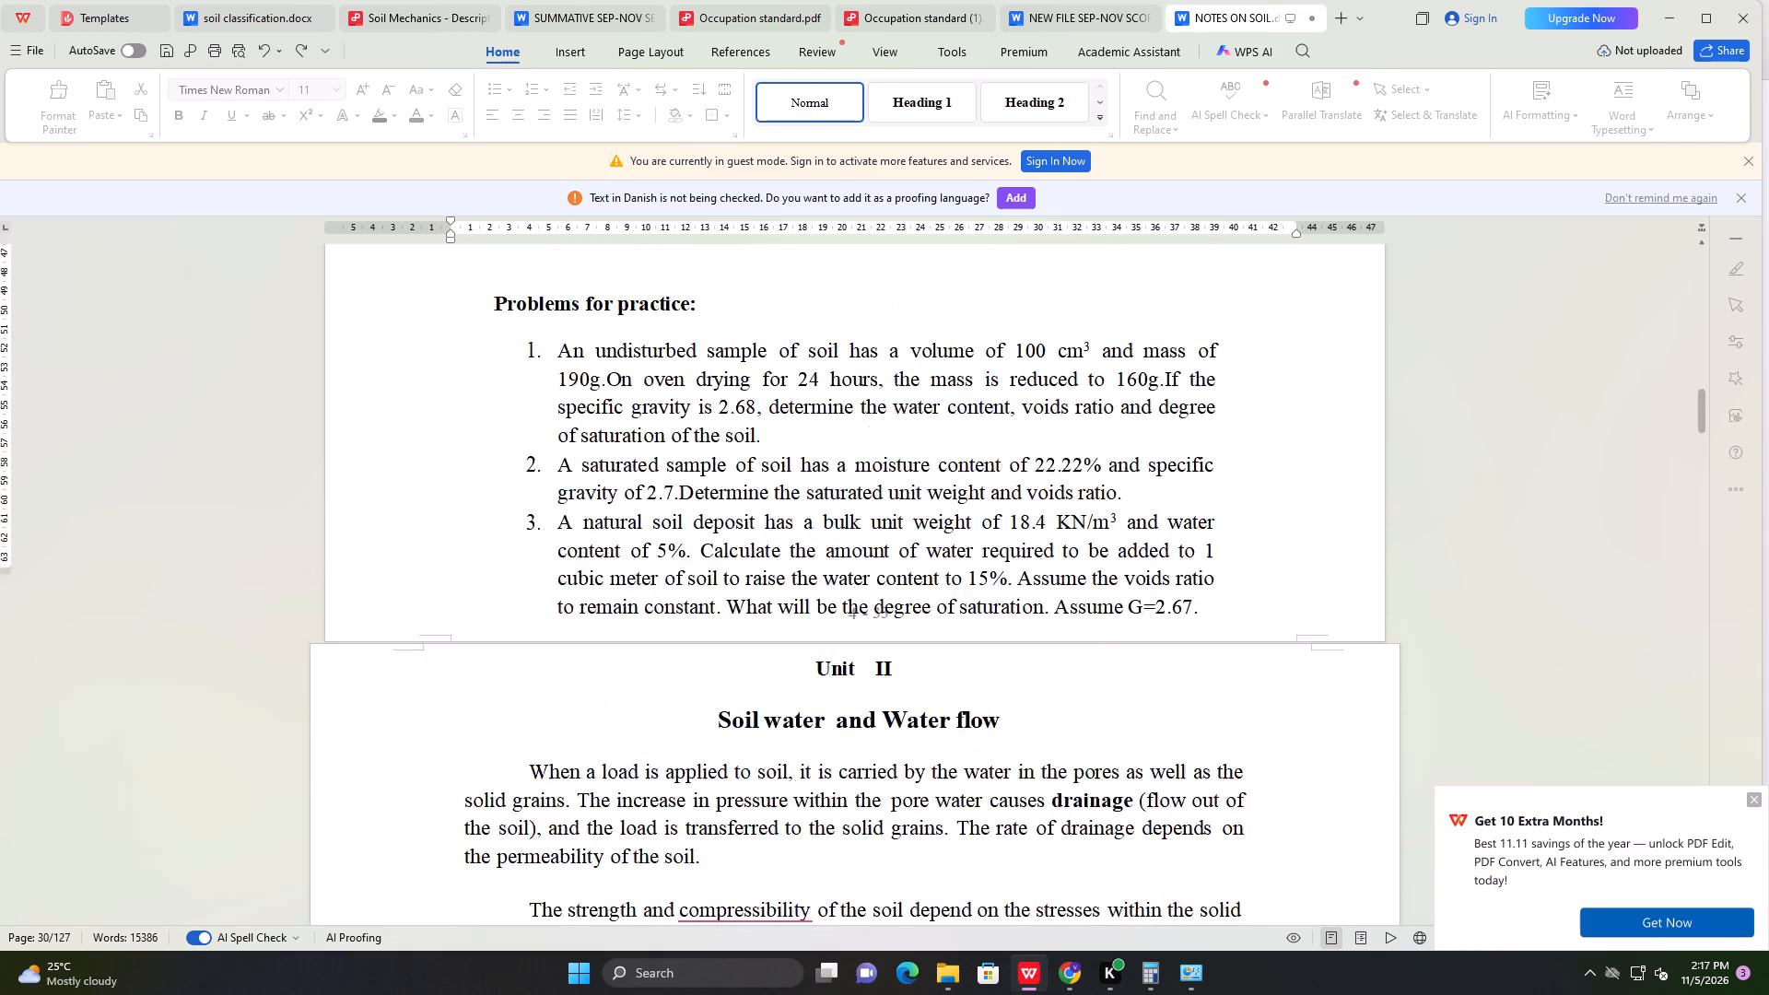
scroll(958, 645, "up", 20)
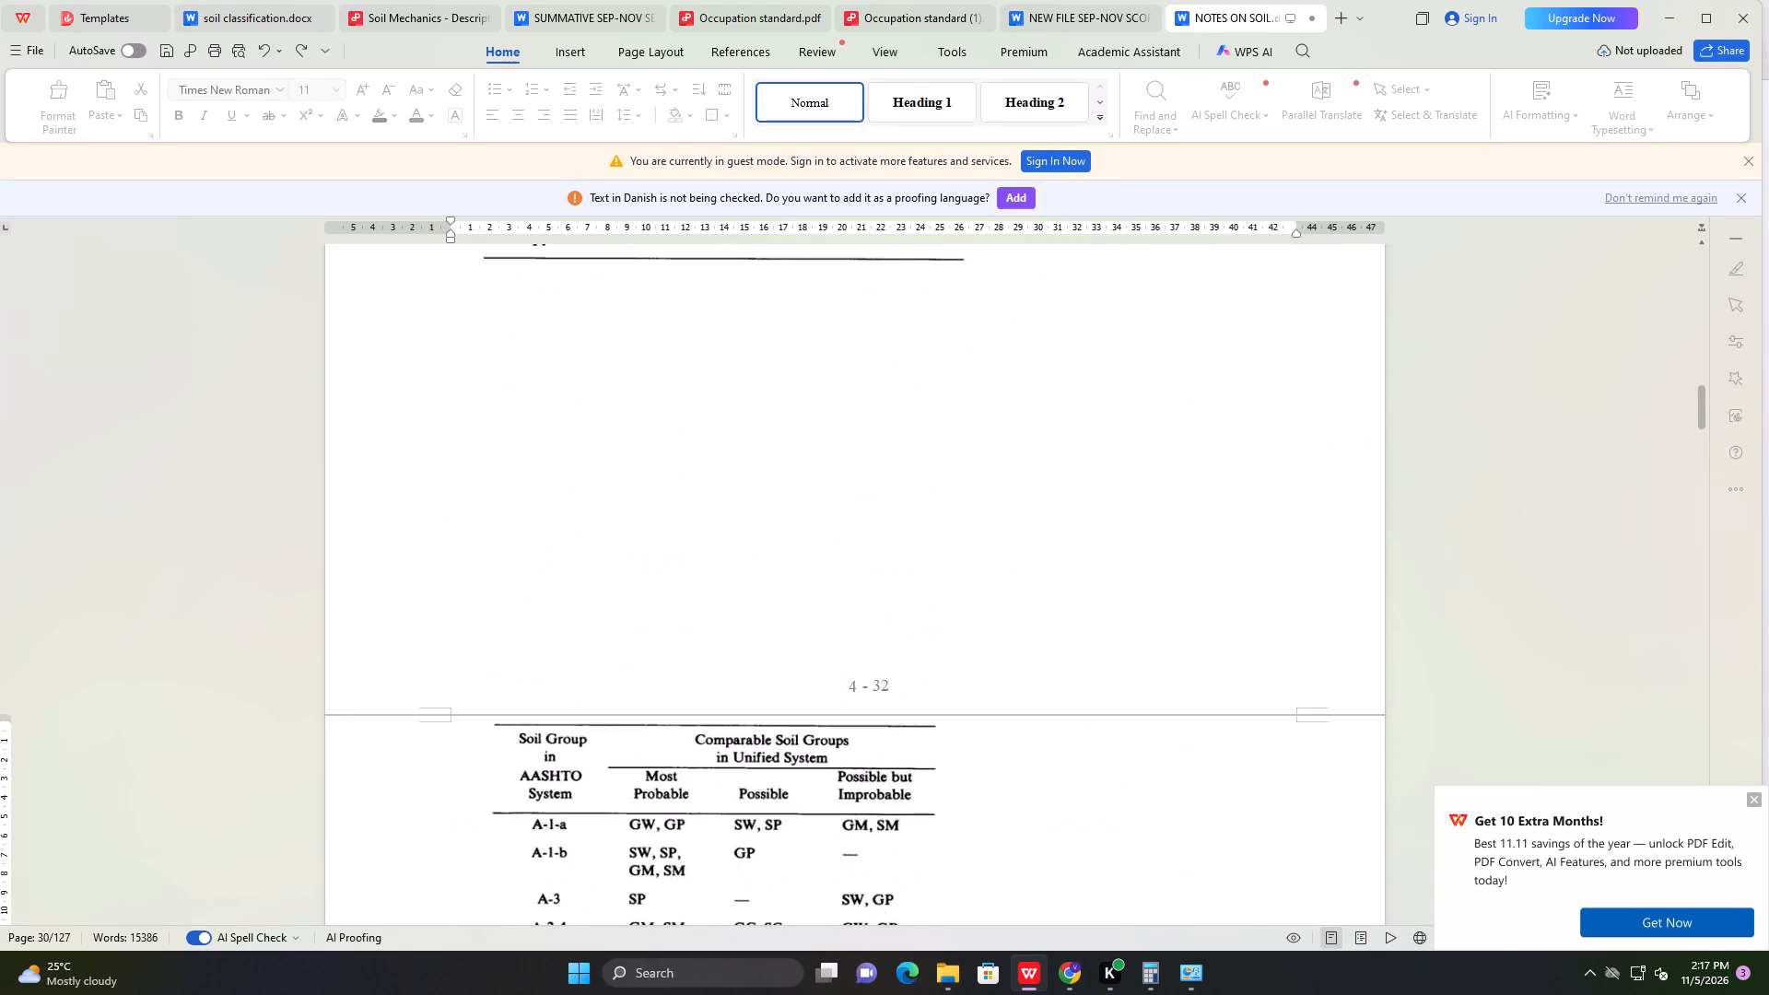
scroll(958, 645, "up", 3)
scroll(958, 645, "down", 12)
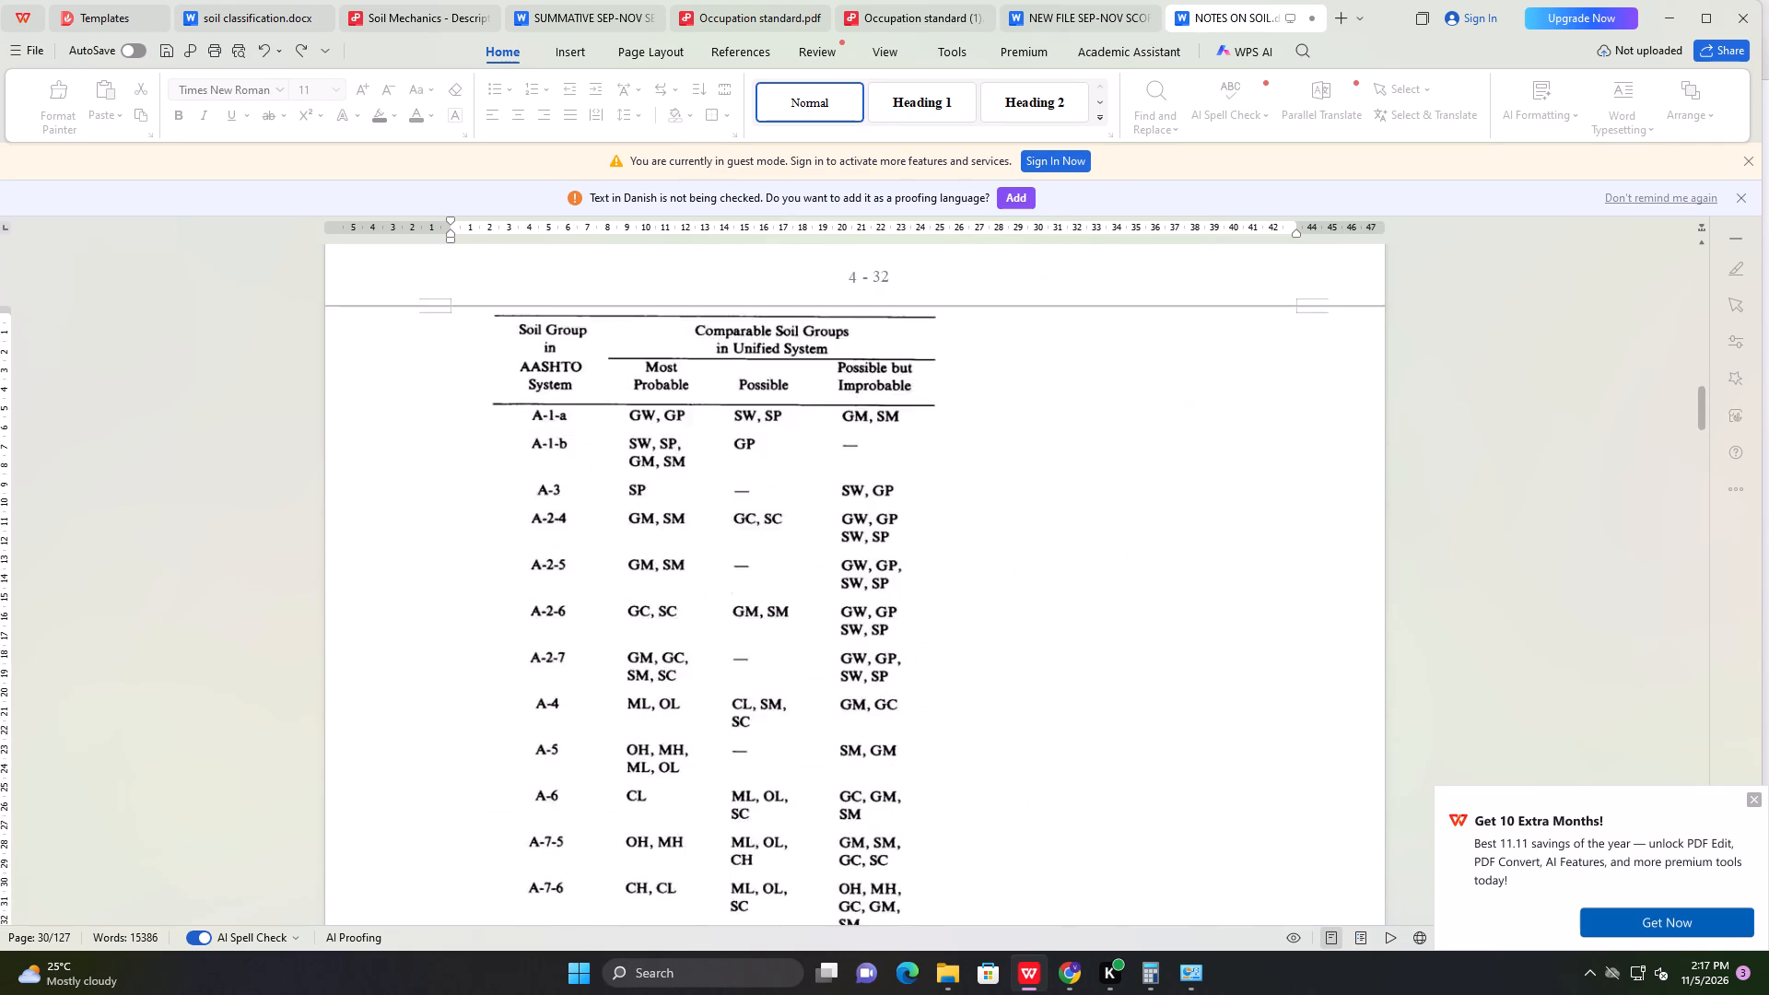
scroll(958, 645, "down", 6)
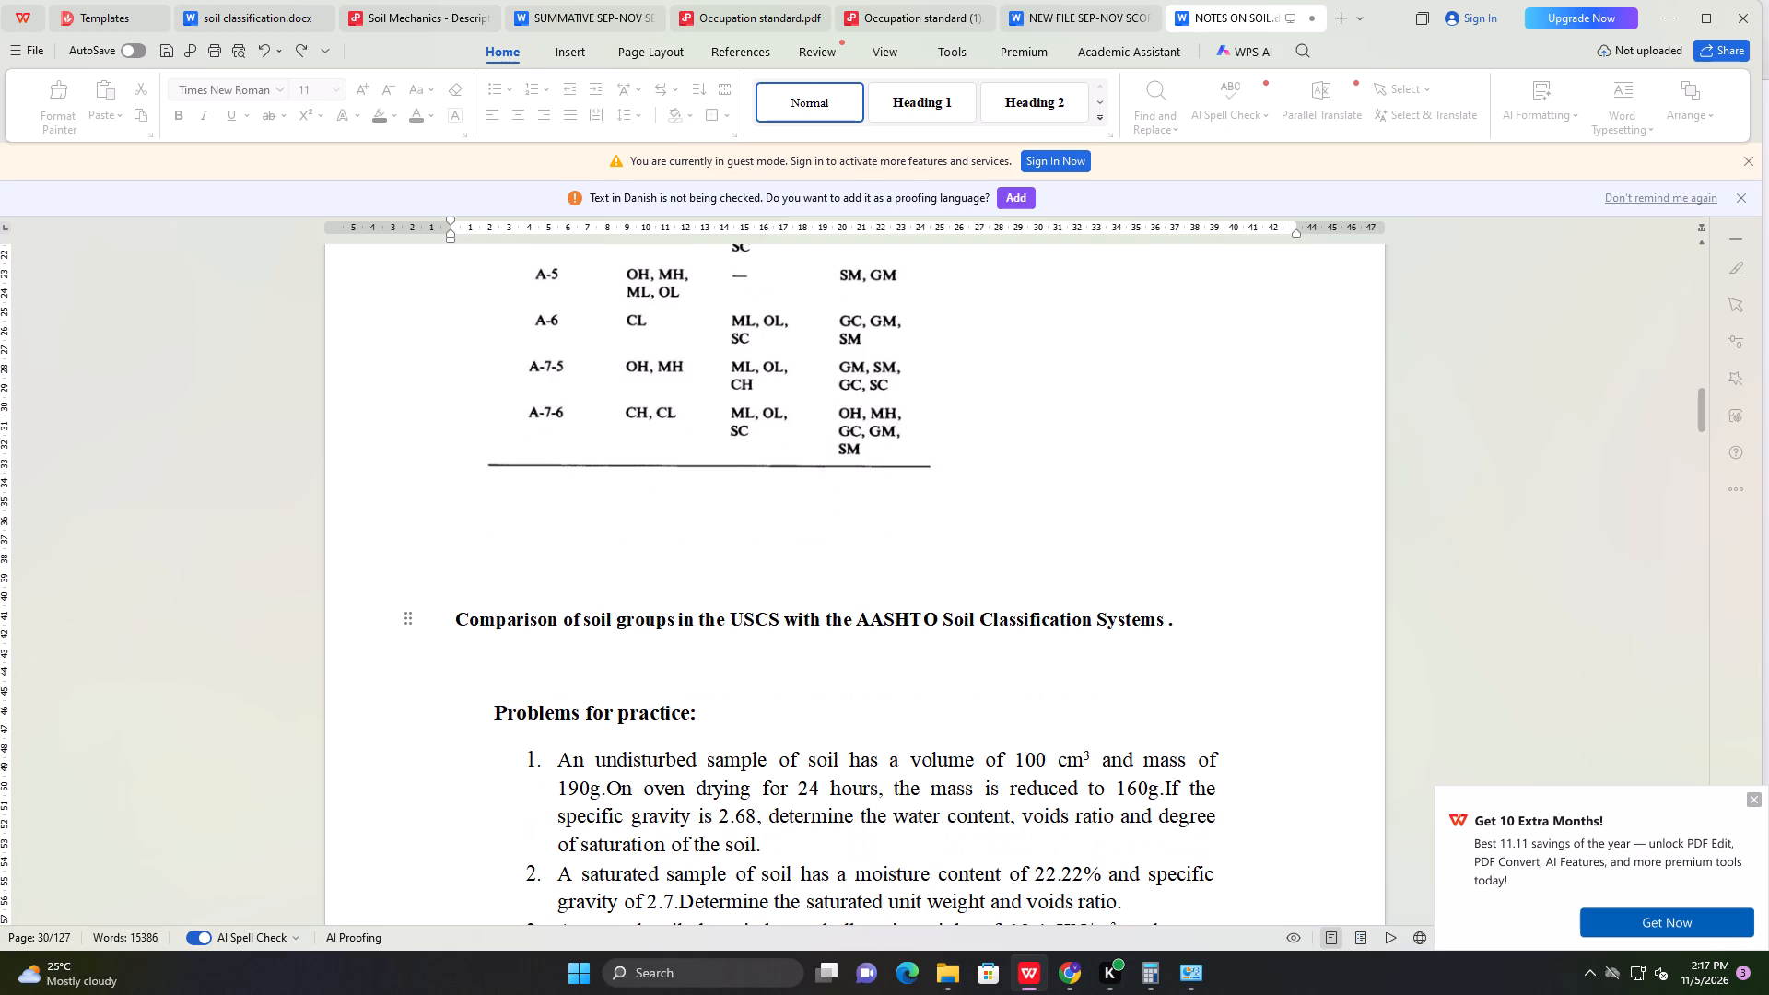
Look back through the soil group comparison tables, criteria charts and group index rules up to the plasticity chart.
scroll(958, 645, "up", 8)
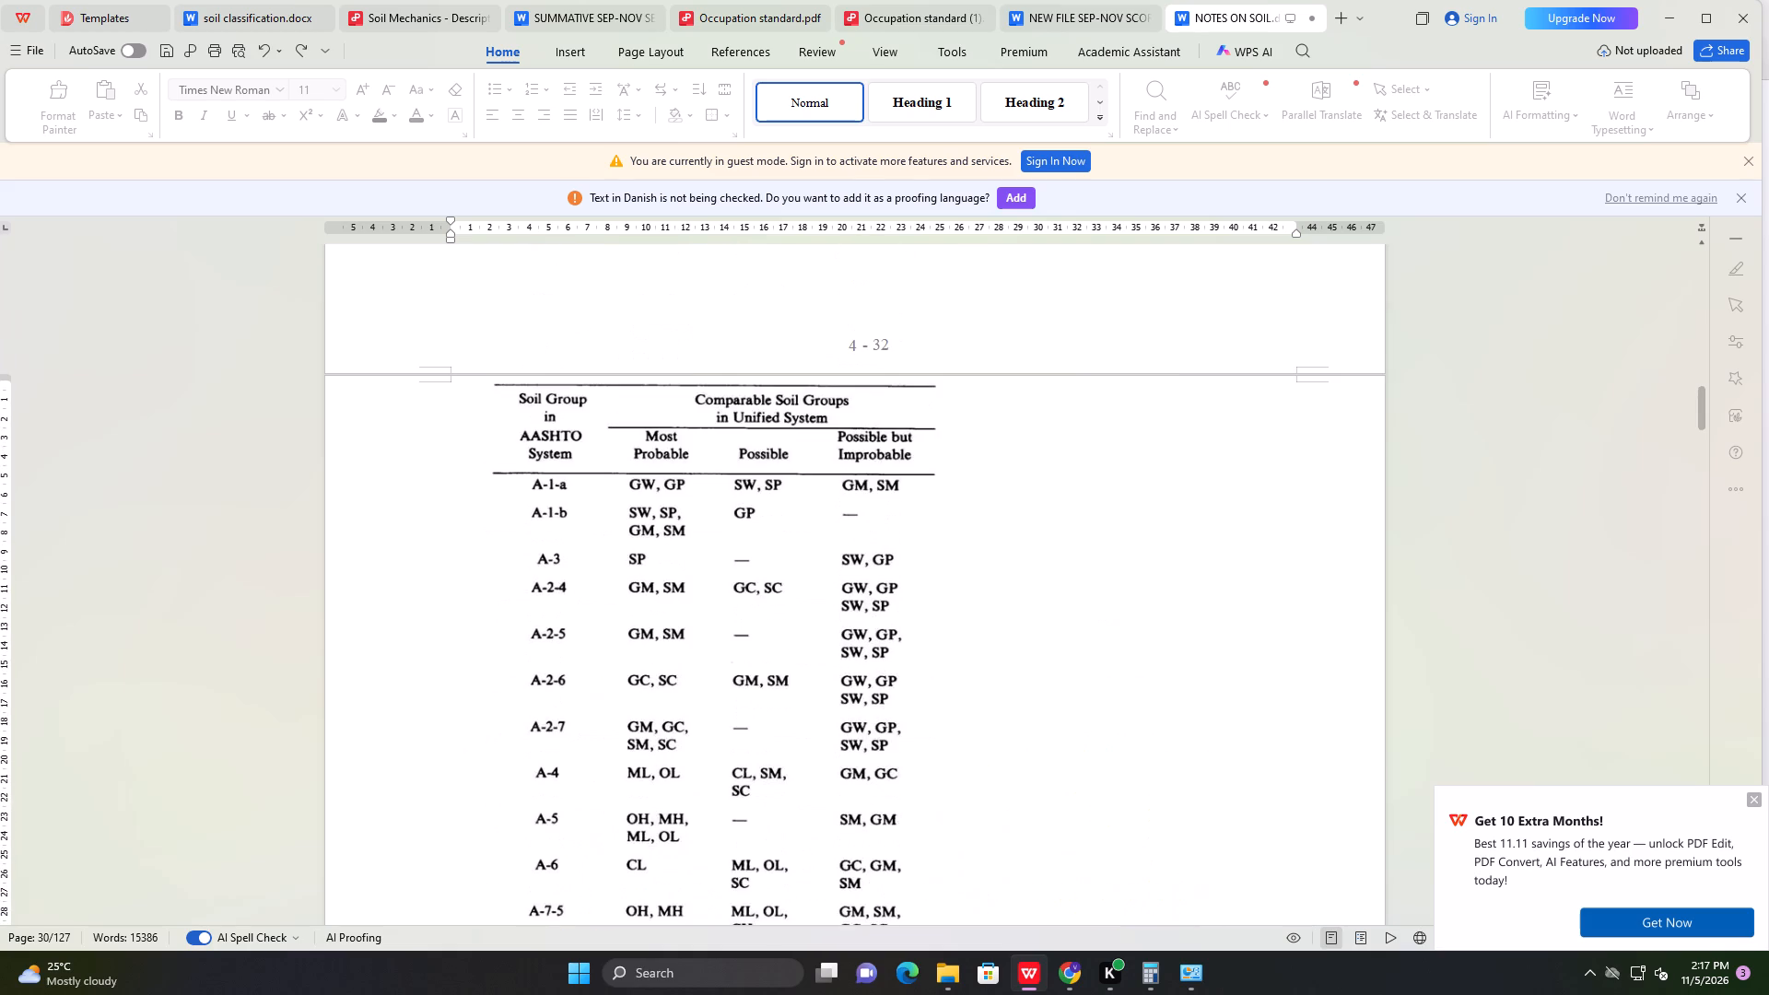
scroll(958, 645, "up", 4)
scroll(958, 646, "up", 17)
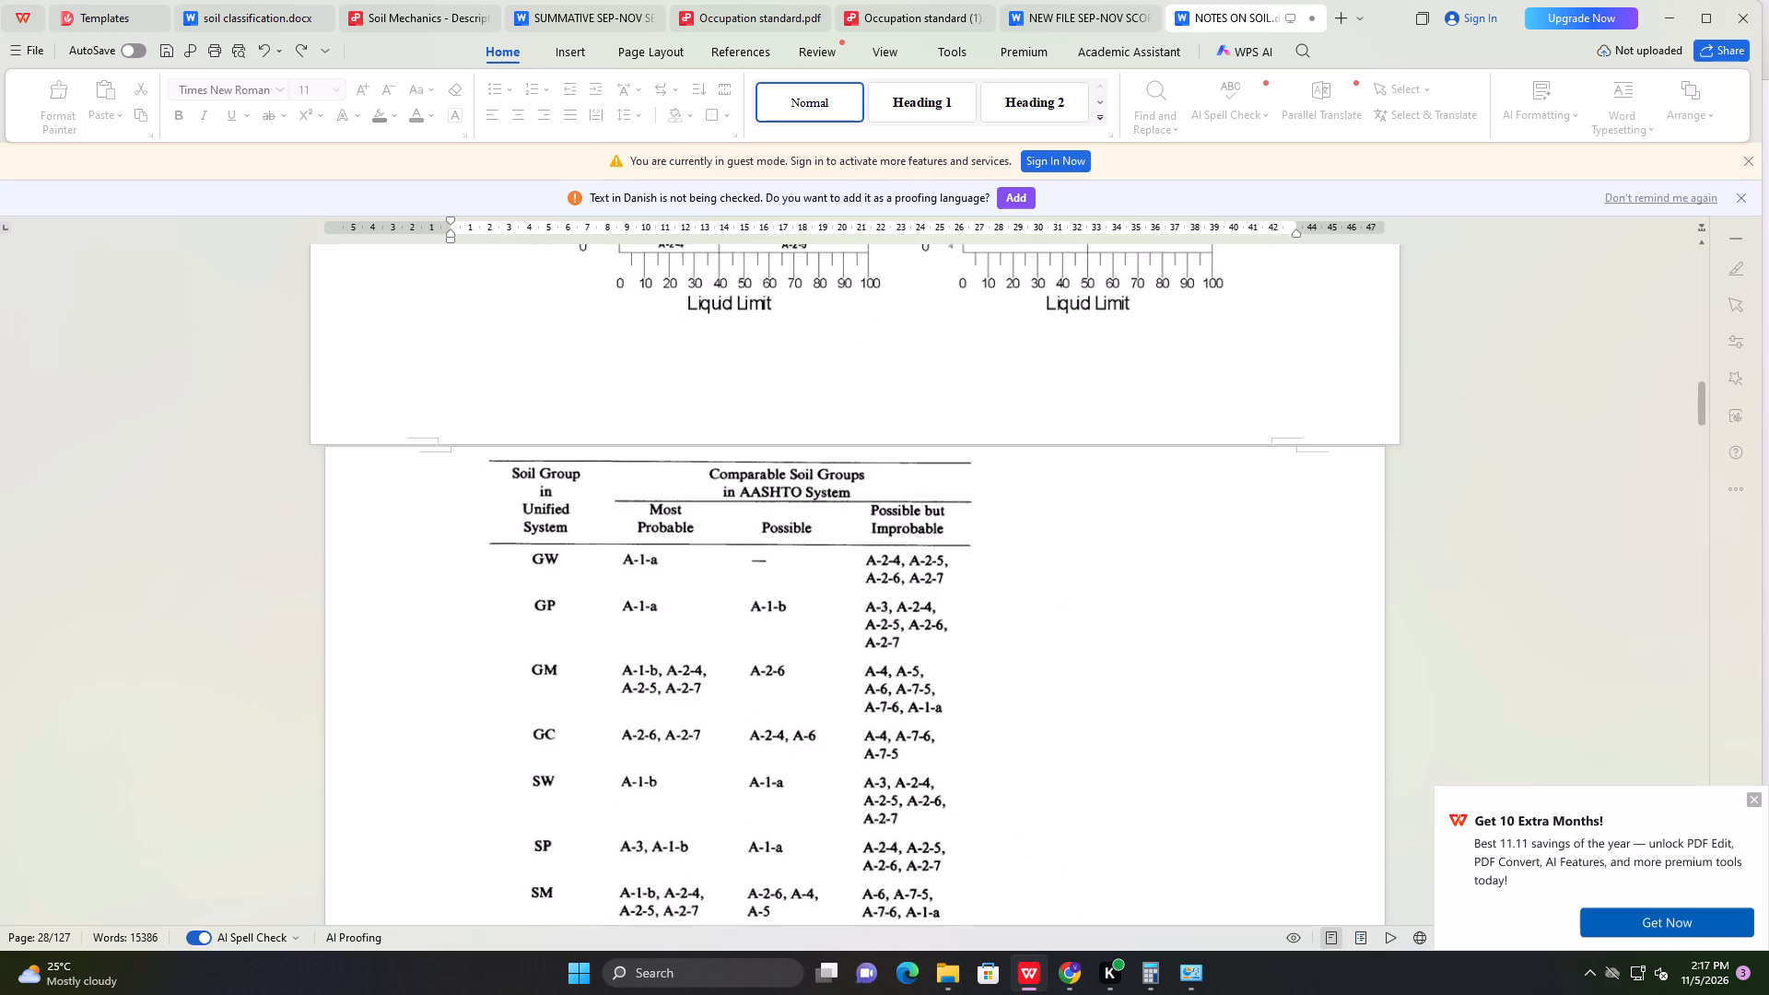
scroll(958, 650, "up", 9)
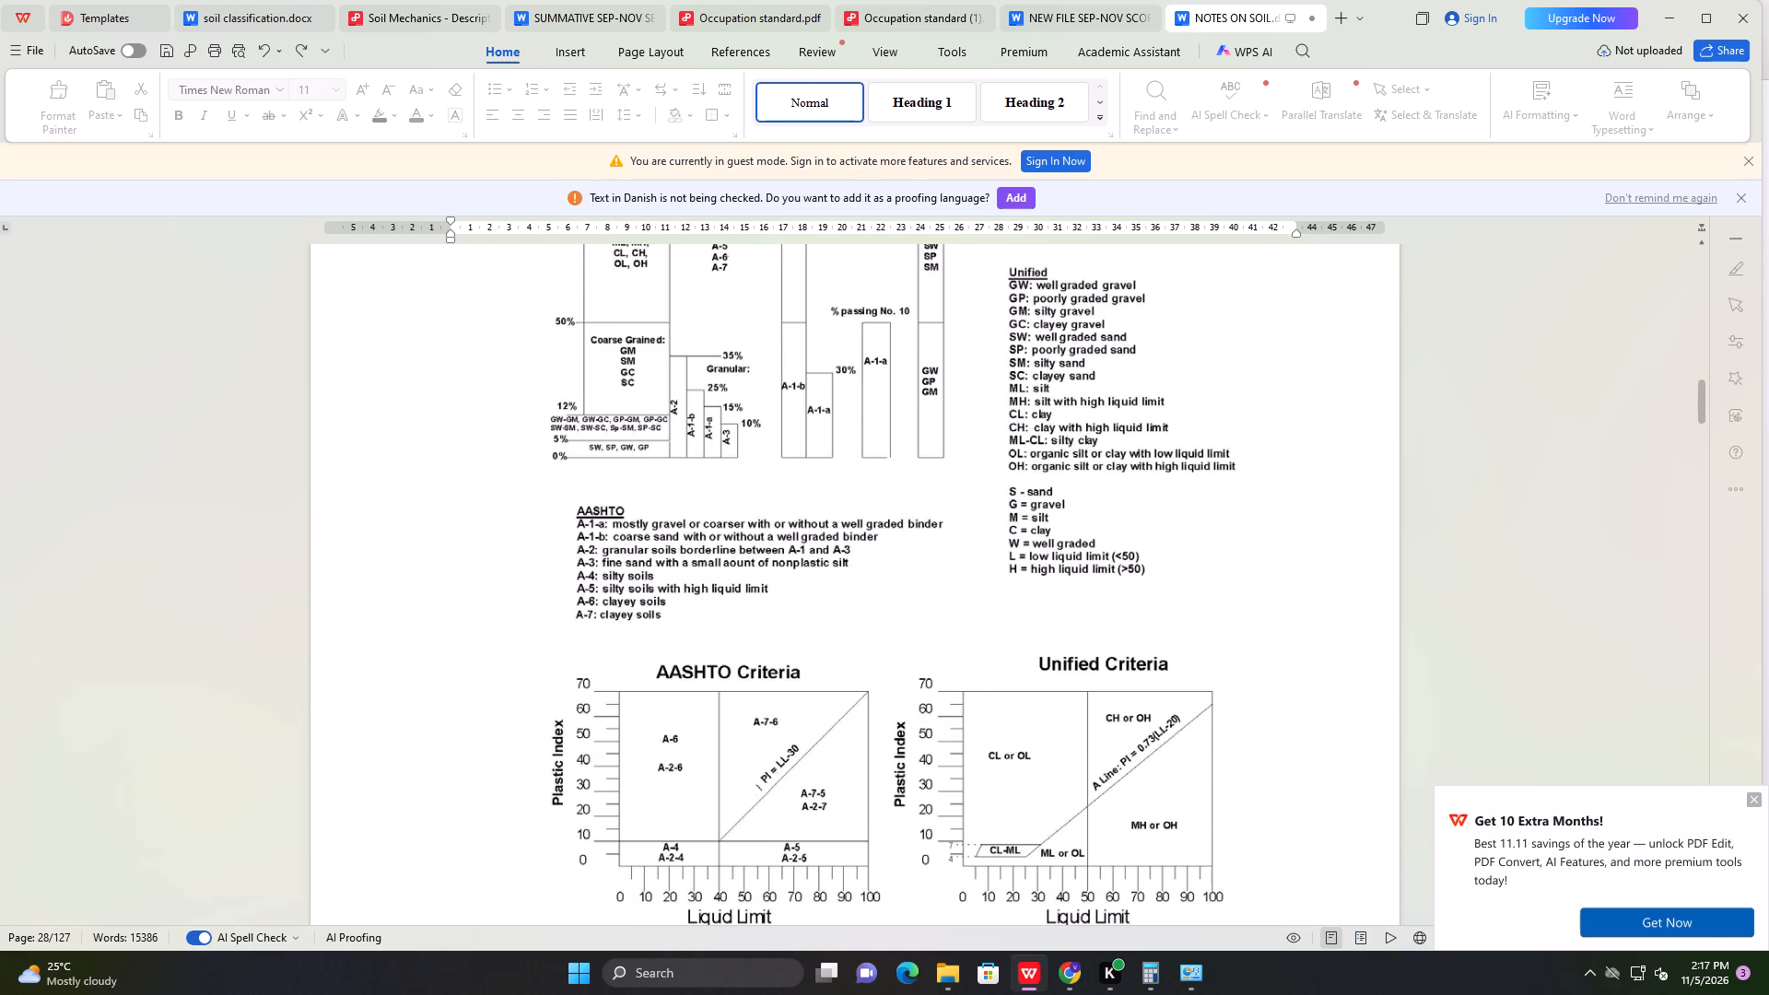
scroll(958, 650, "up", 15)
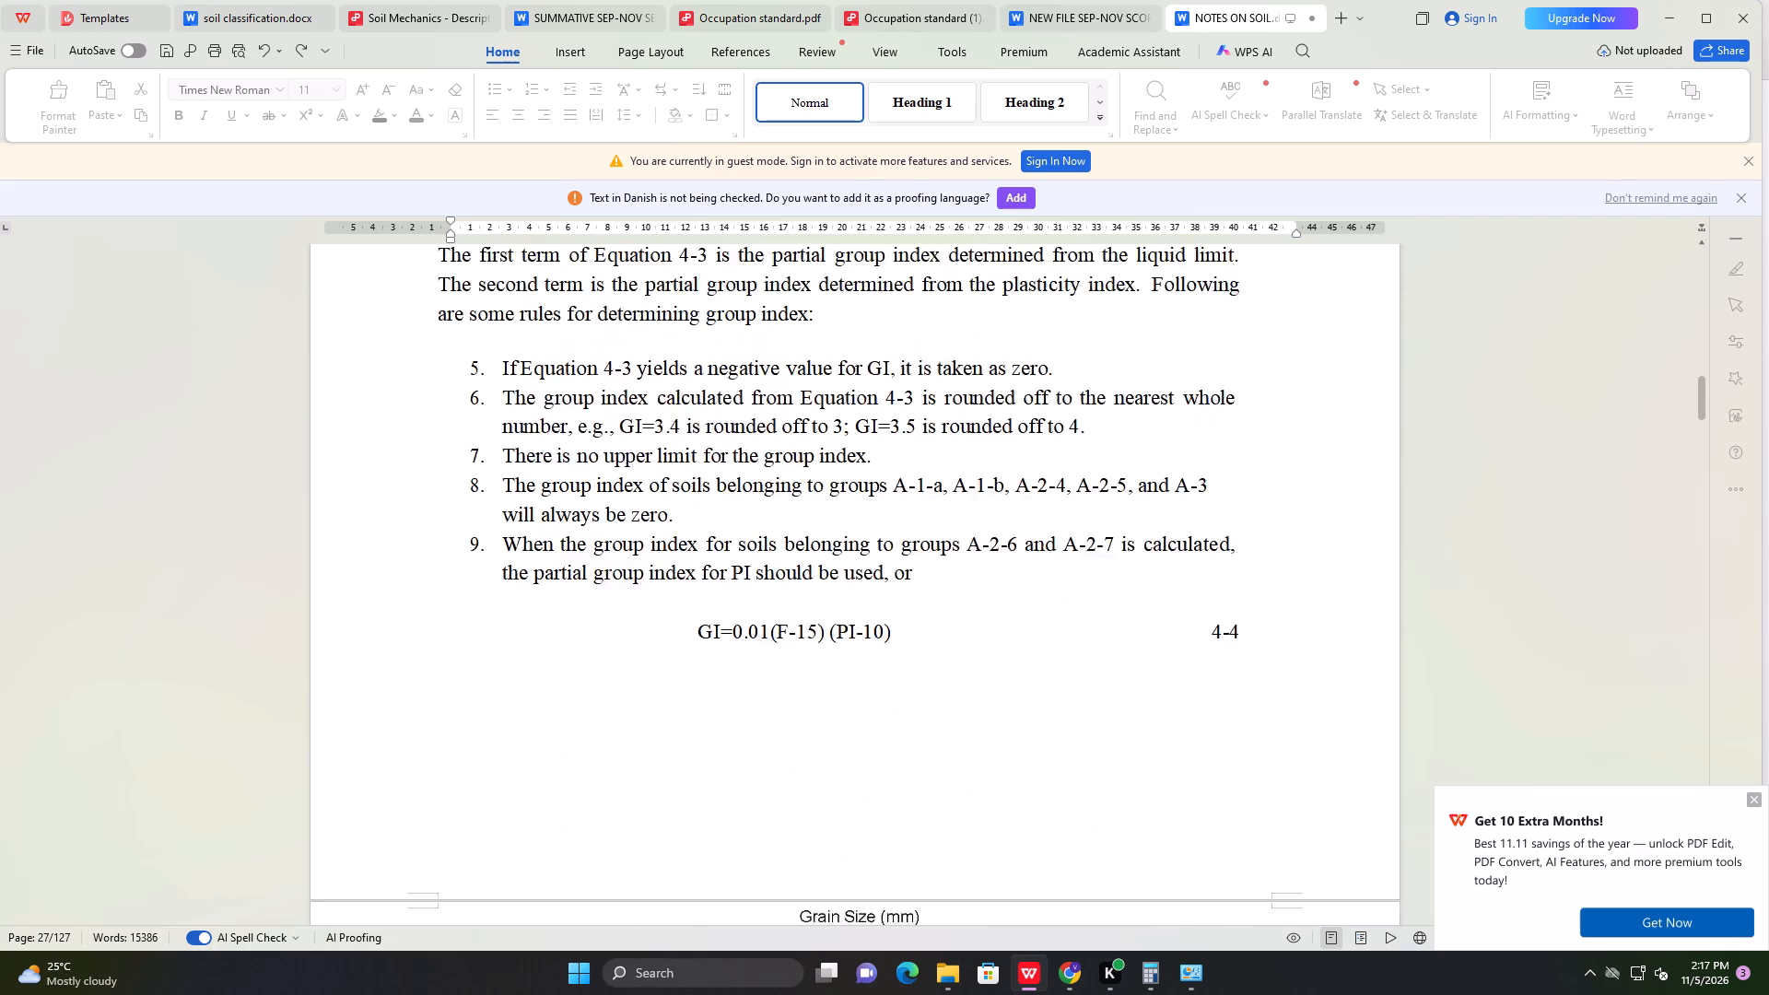
scroll(958, 658, "up", 8)
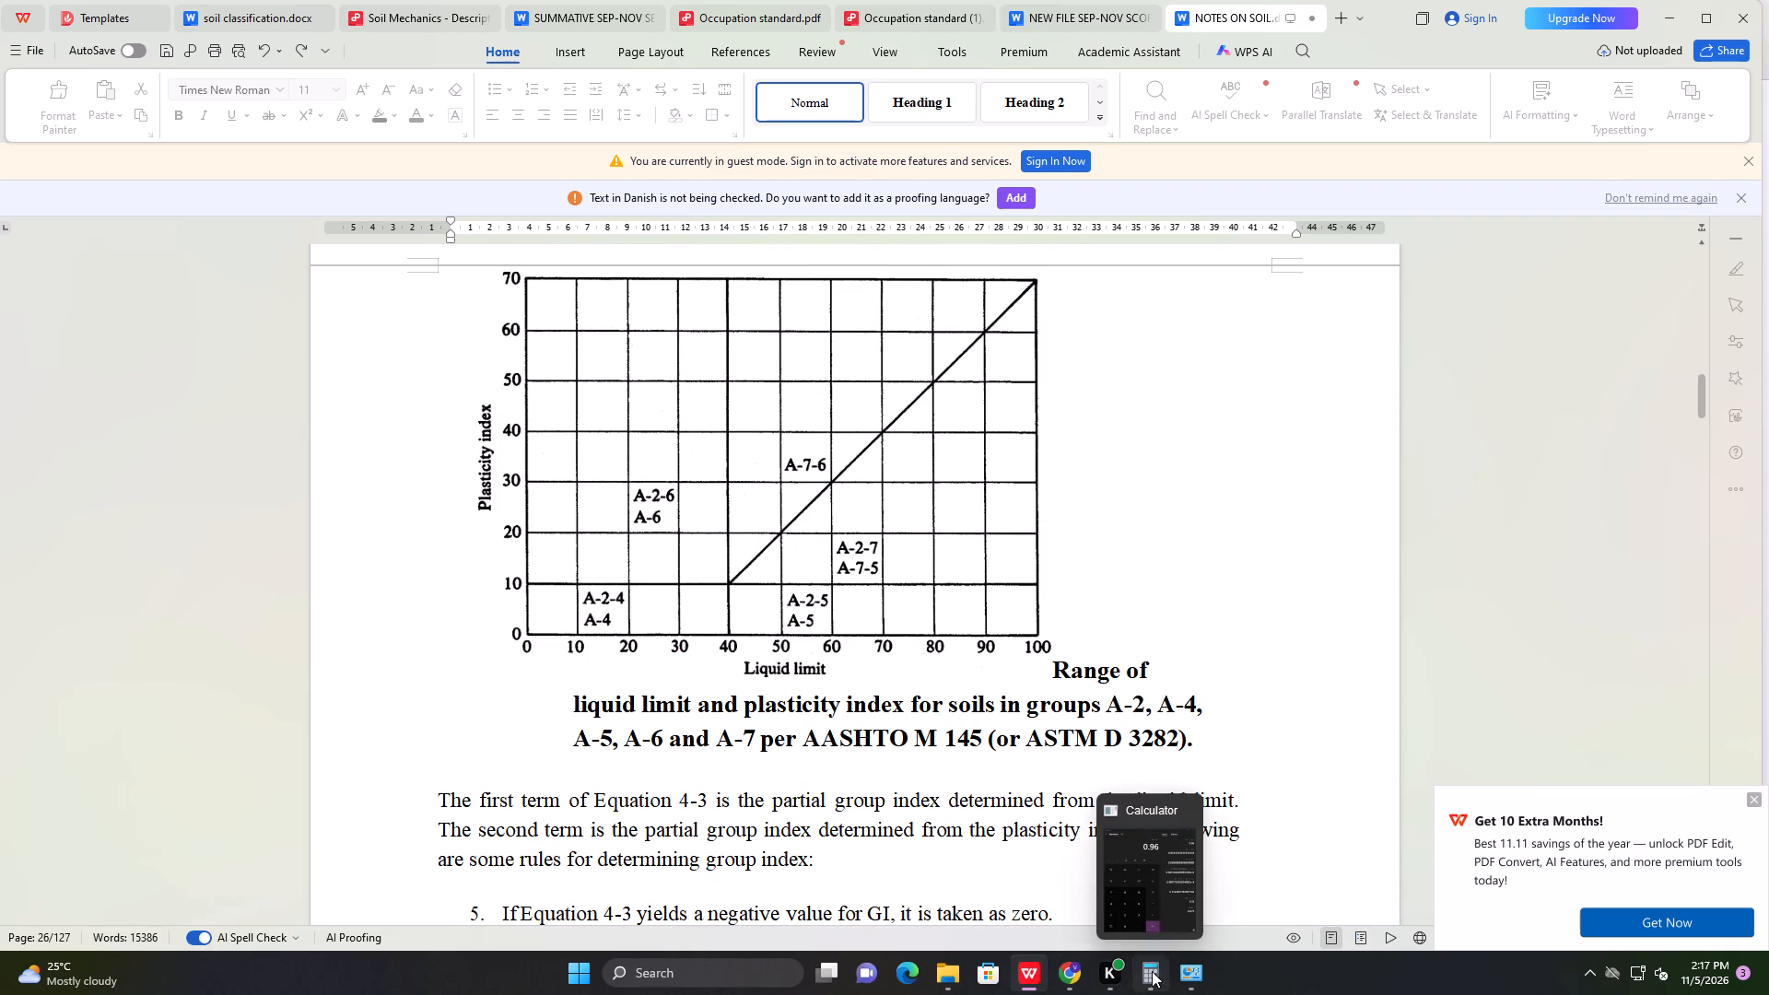
Switch to Chrome, read the water engineering level 6 curriculum search answer and open its EasyTVET Civil Engineering Materials link.
left_click(1068, 926)
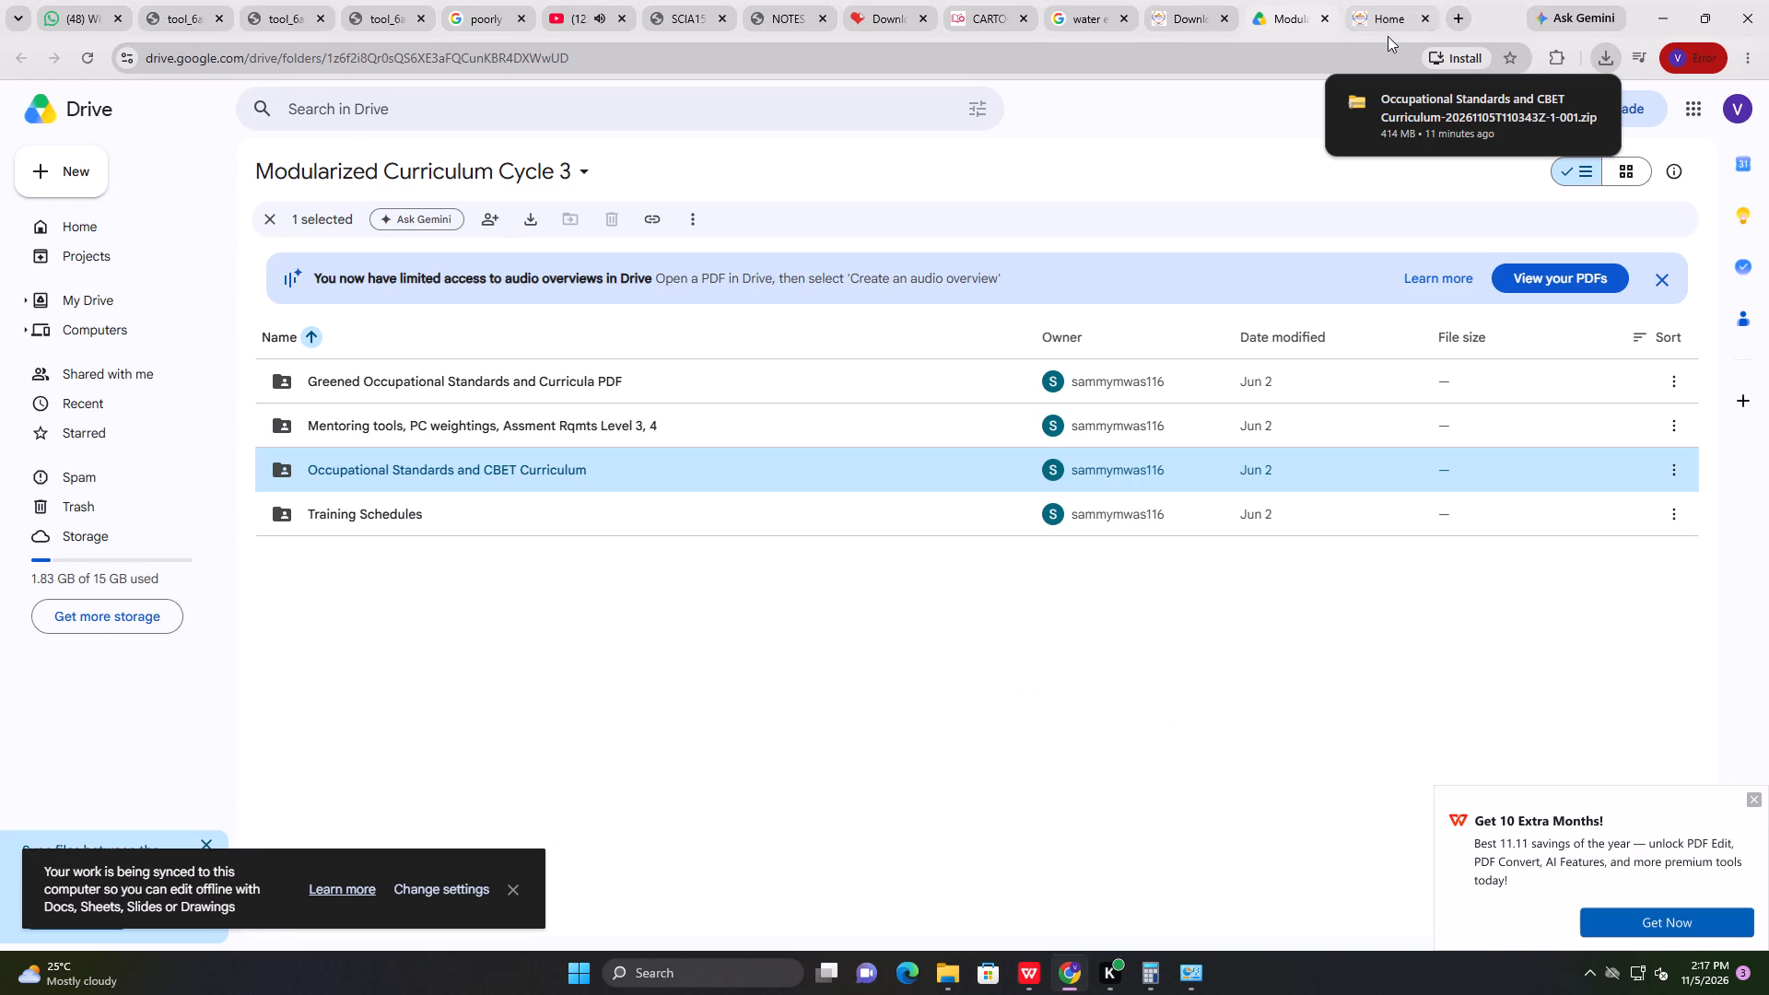
left_click(1100, 12)
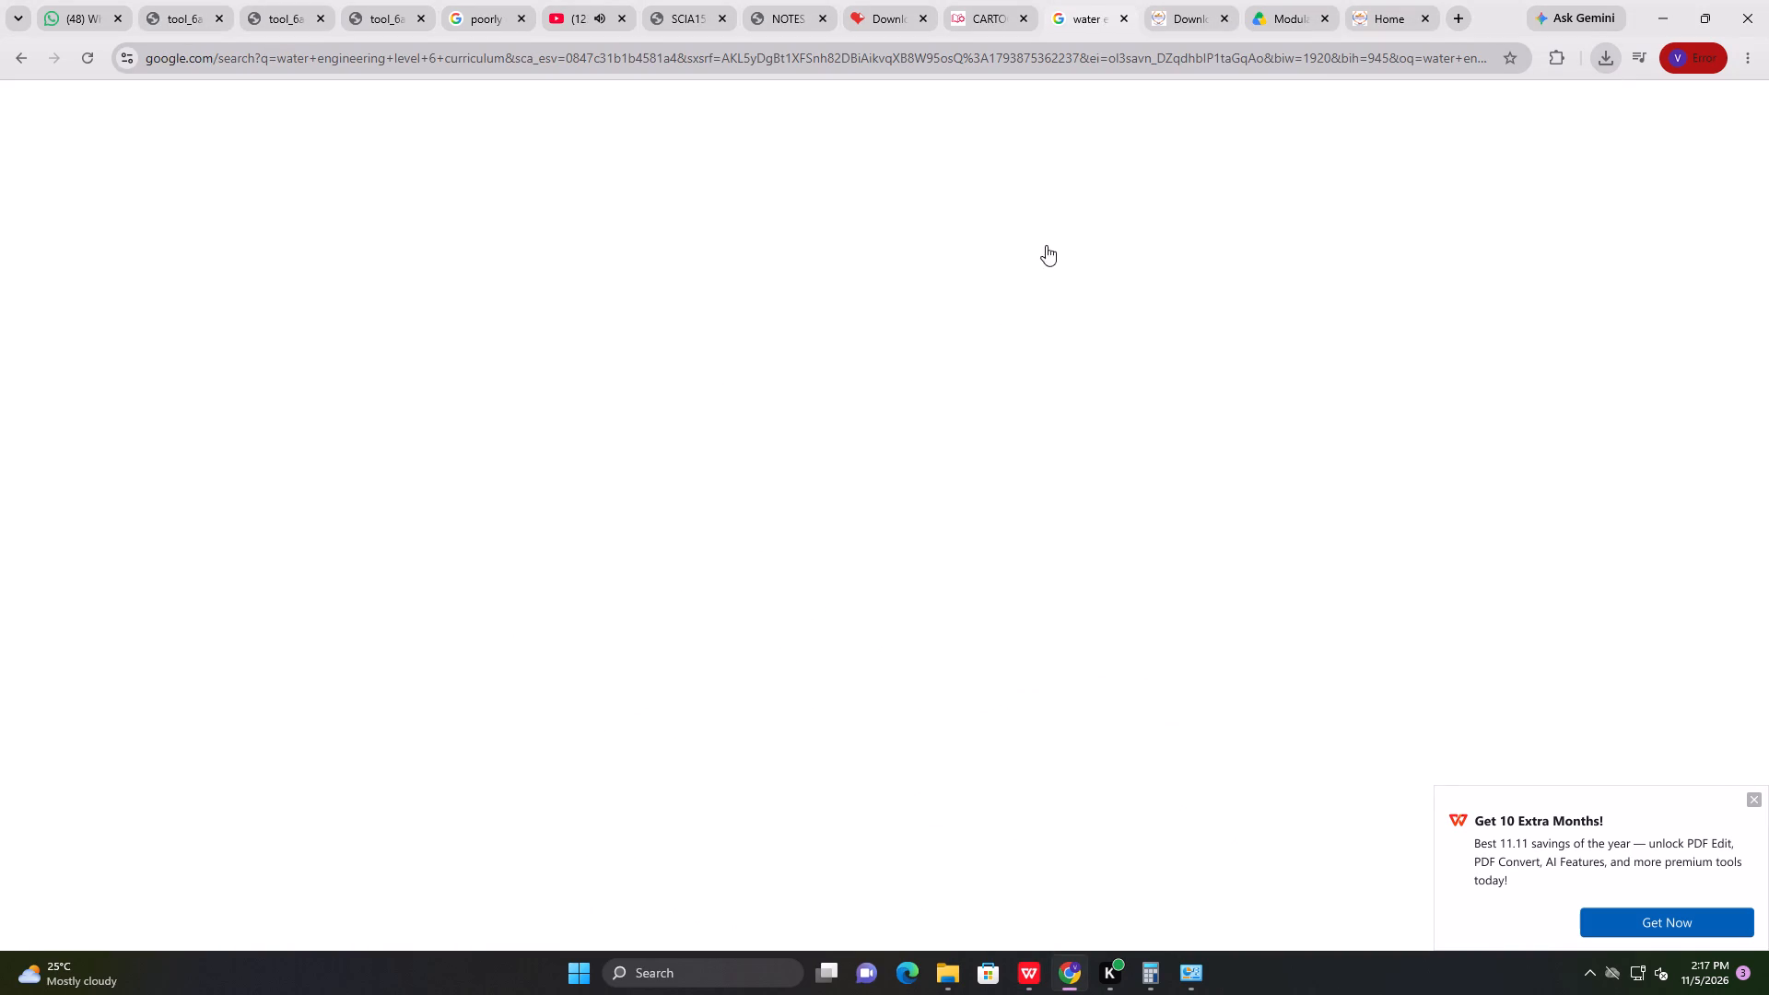
scroll(686, 574, "down", 1)
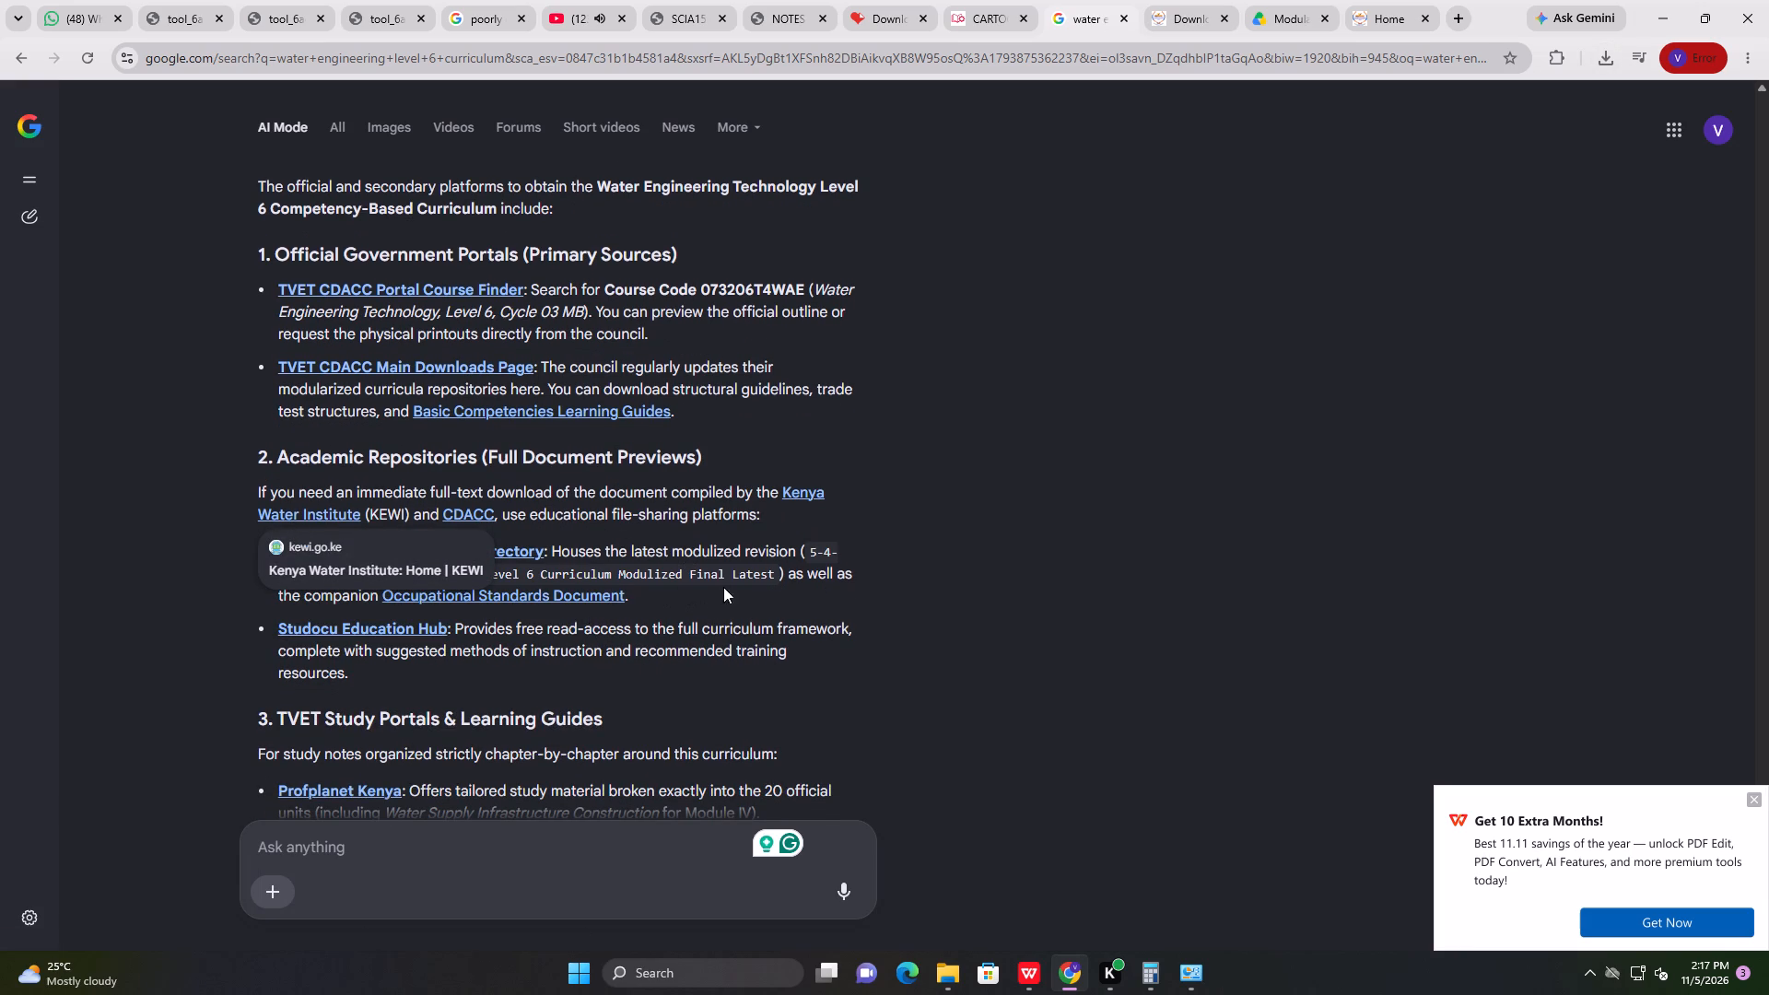
scroll(596, 739, "down", 1)
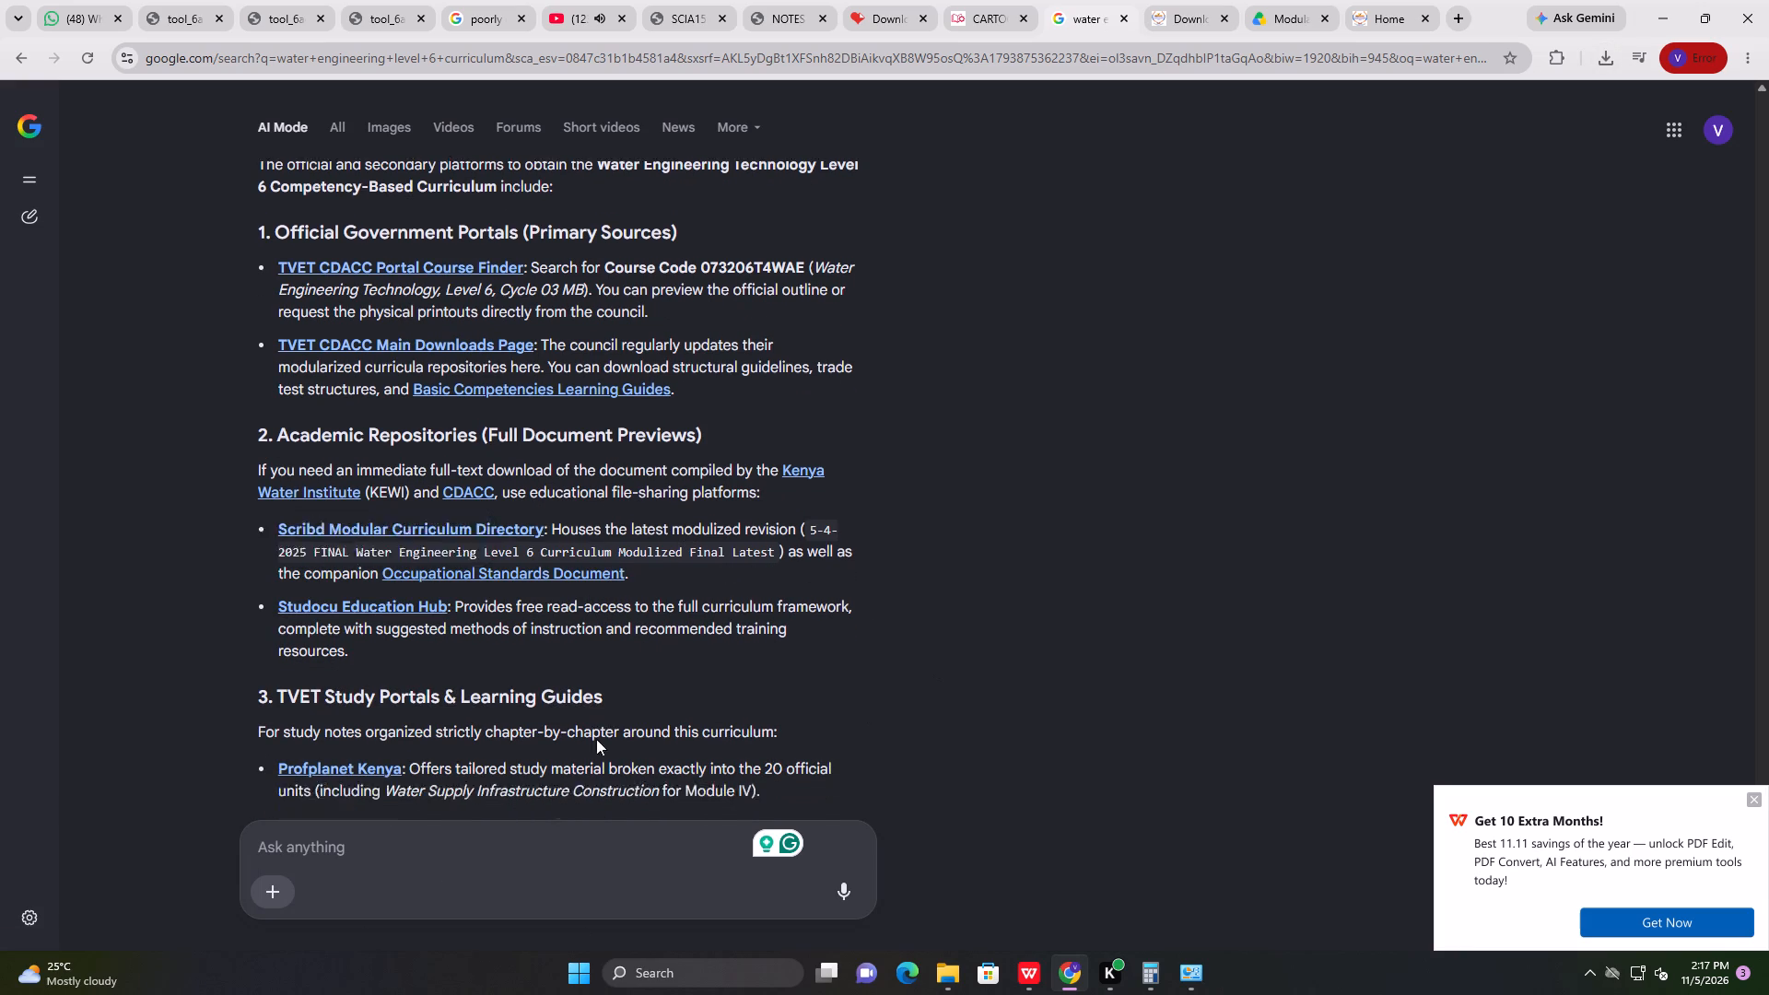
scroll(596, 739, "down", 1)
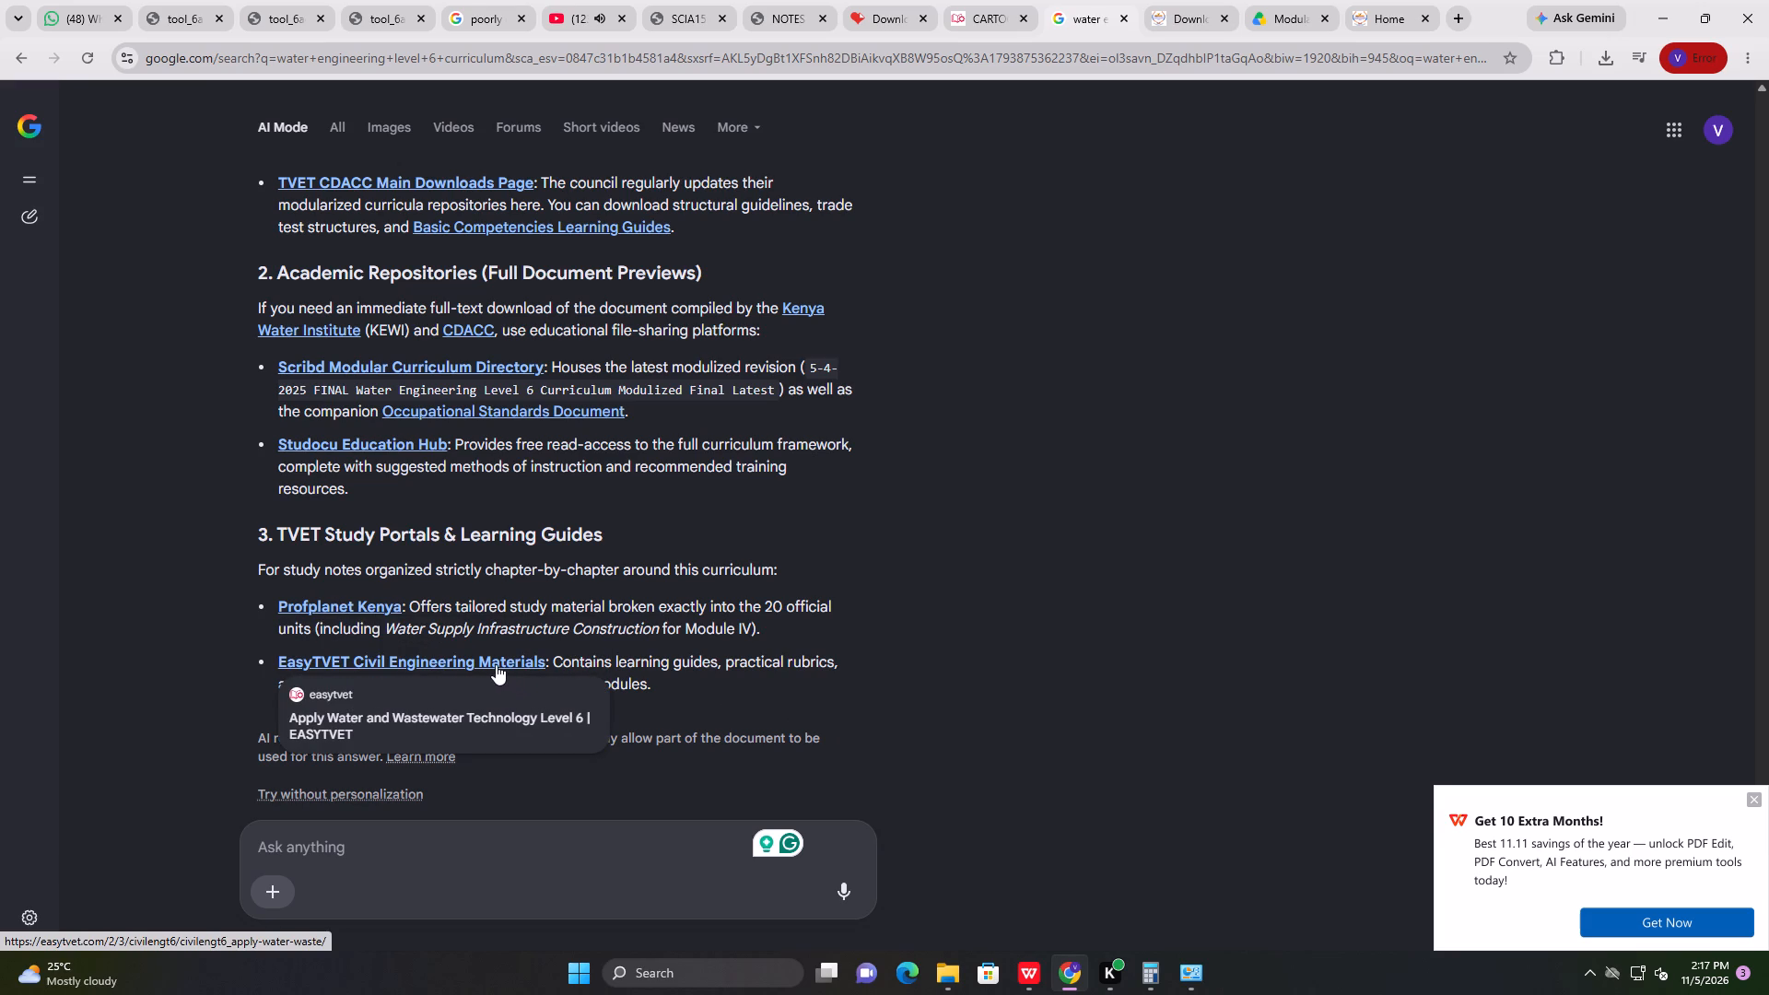
left_click(496, 664)
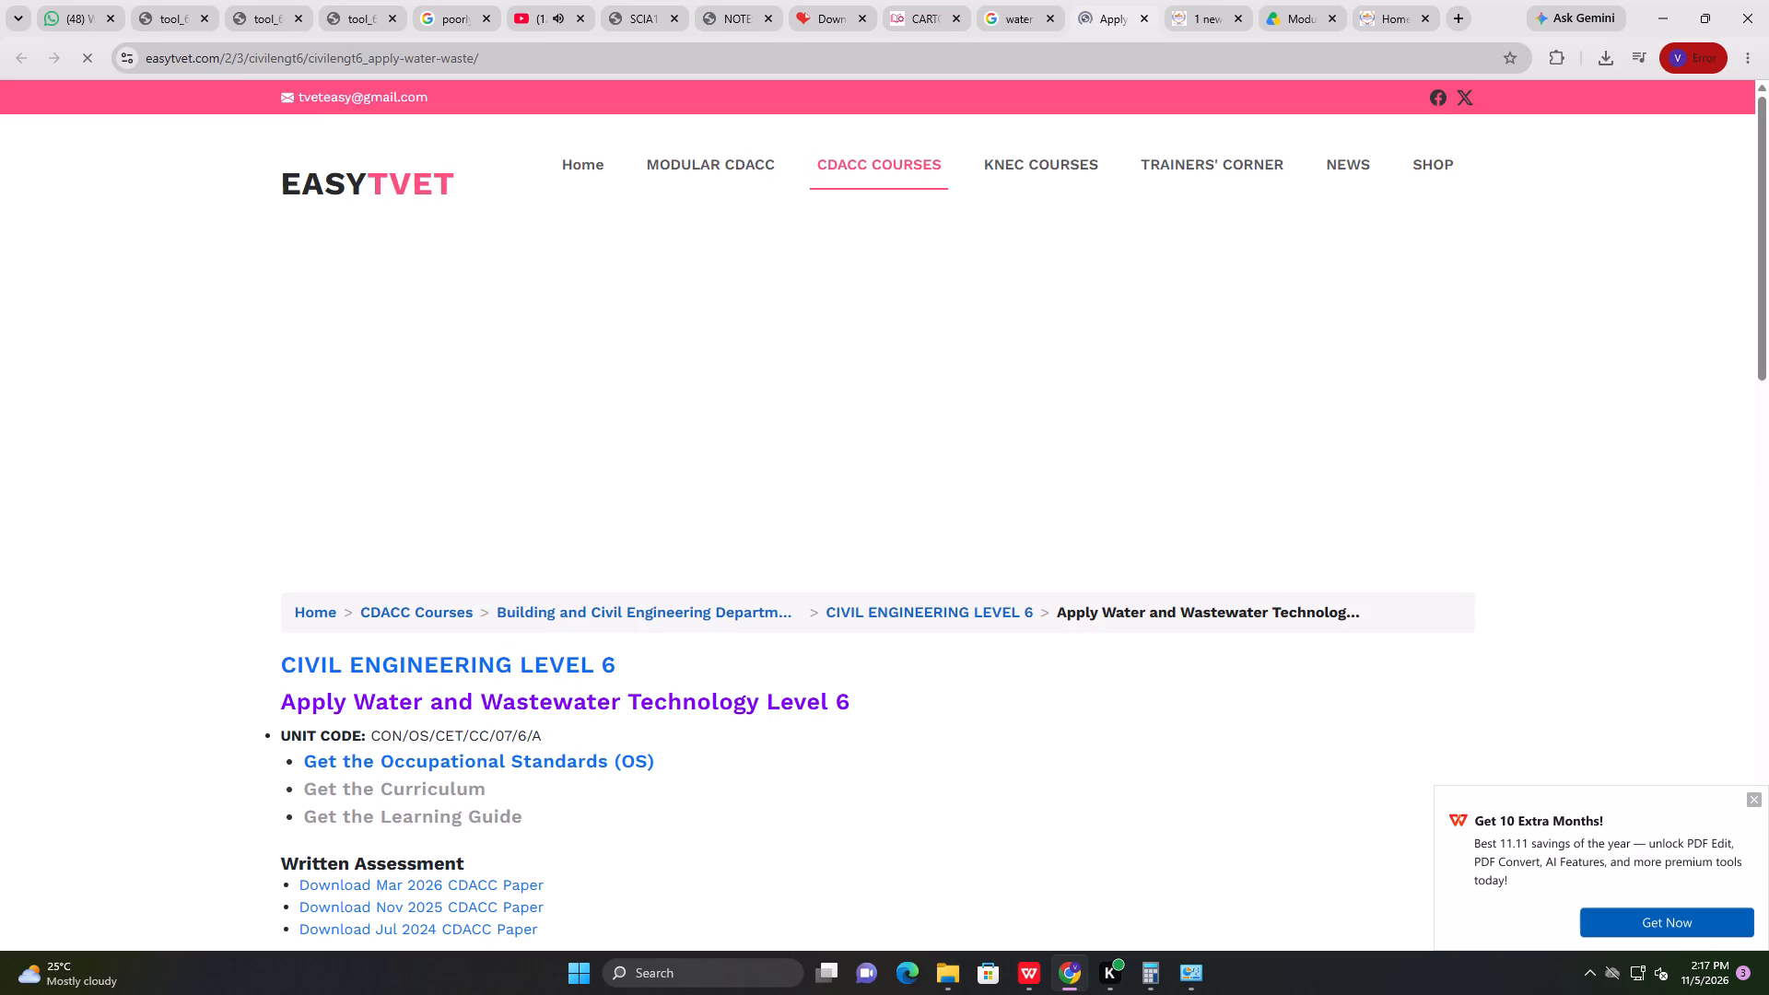
Open the Mar 2026 CDACC paper for Apply Water and Wastewater Technology Level 6 and read its Section A and B questions.
scroll(544, 707, "down", 1)
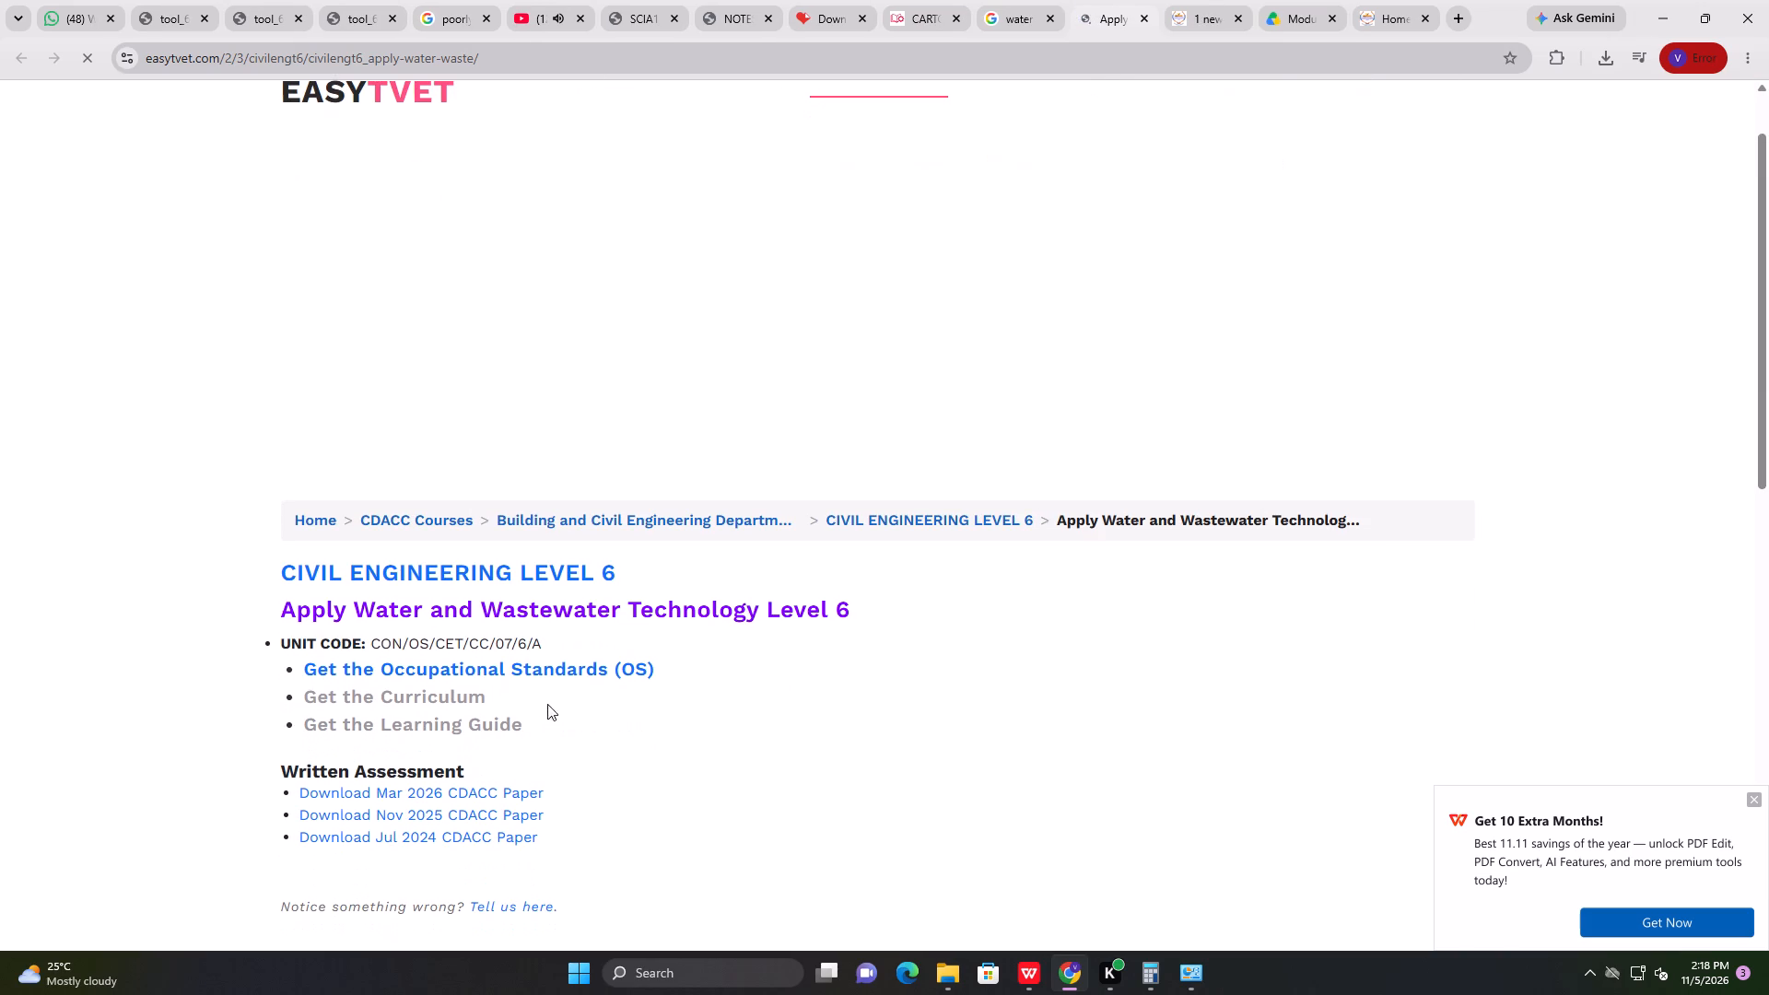
left_click(473, 790)
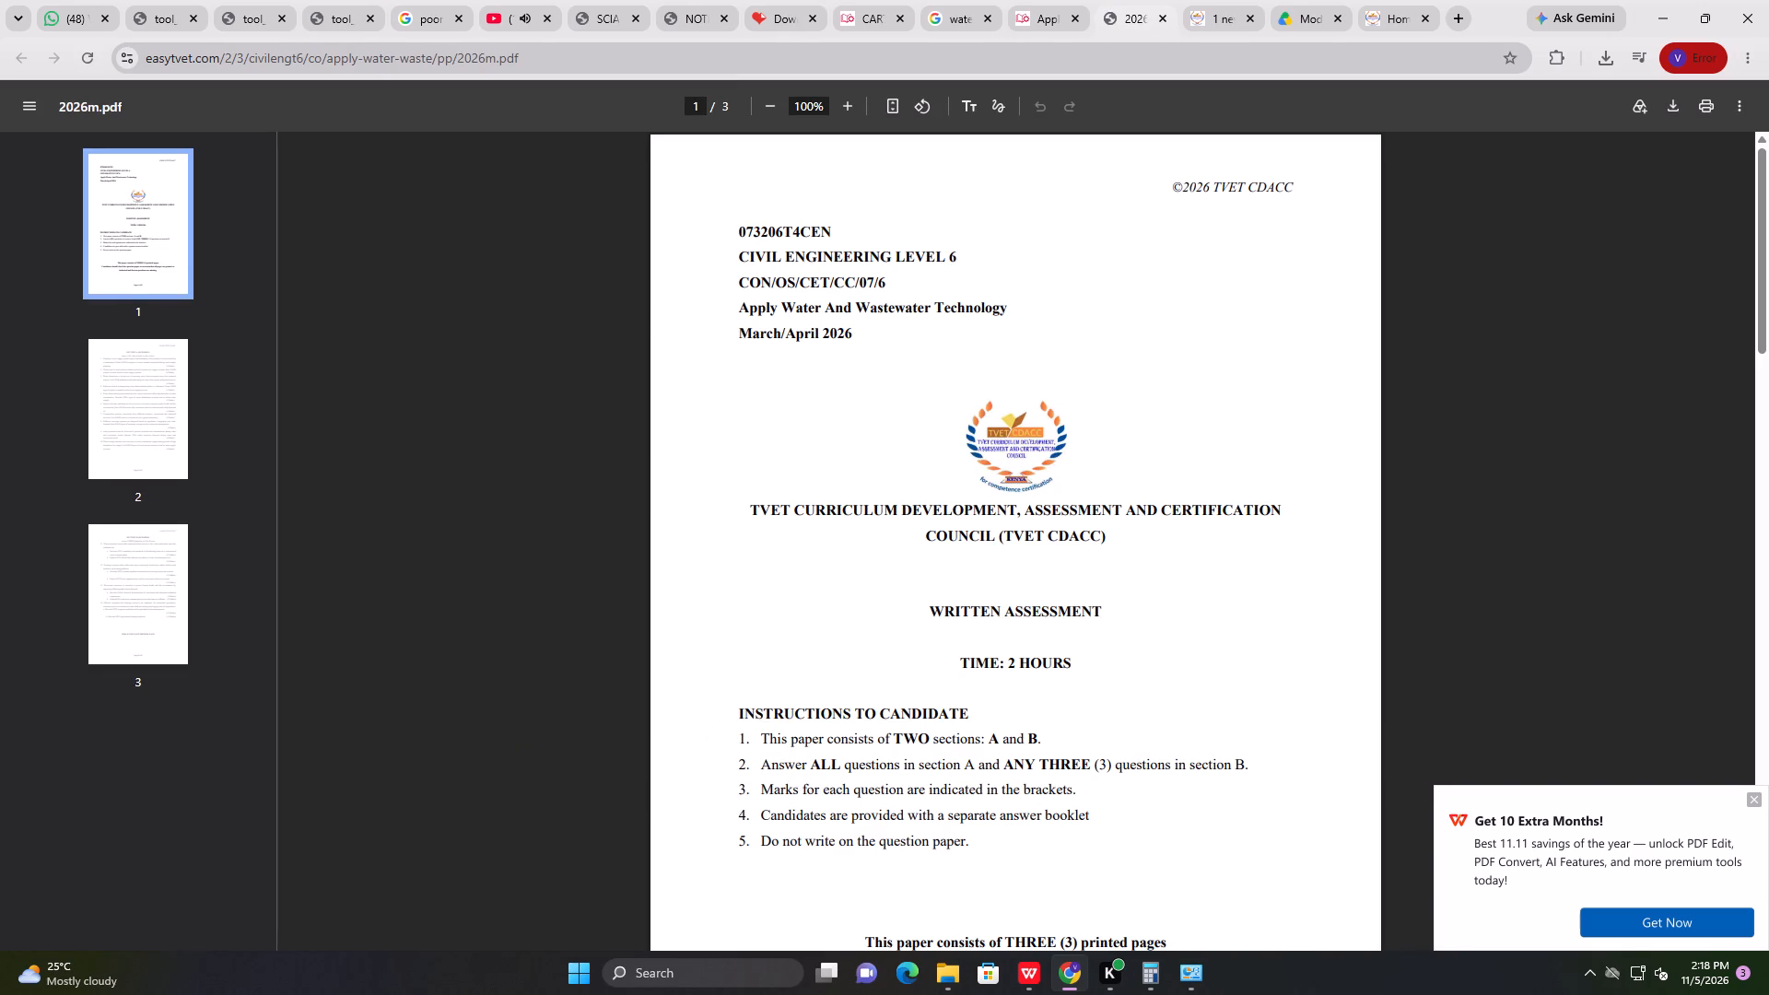
scroll(774, 710, "down", 3)
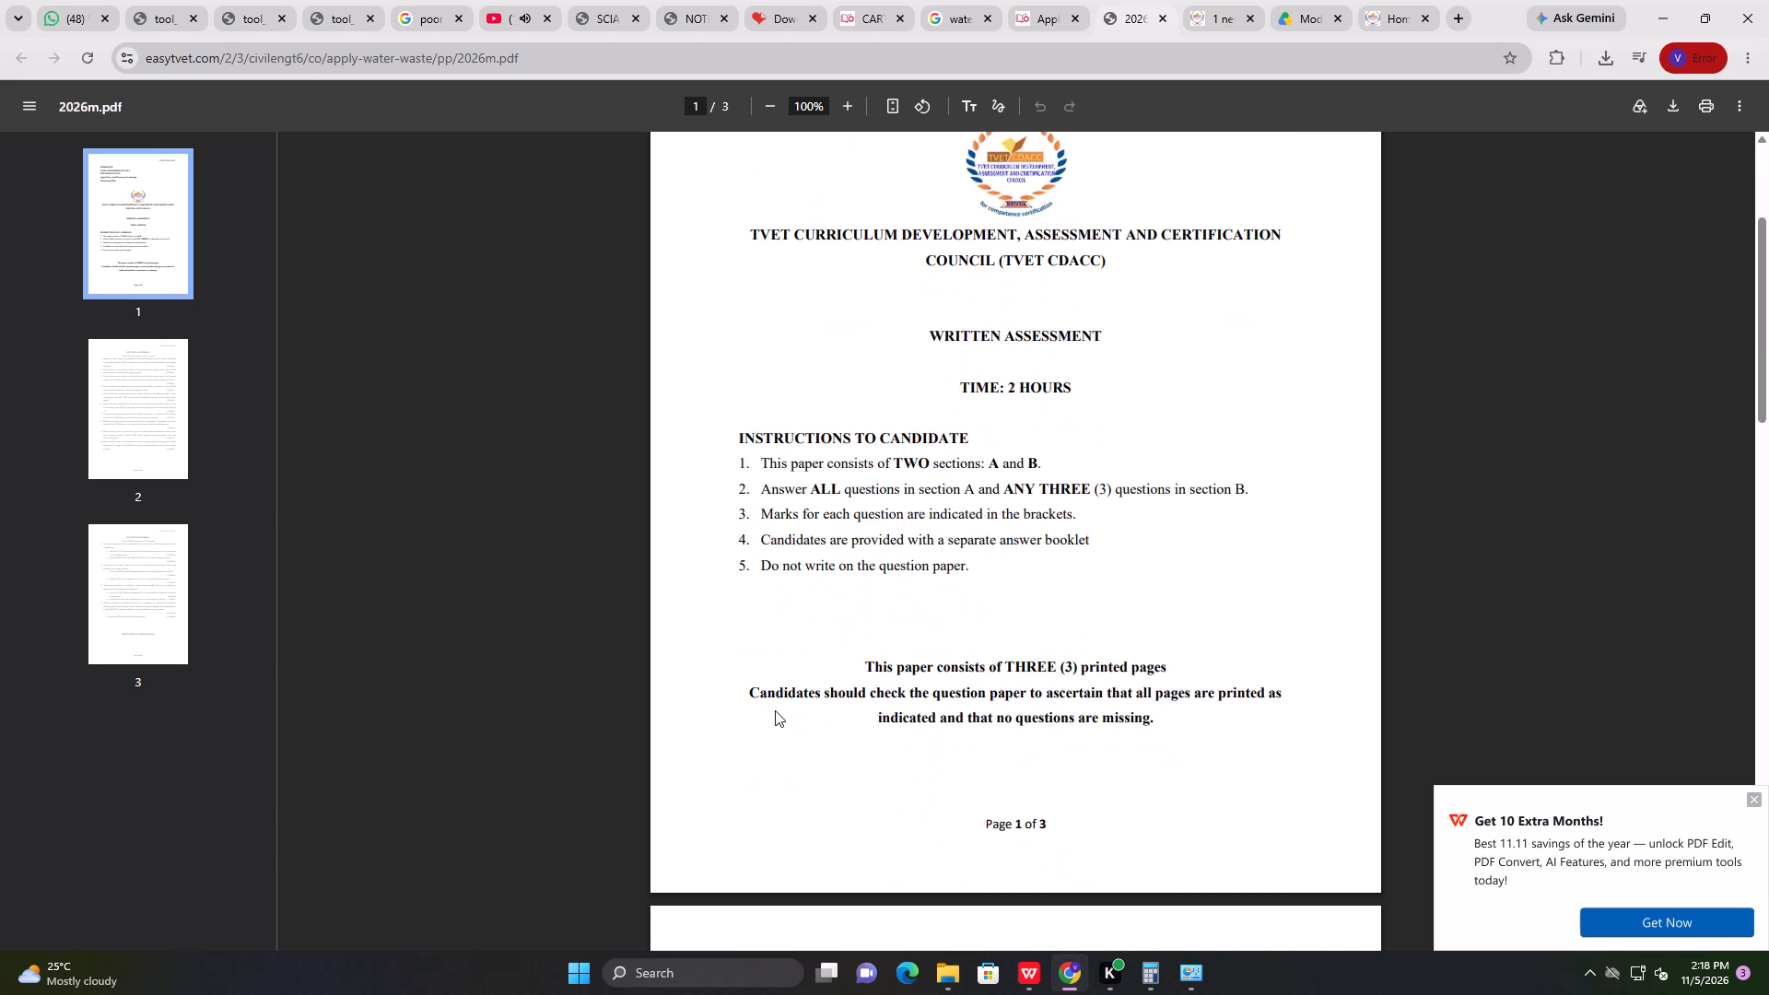
scroll(775, 710, "down", 7)
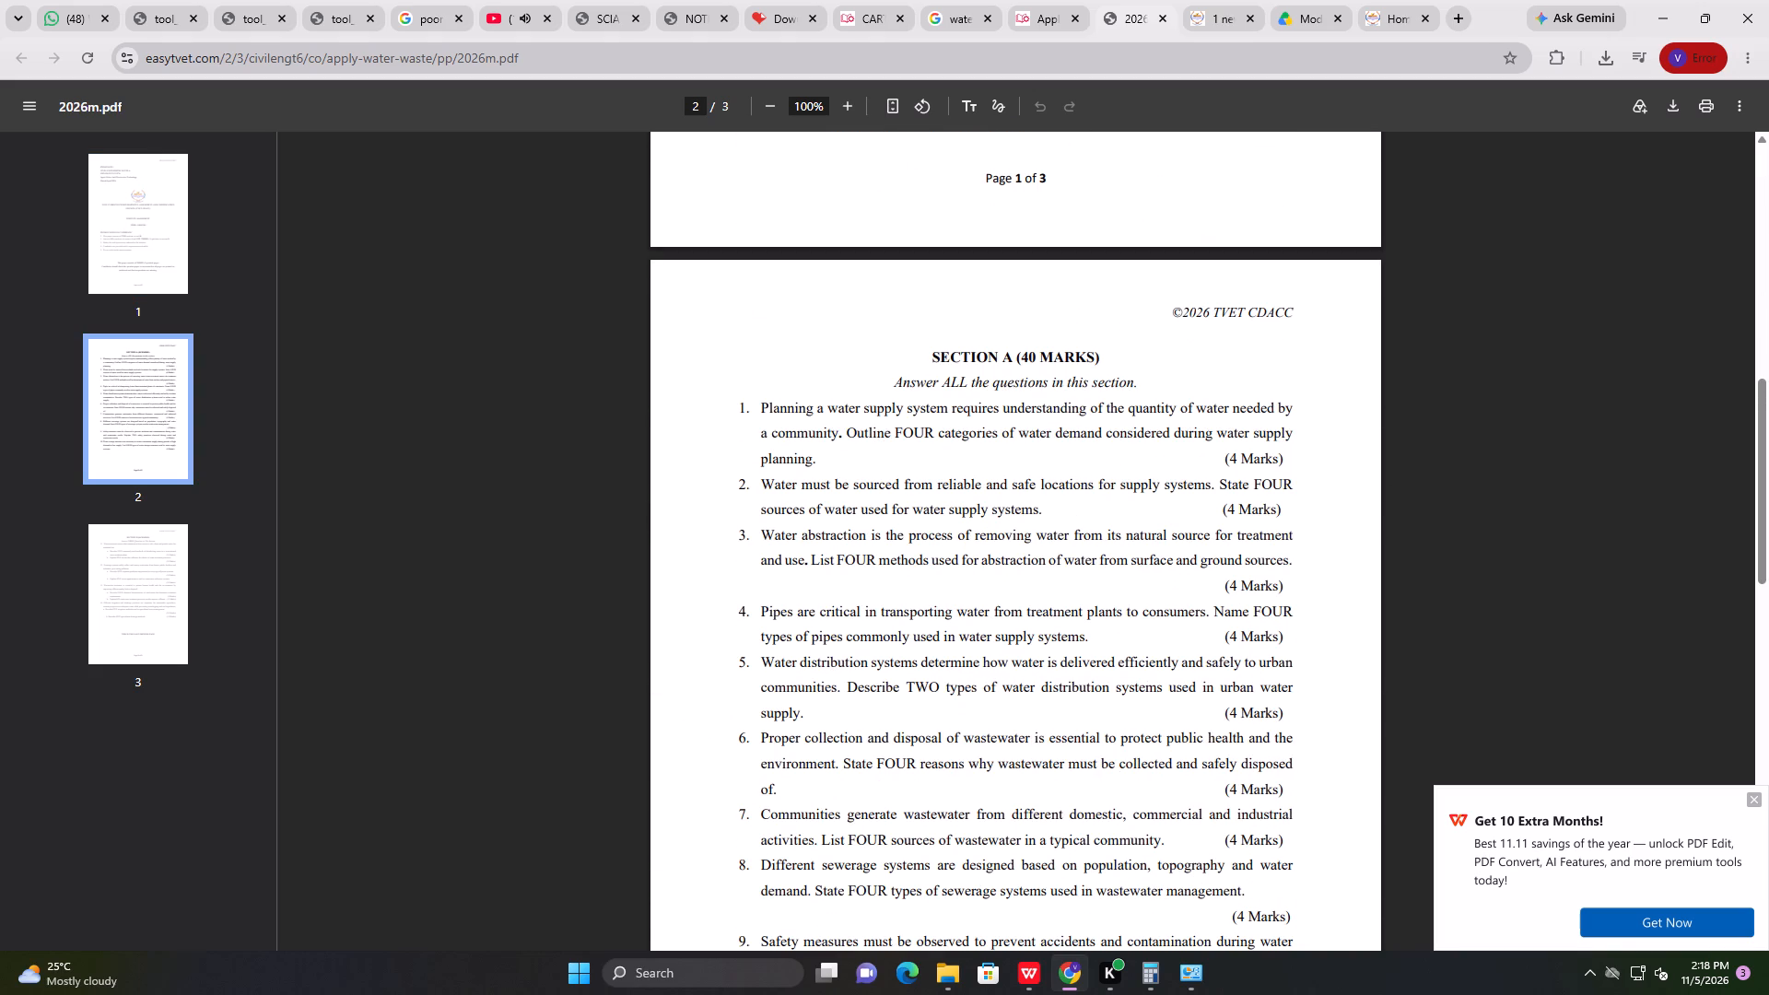
scroll(951, 558, "down", 2)
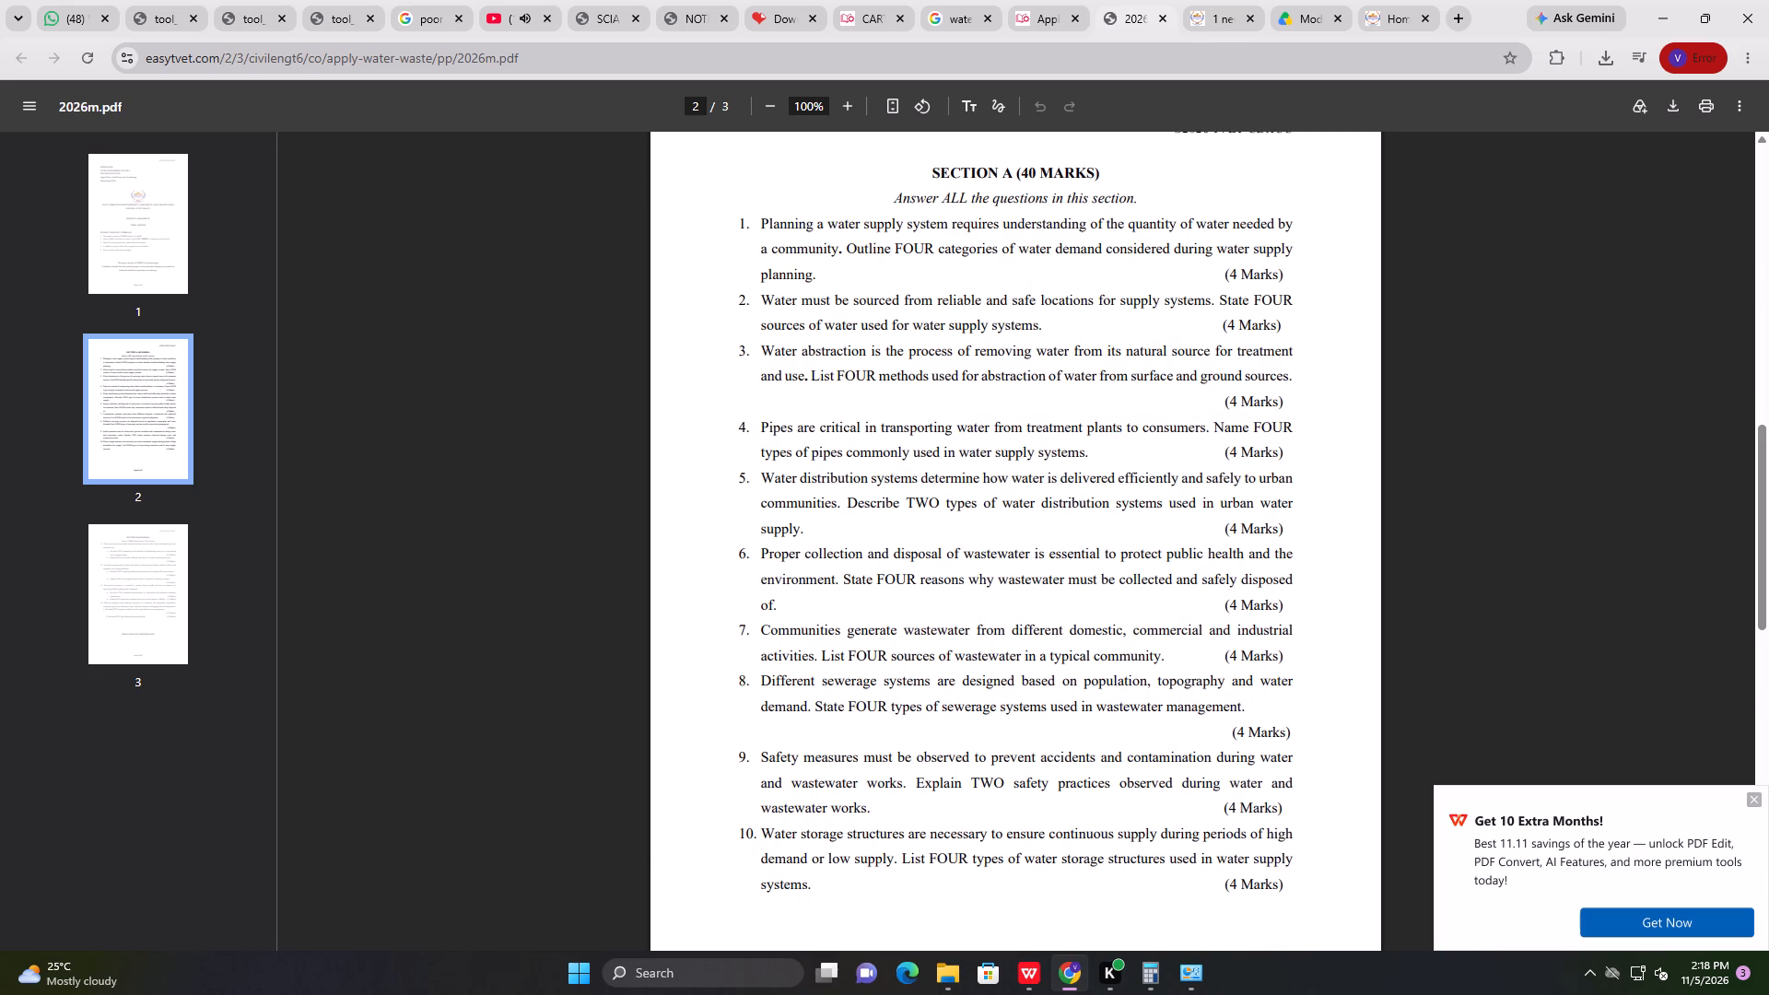
scroll(951, 557, "down", 9)
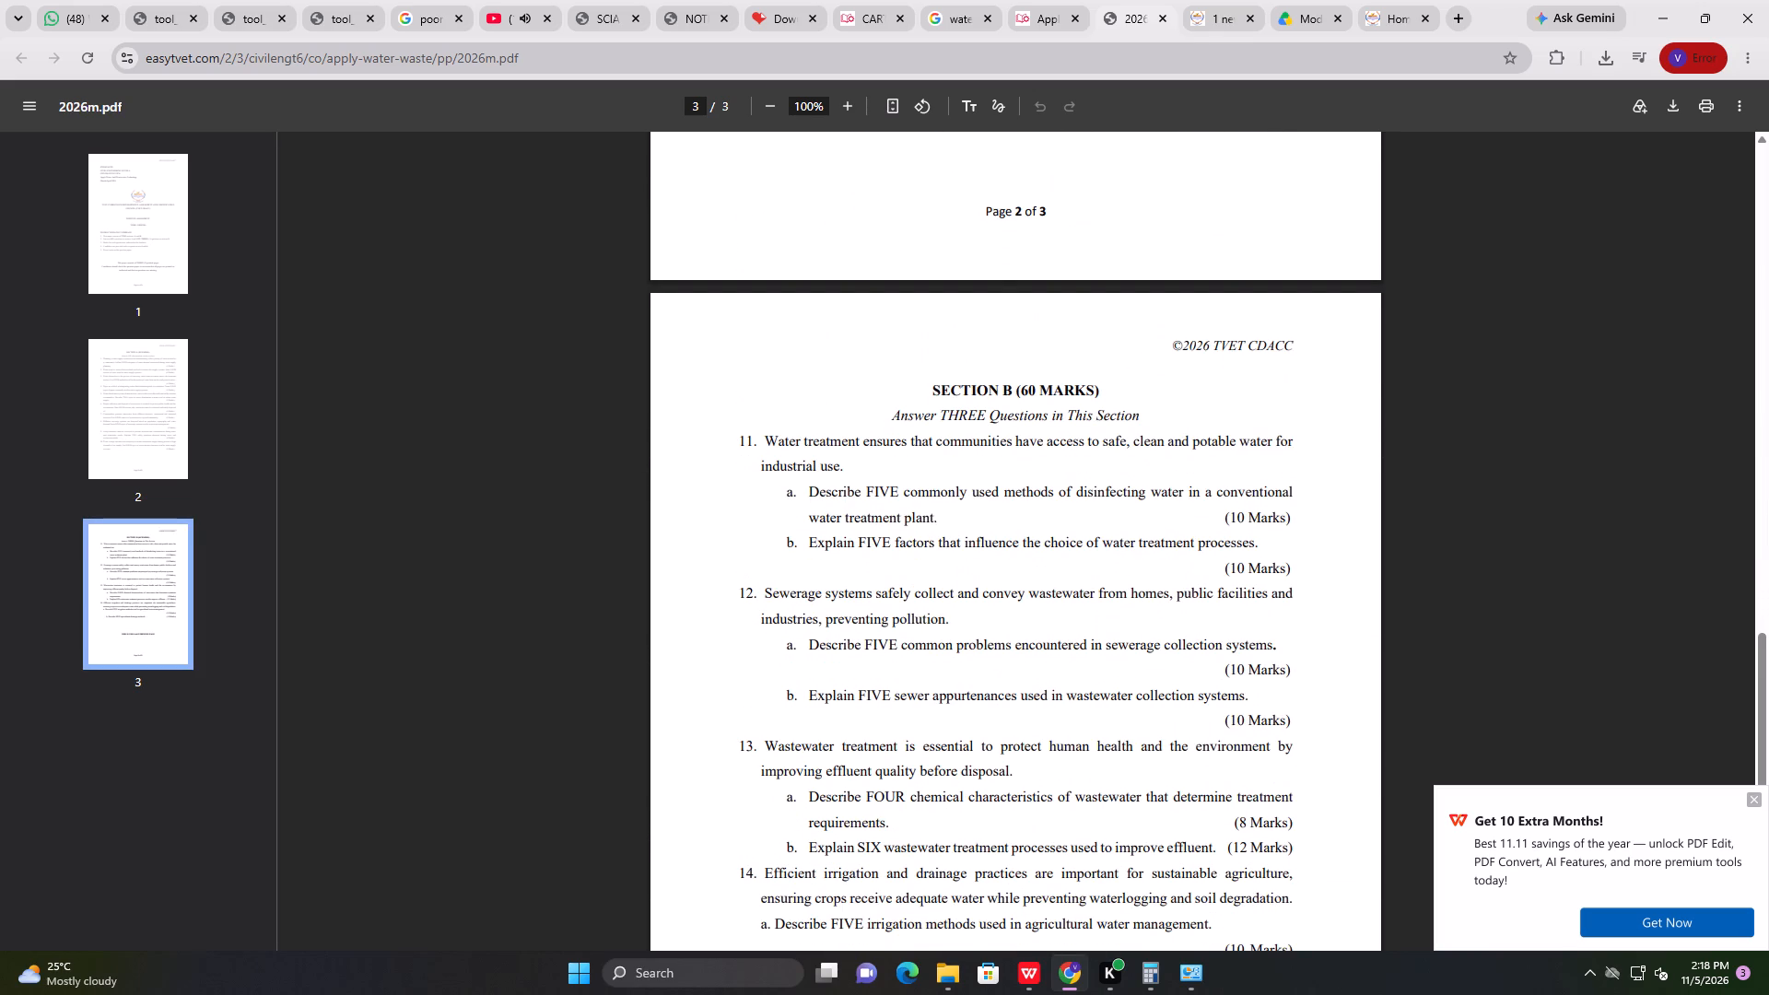
scroll(1051, 545, "down", 4)
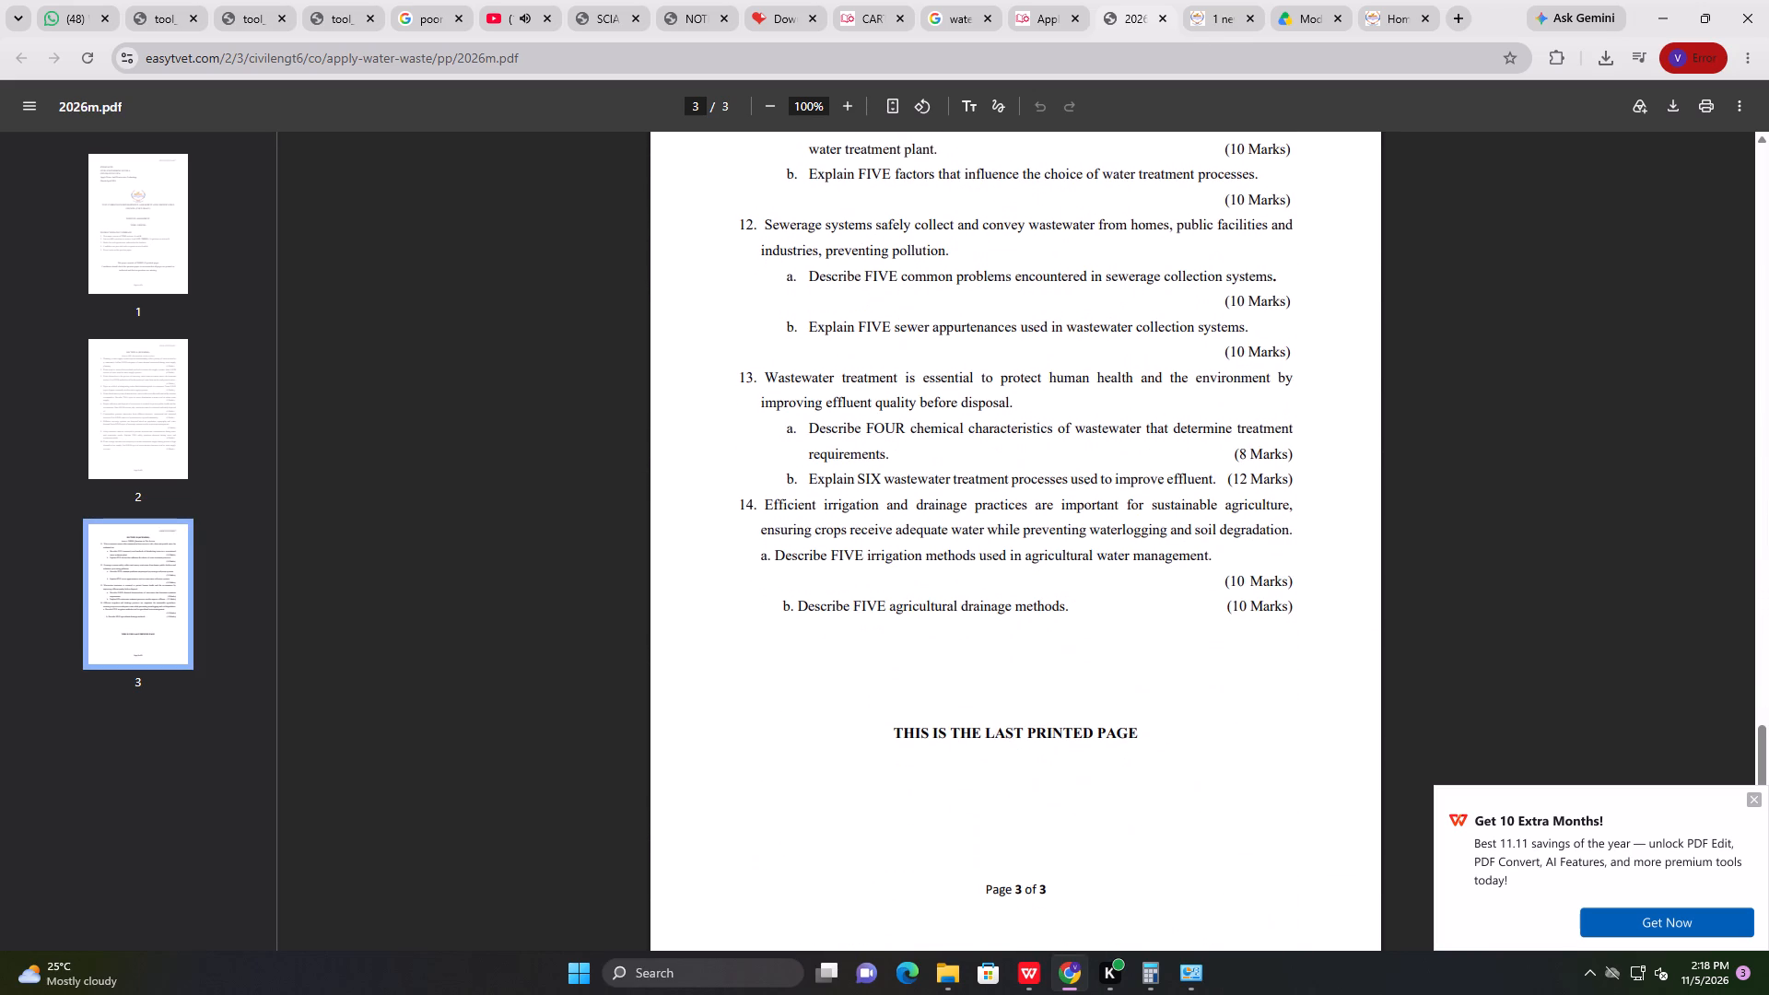
scroll(972, 428, "up", 3)
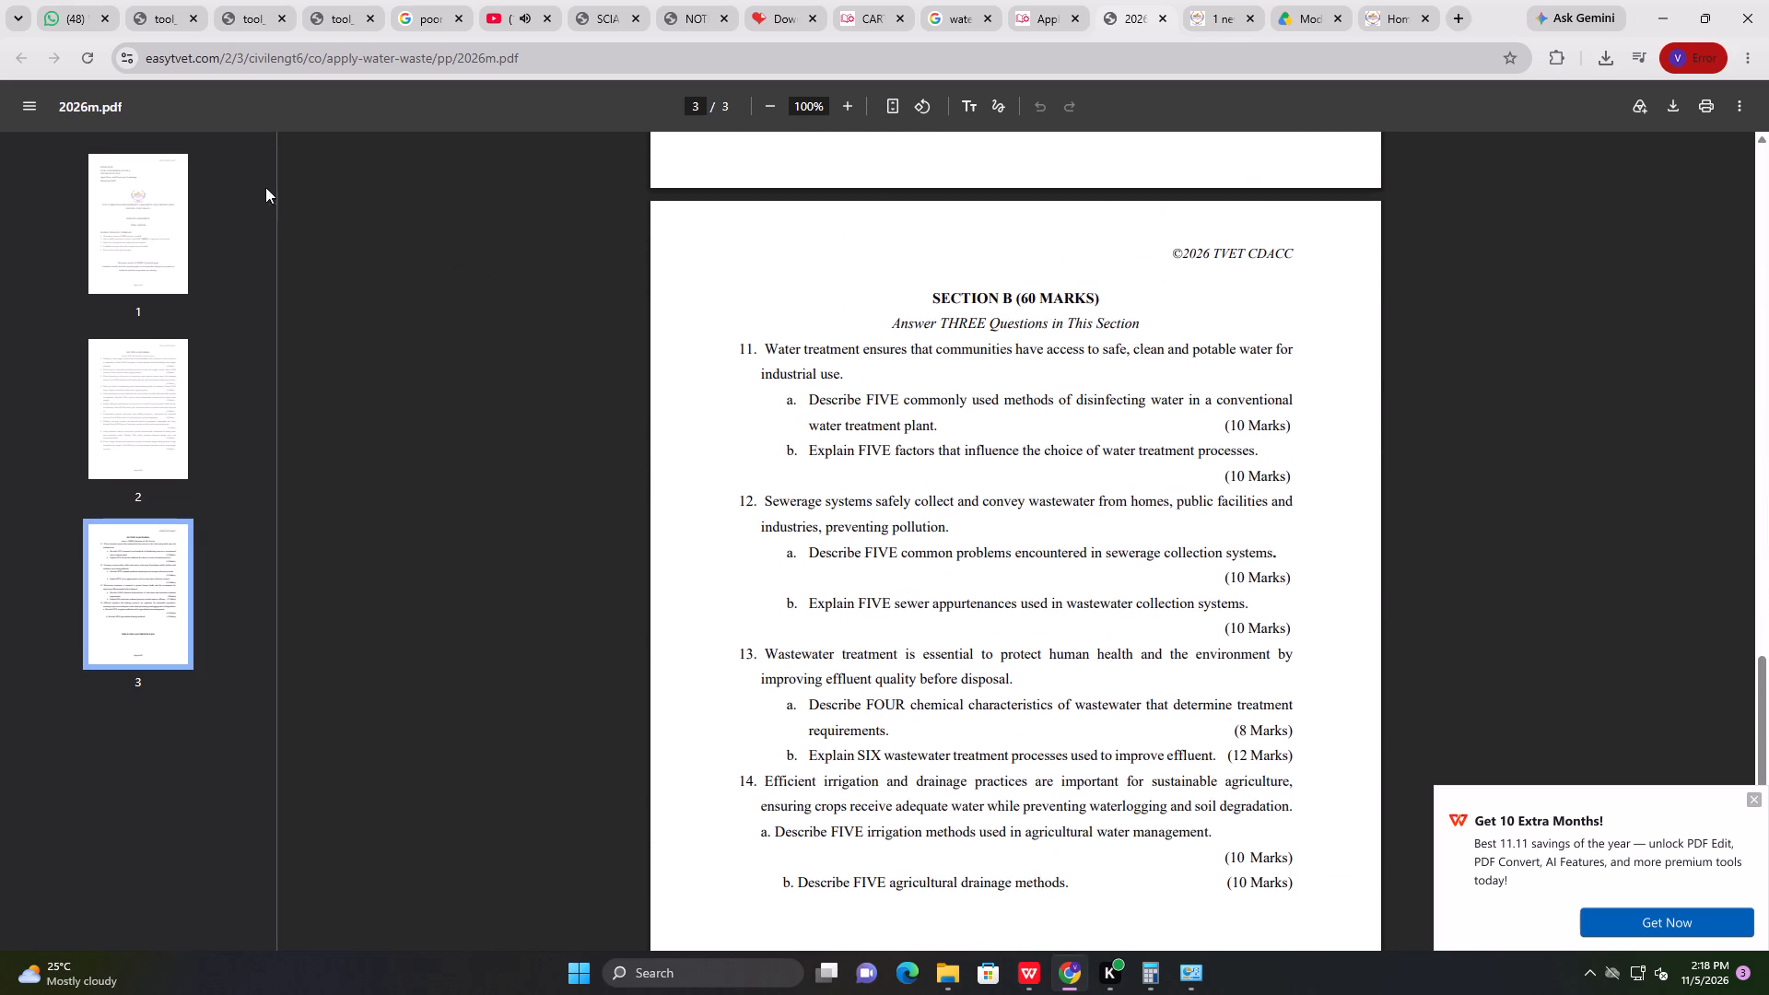
Open the Occupational Standards for Apply Water and Wastewater Technology Level 6 and read the elements and performance criteria.
left_click(1029, 18)
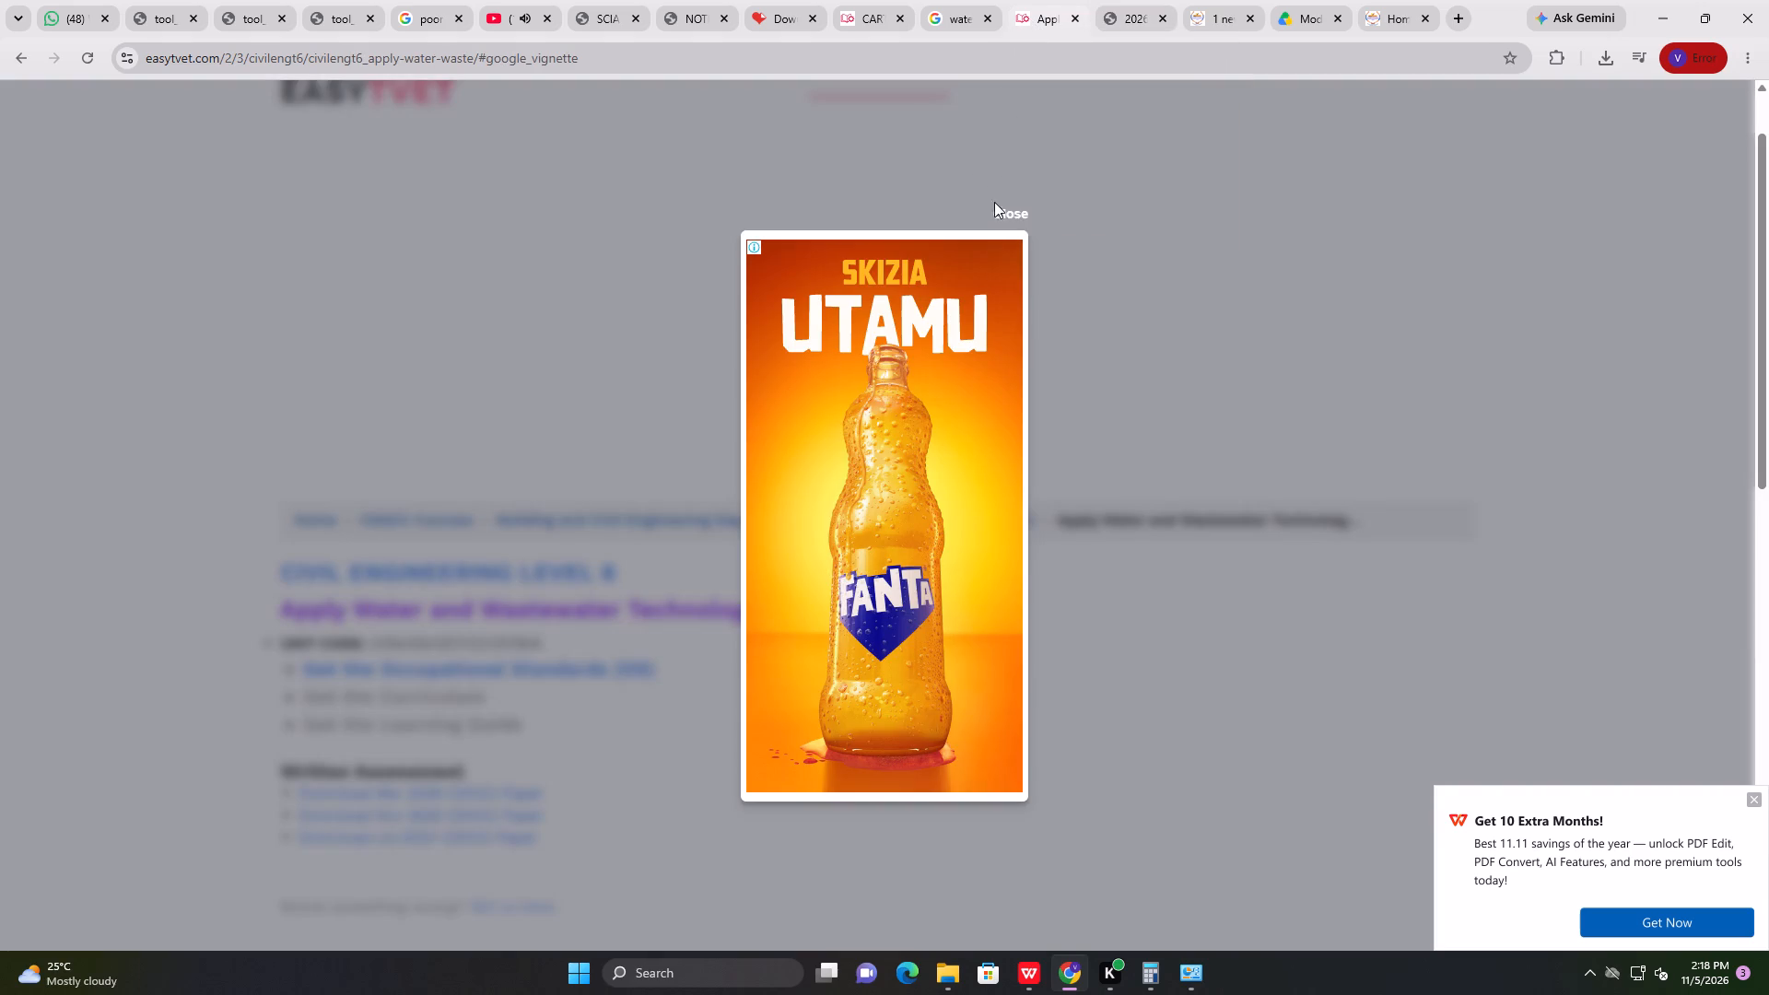
left_click(1000, 205)
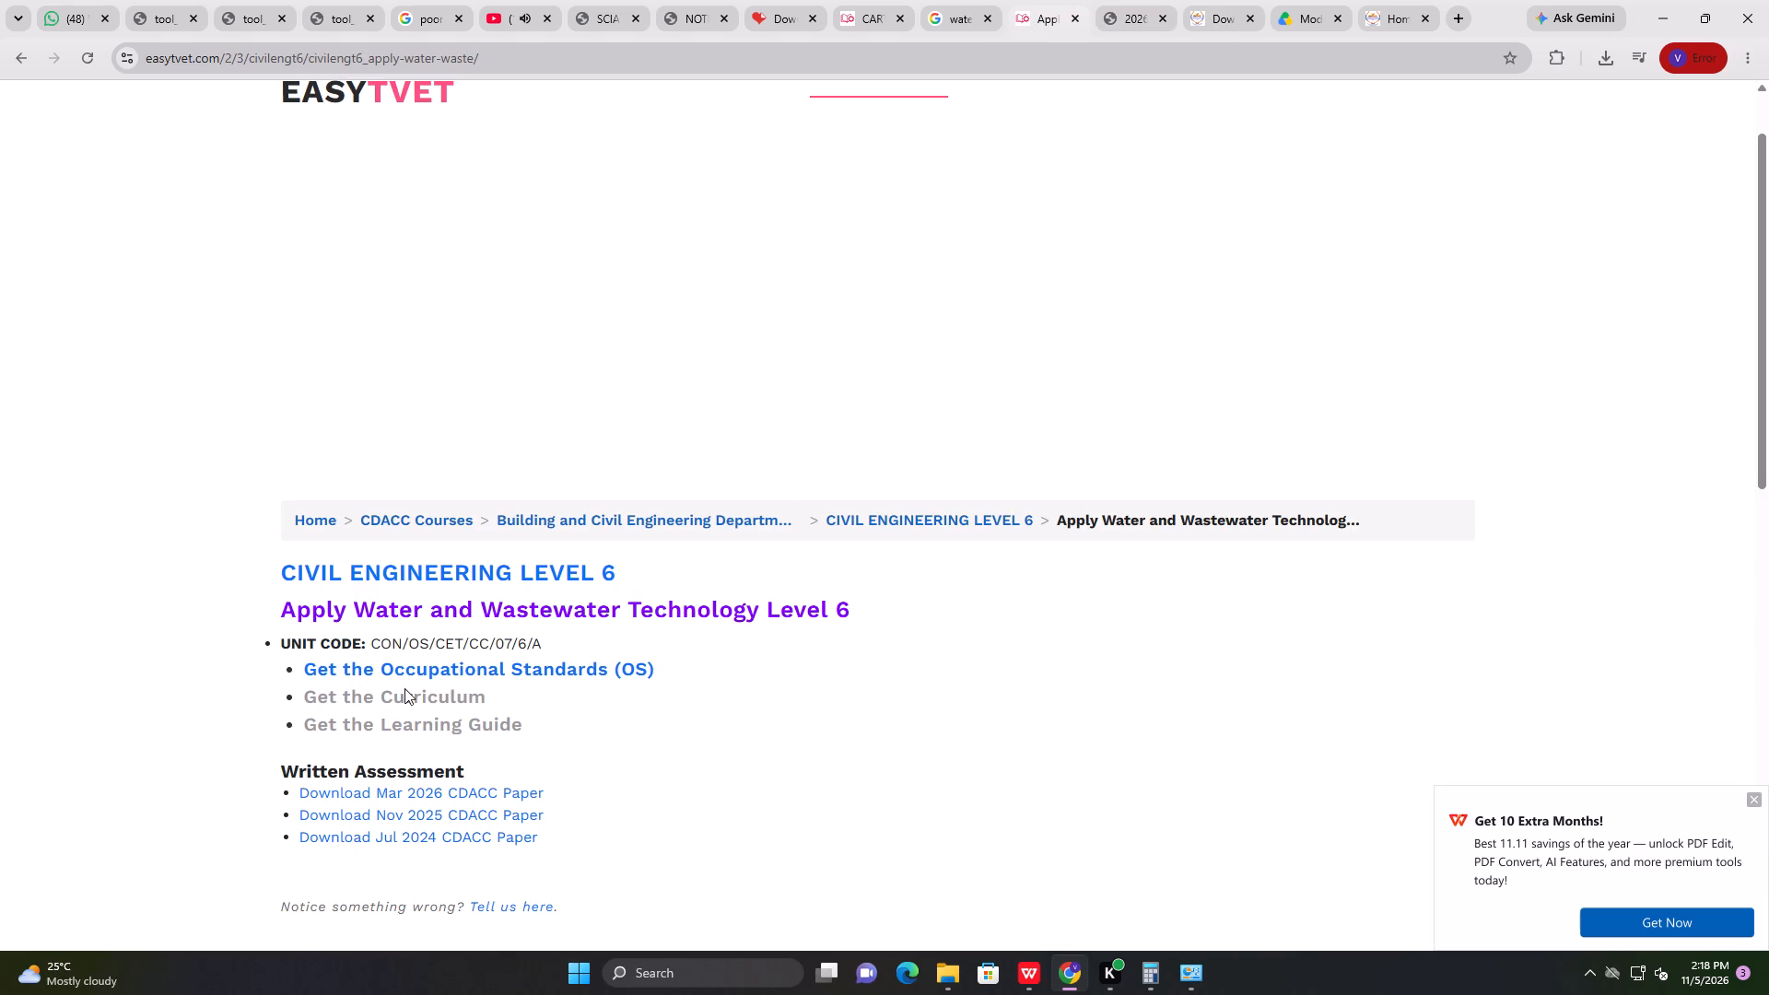
left_click(414, 670)
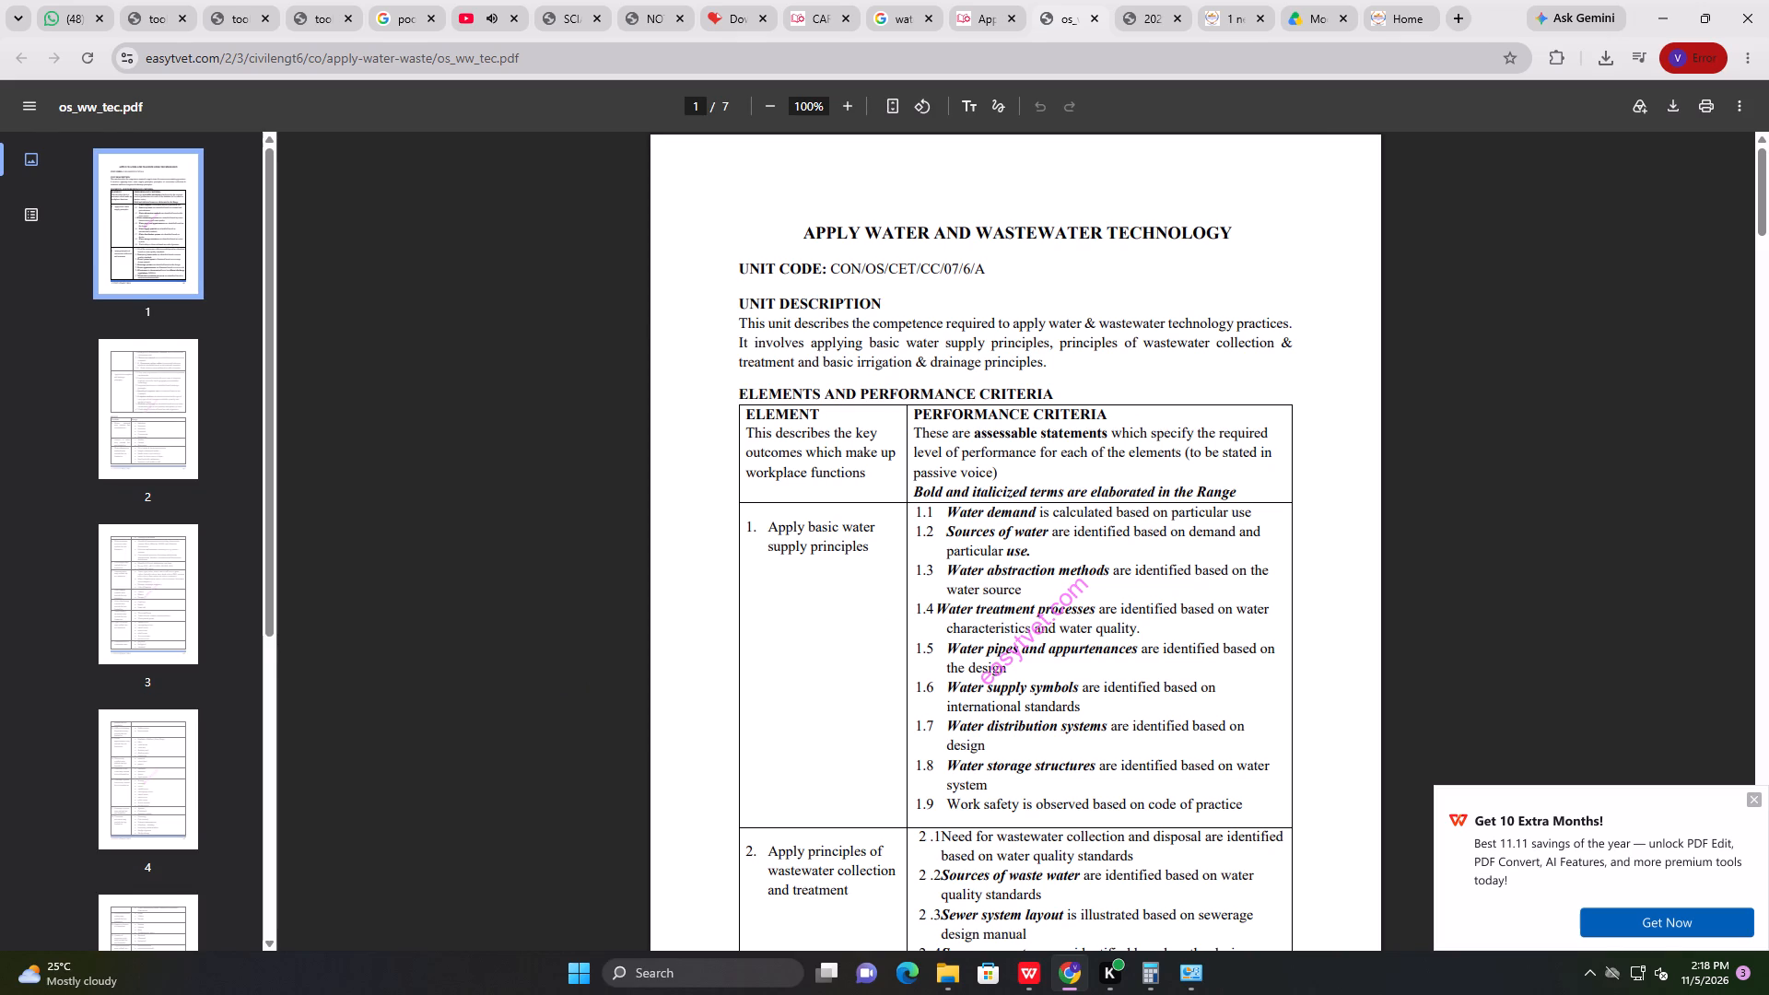
scroll(887, 560, "down", 2)
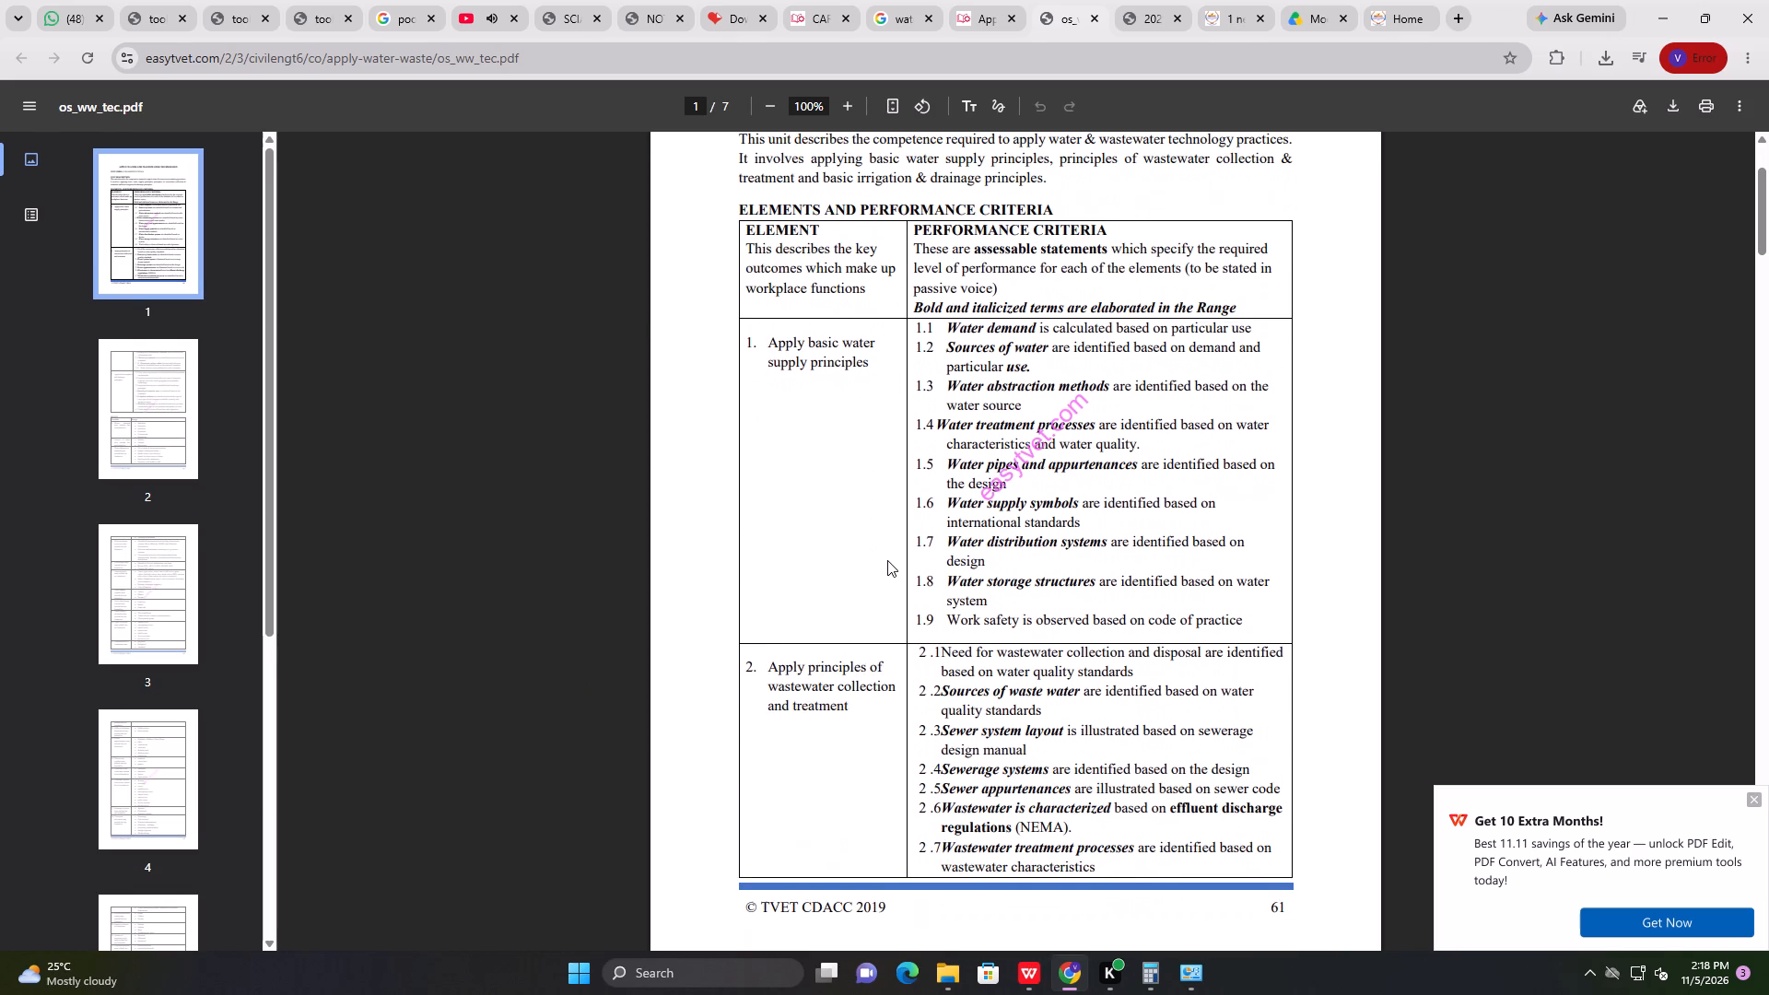
scroll(887, 560, "down", 2)
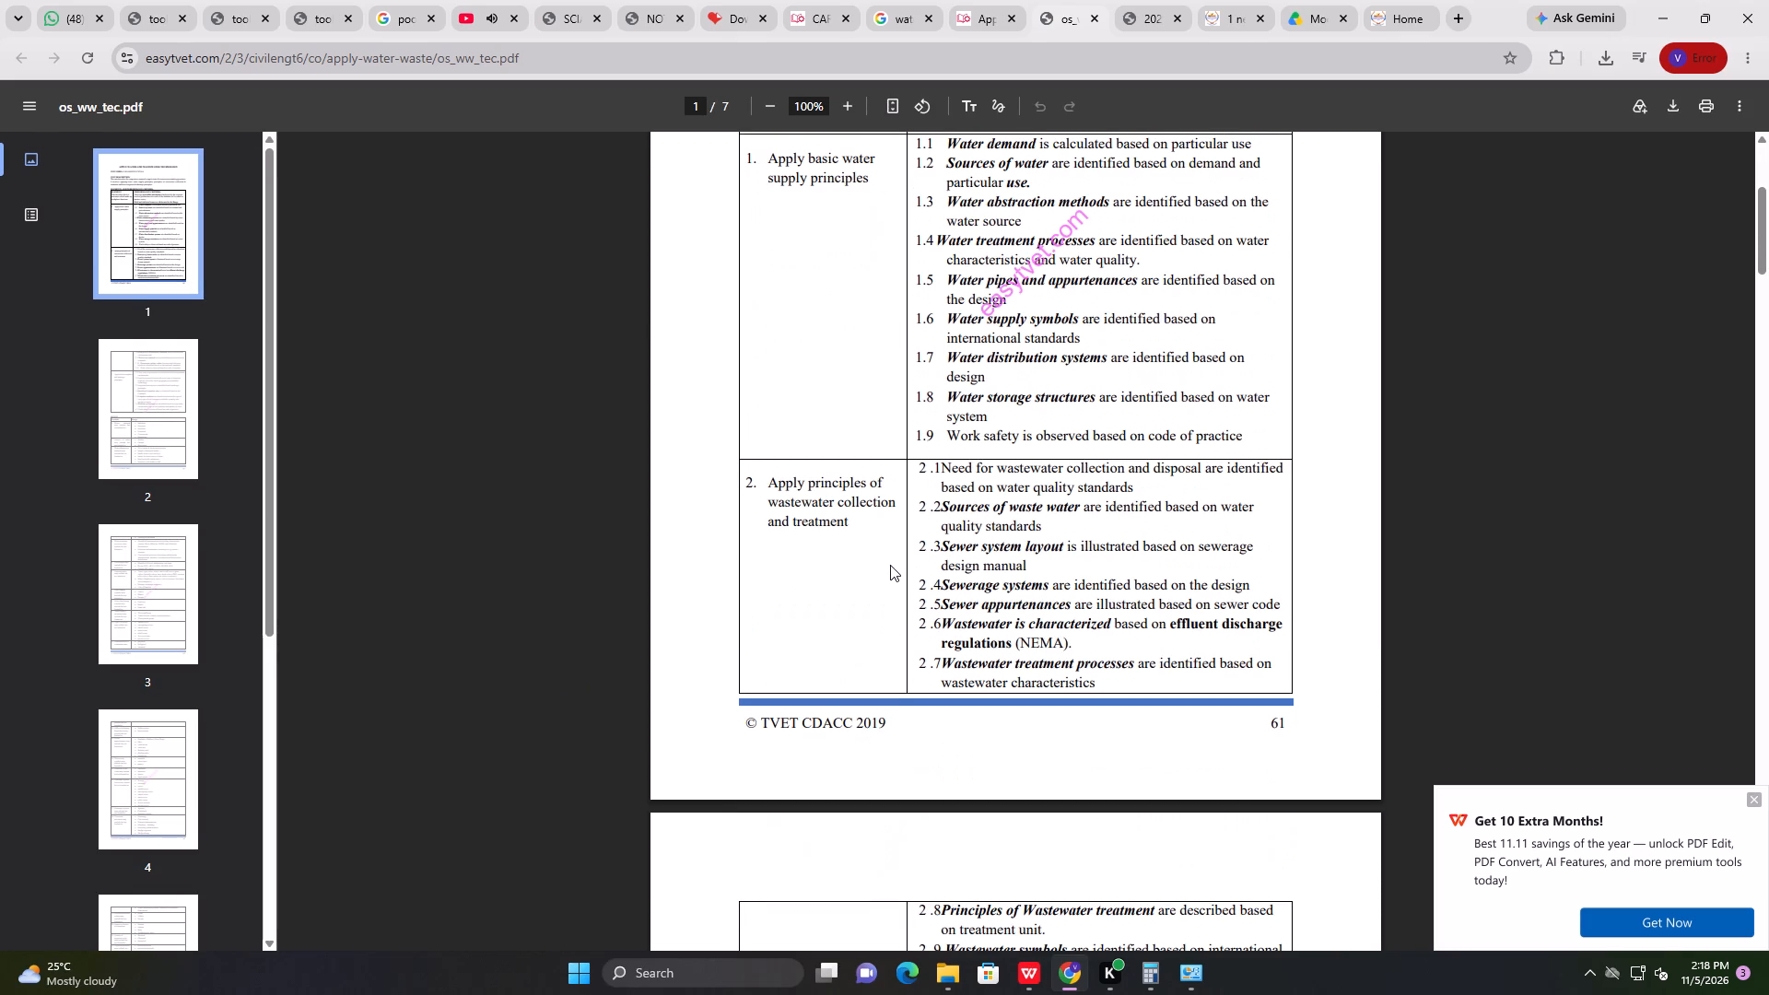
scroll(890, 565, "down", 5)
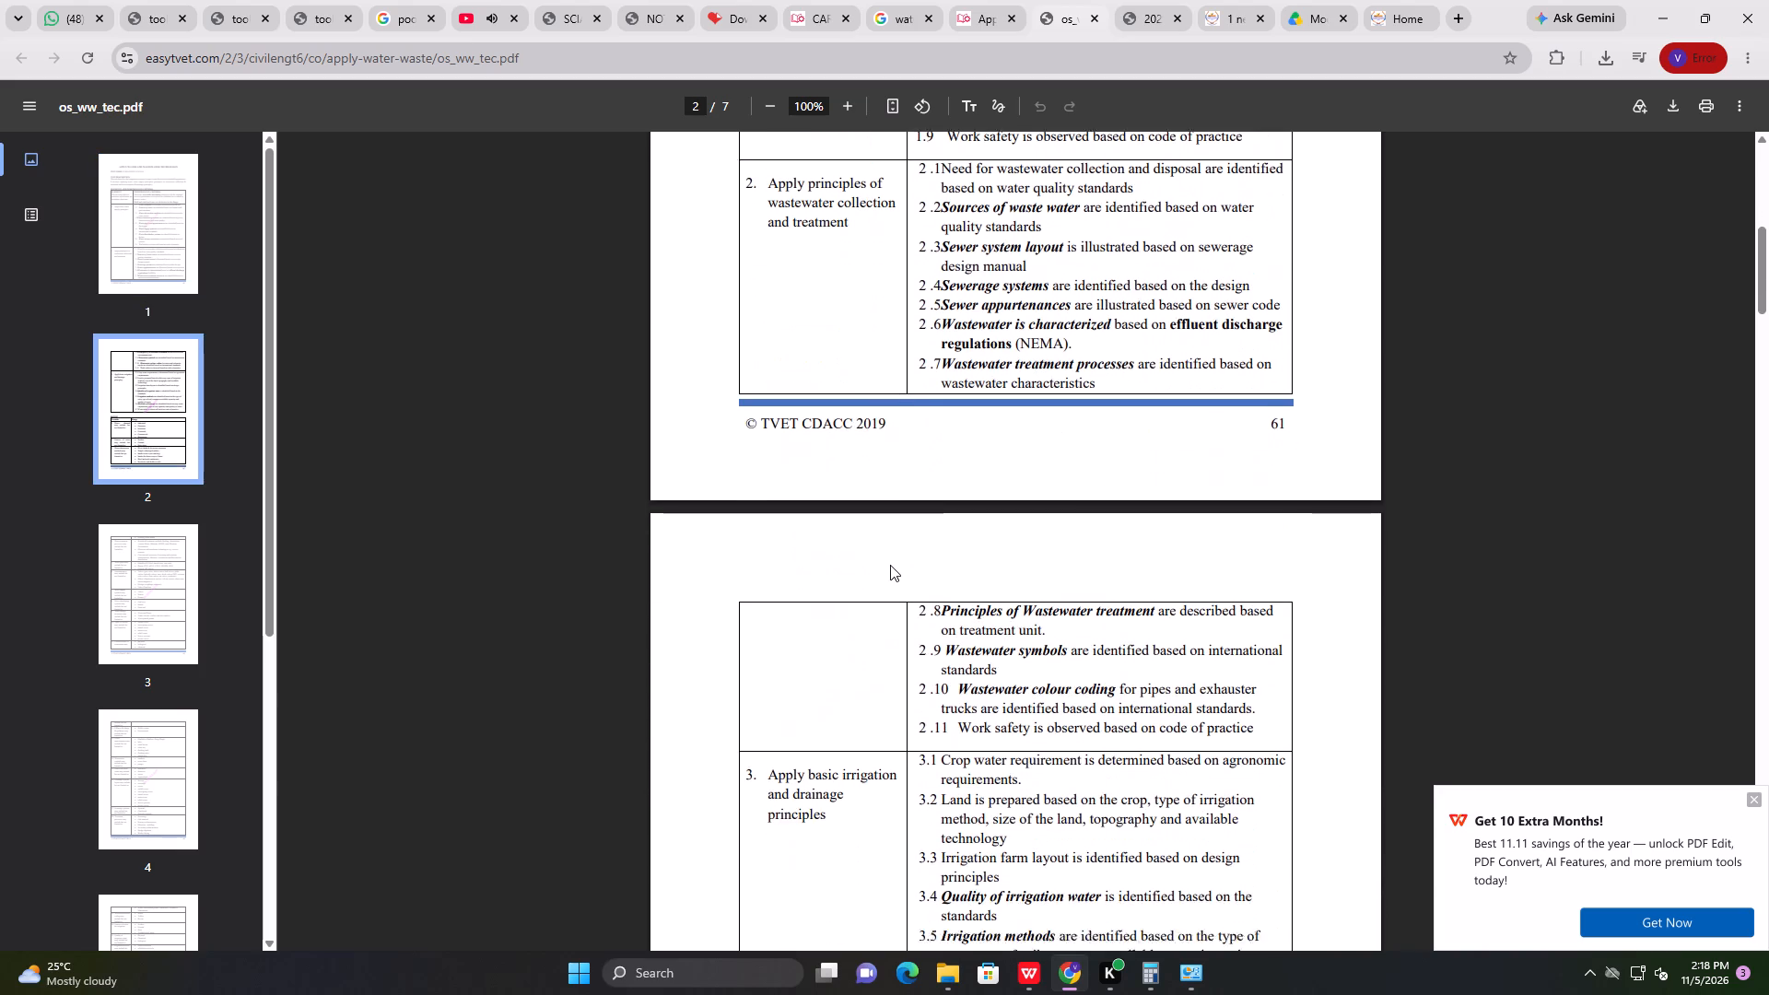
scroll(890, 565, "down", 5)
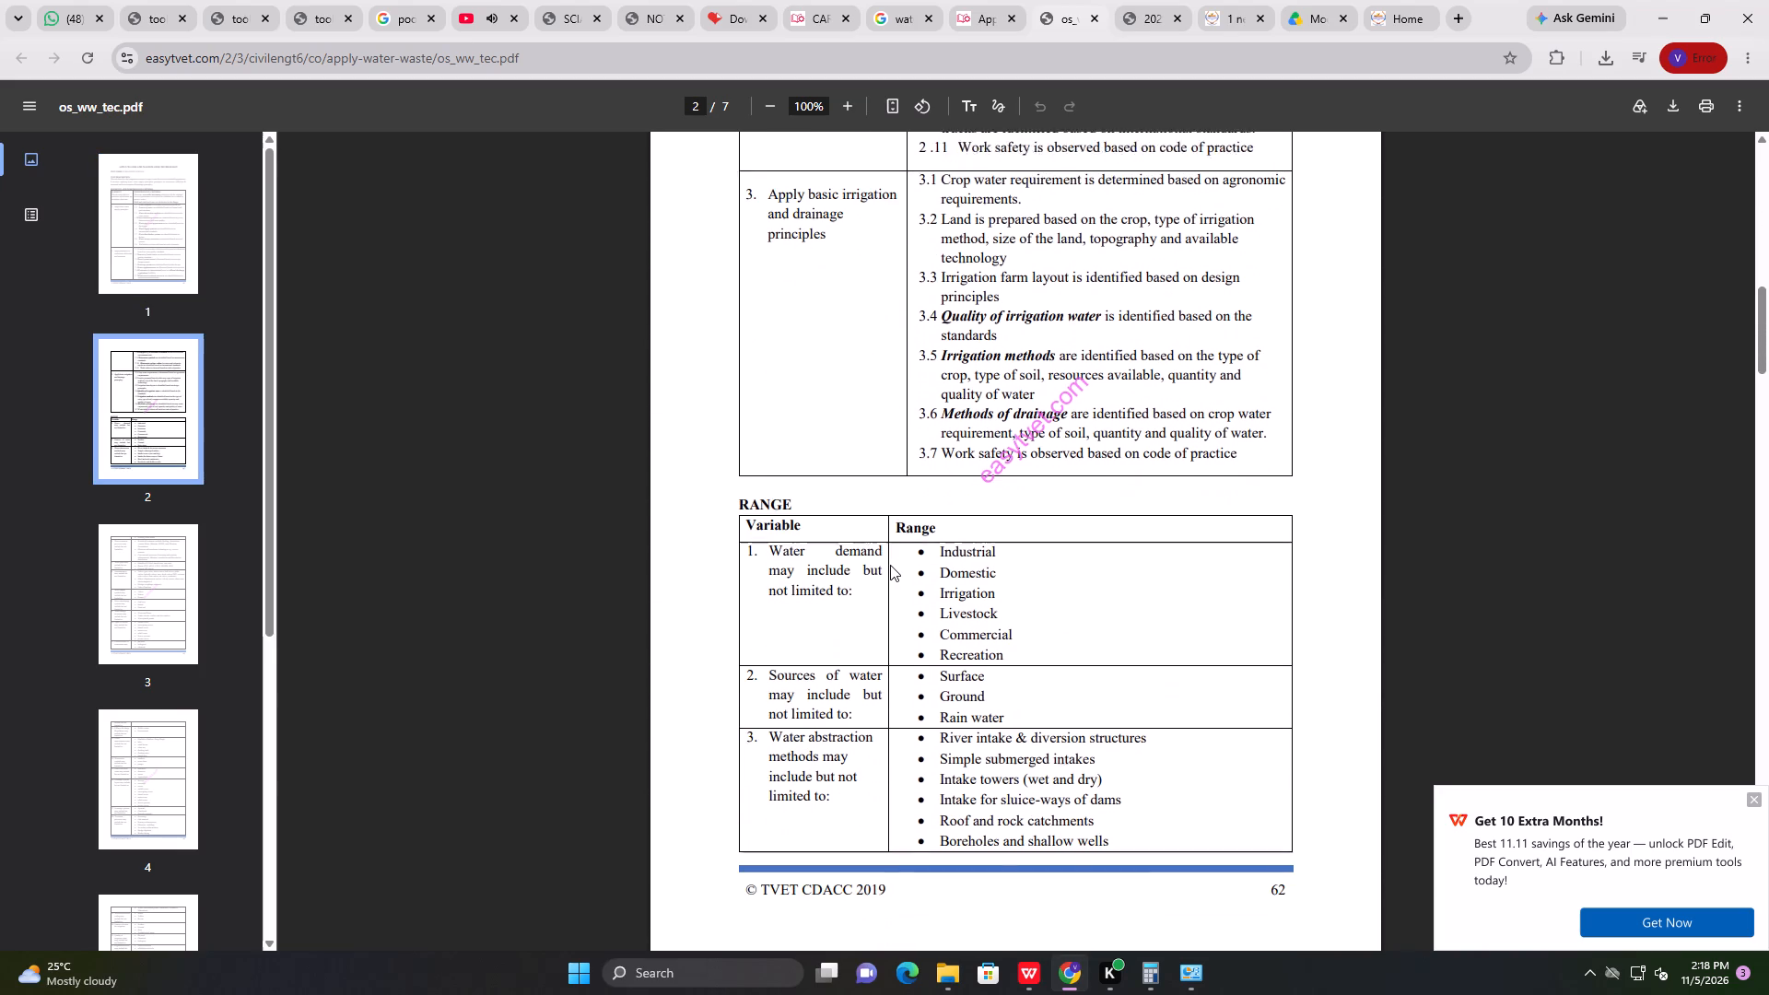
Read the Range table of the standards from water treatment processes through sewer types to sewer appurtenances.
scroll(890, 565, "down", 7)
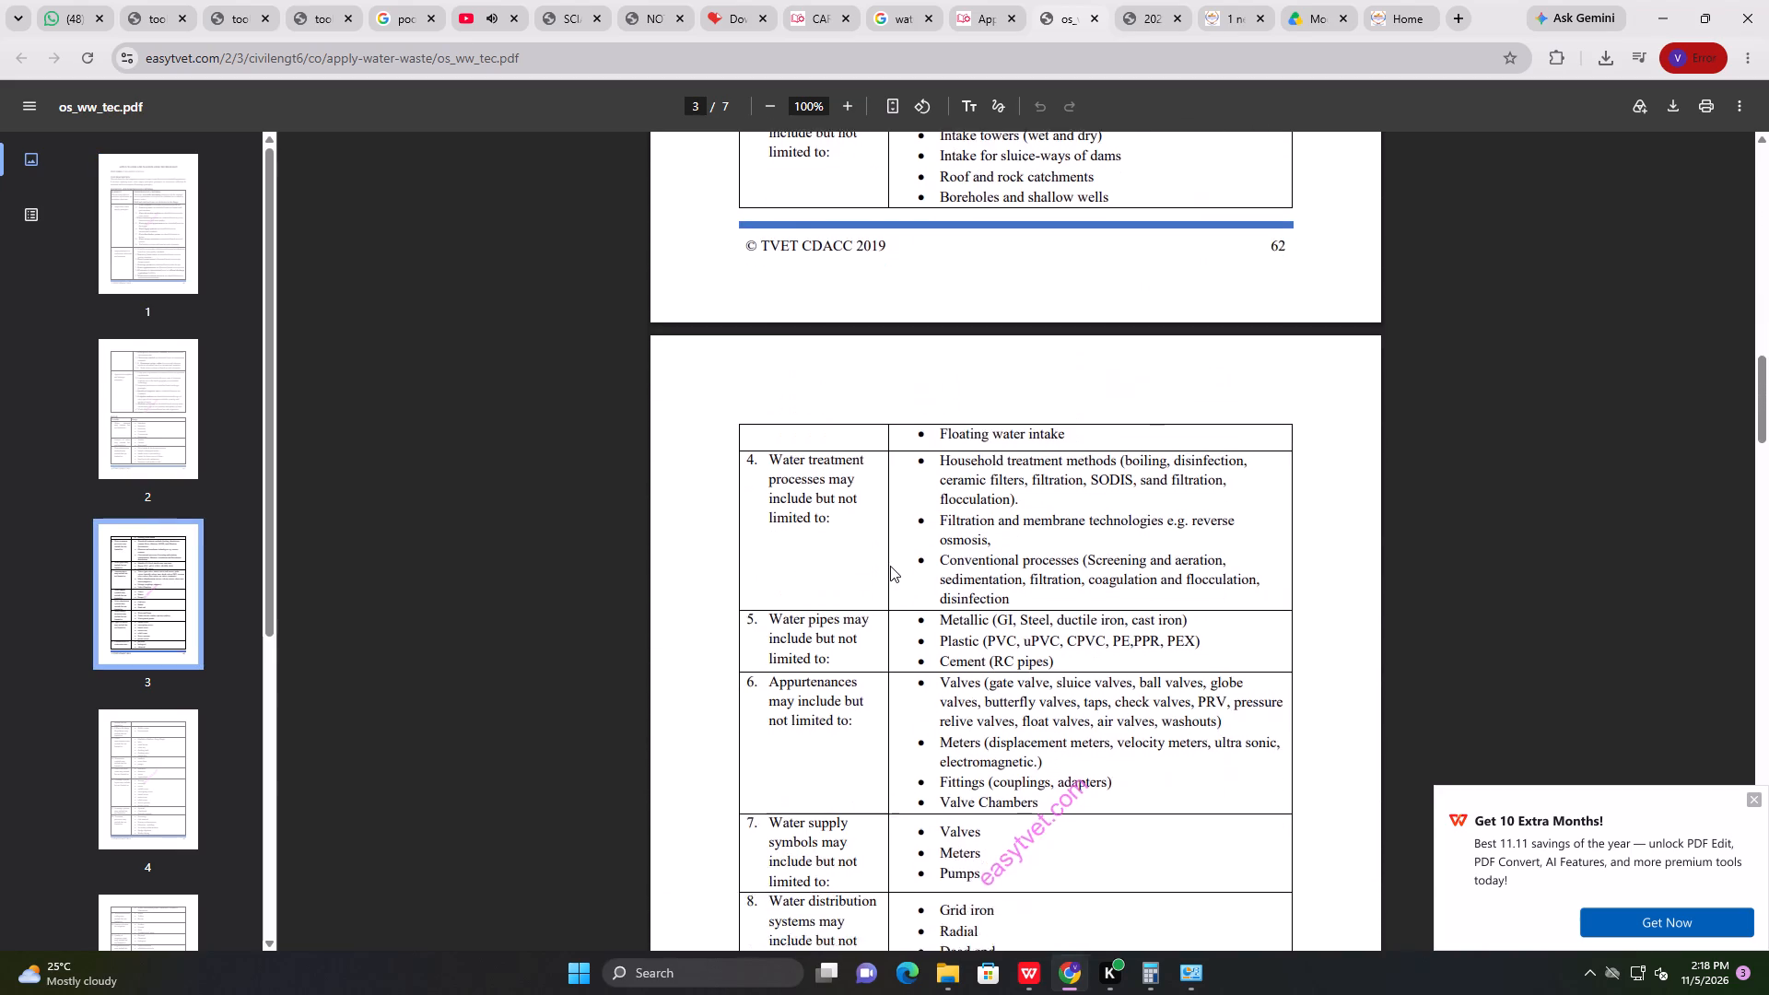
scroll(890, 566, "down", 6)
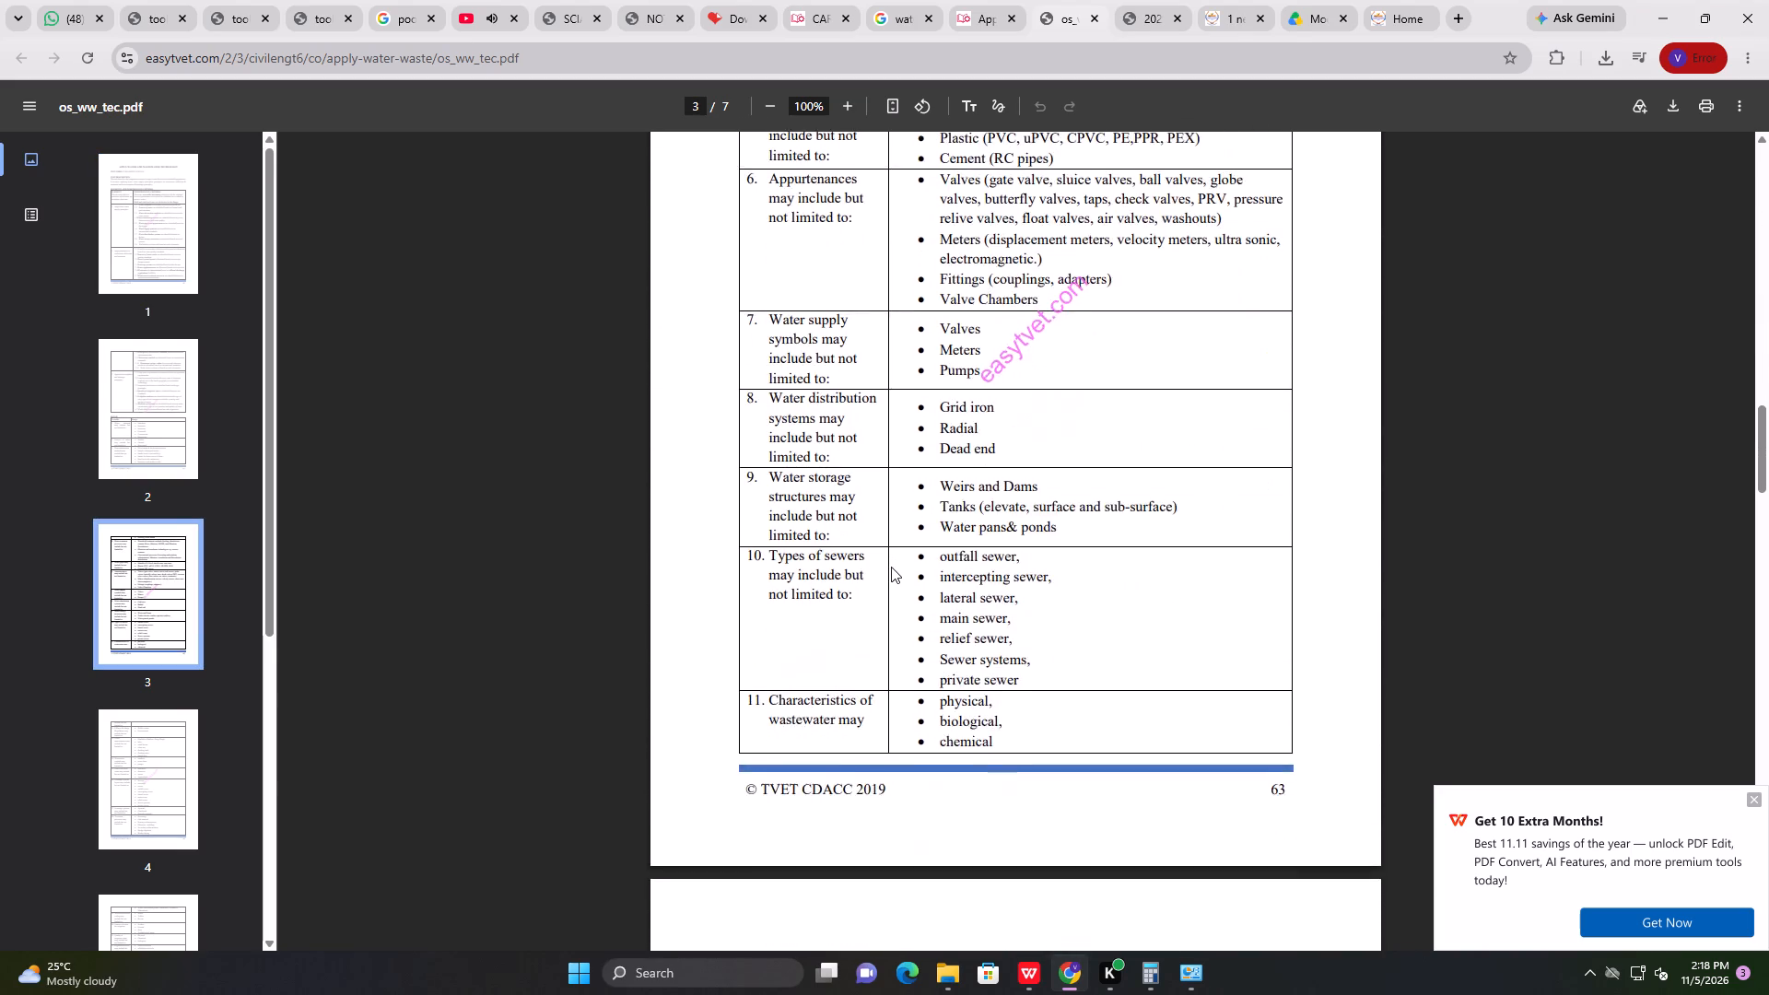
scroll(891, 567, "down", 2)
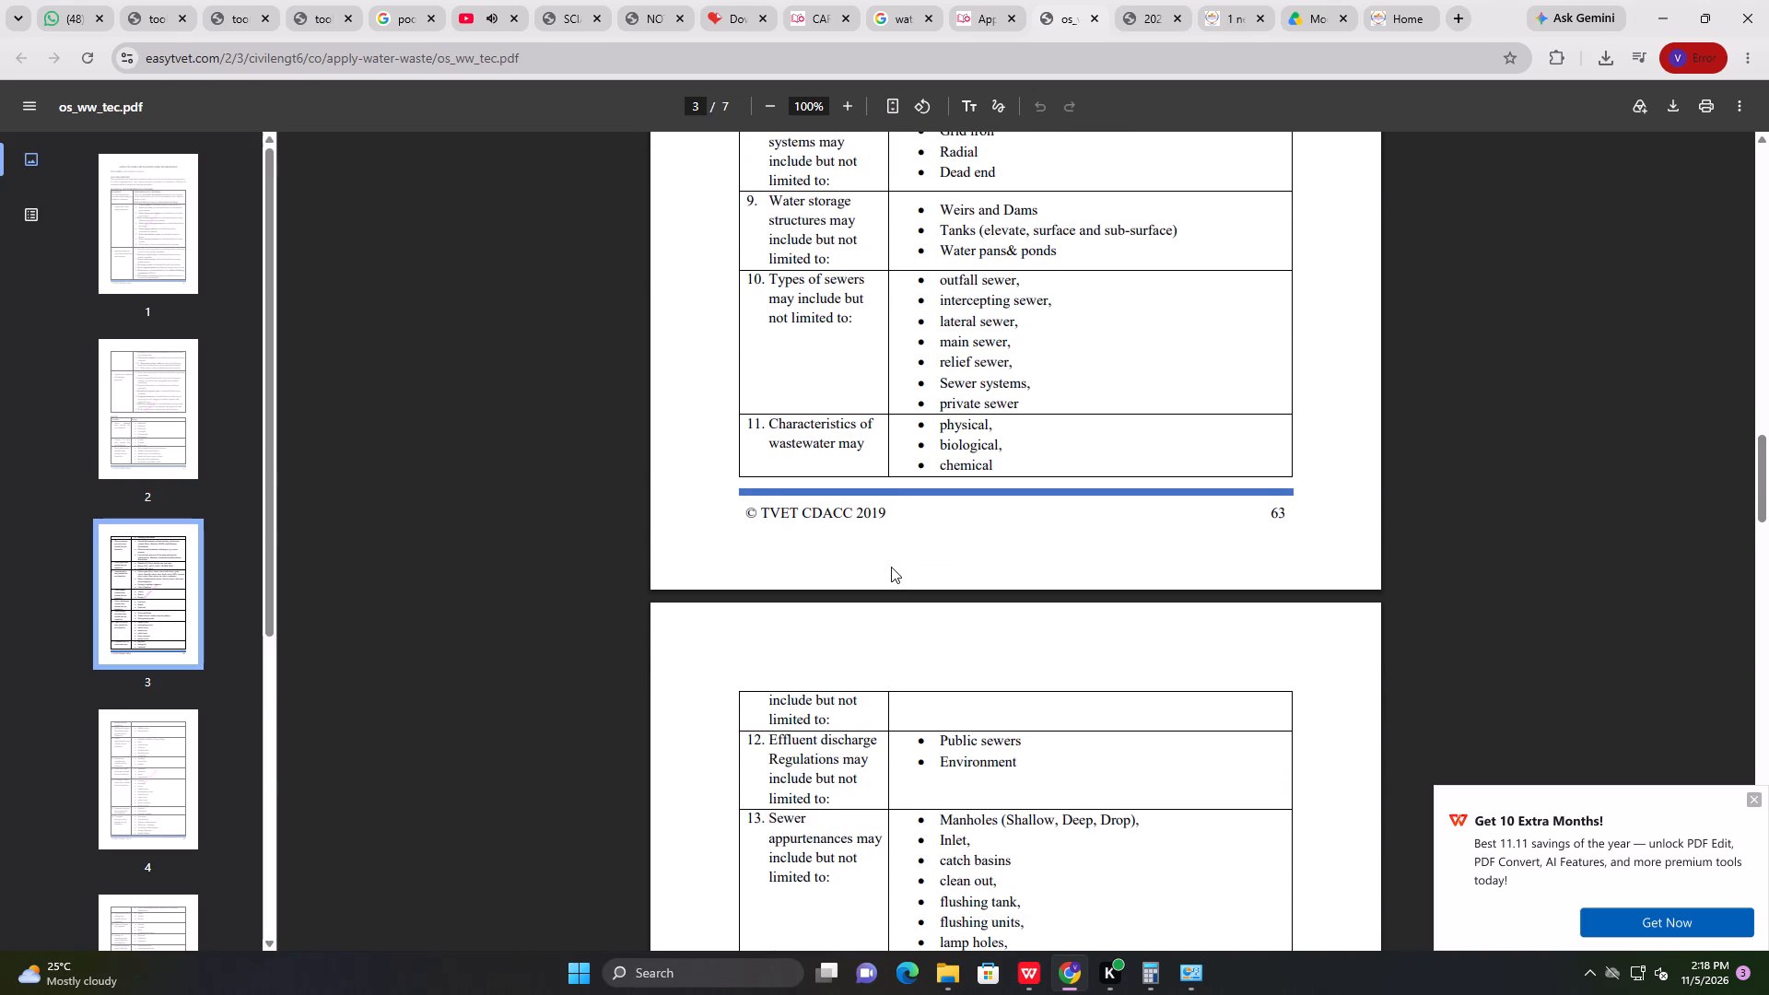
scroll(891, 567, "up", 3)
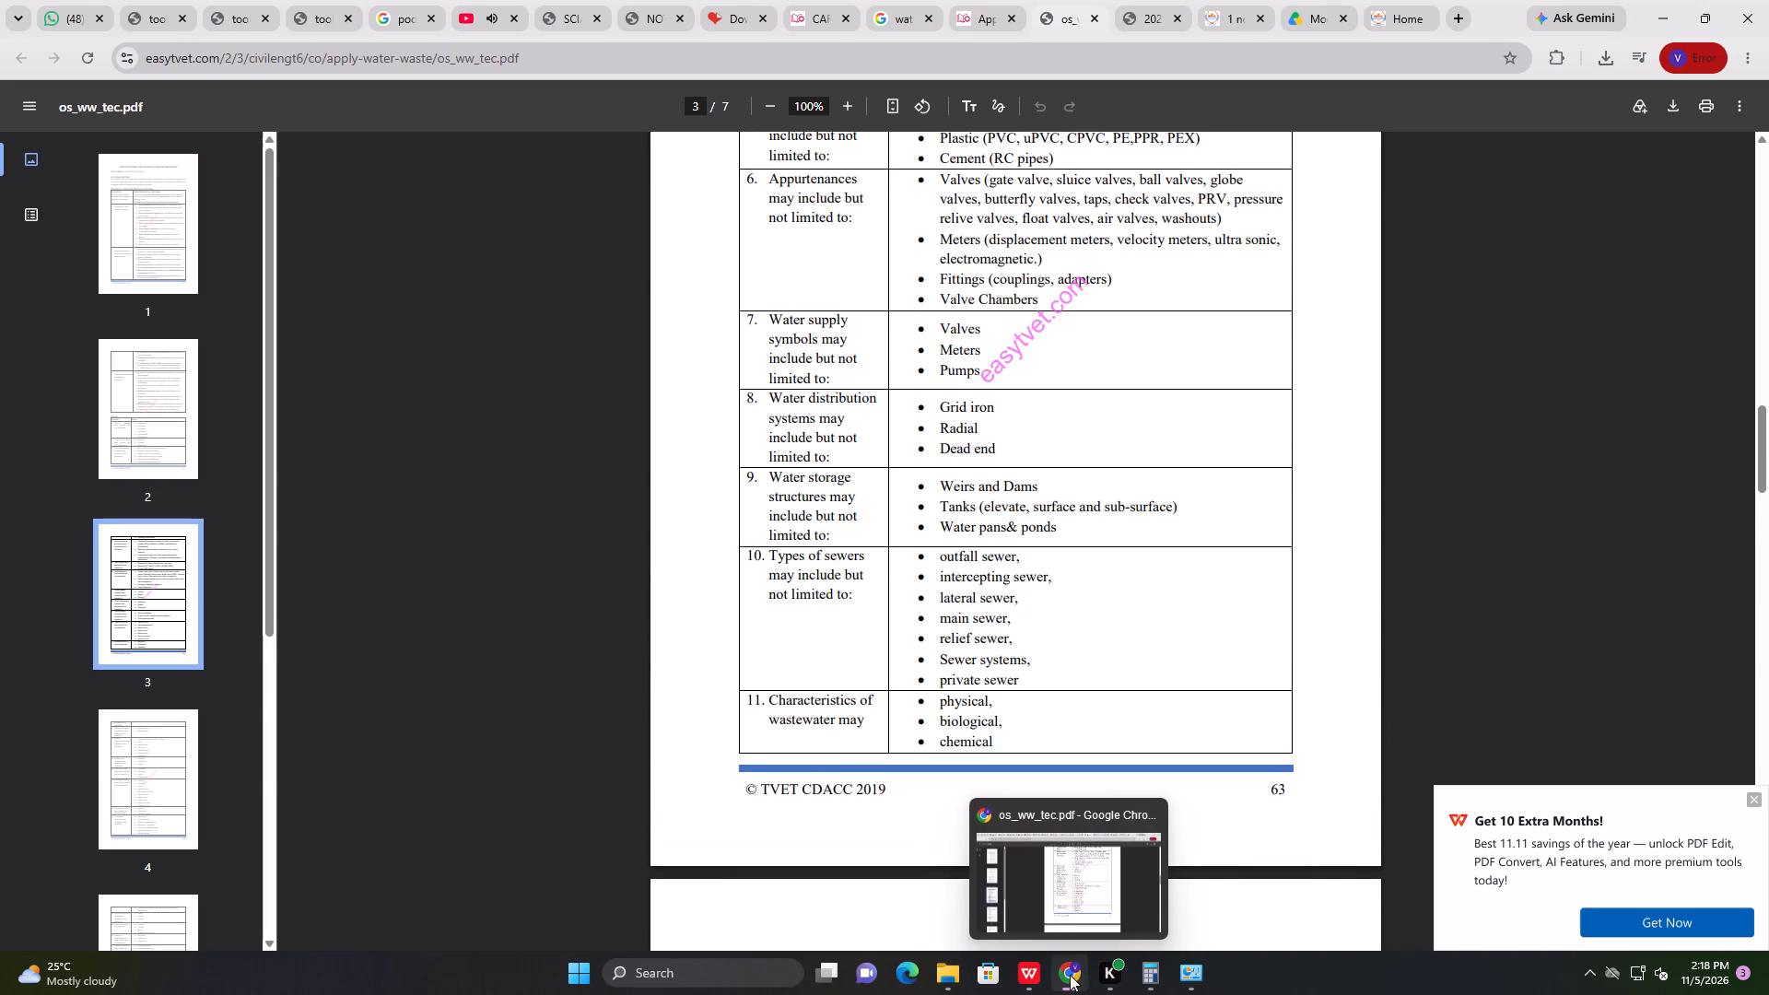
Switch to WPS Office and save the NOTES ON SOIL document.
left_click(1025, 975)
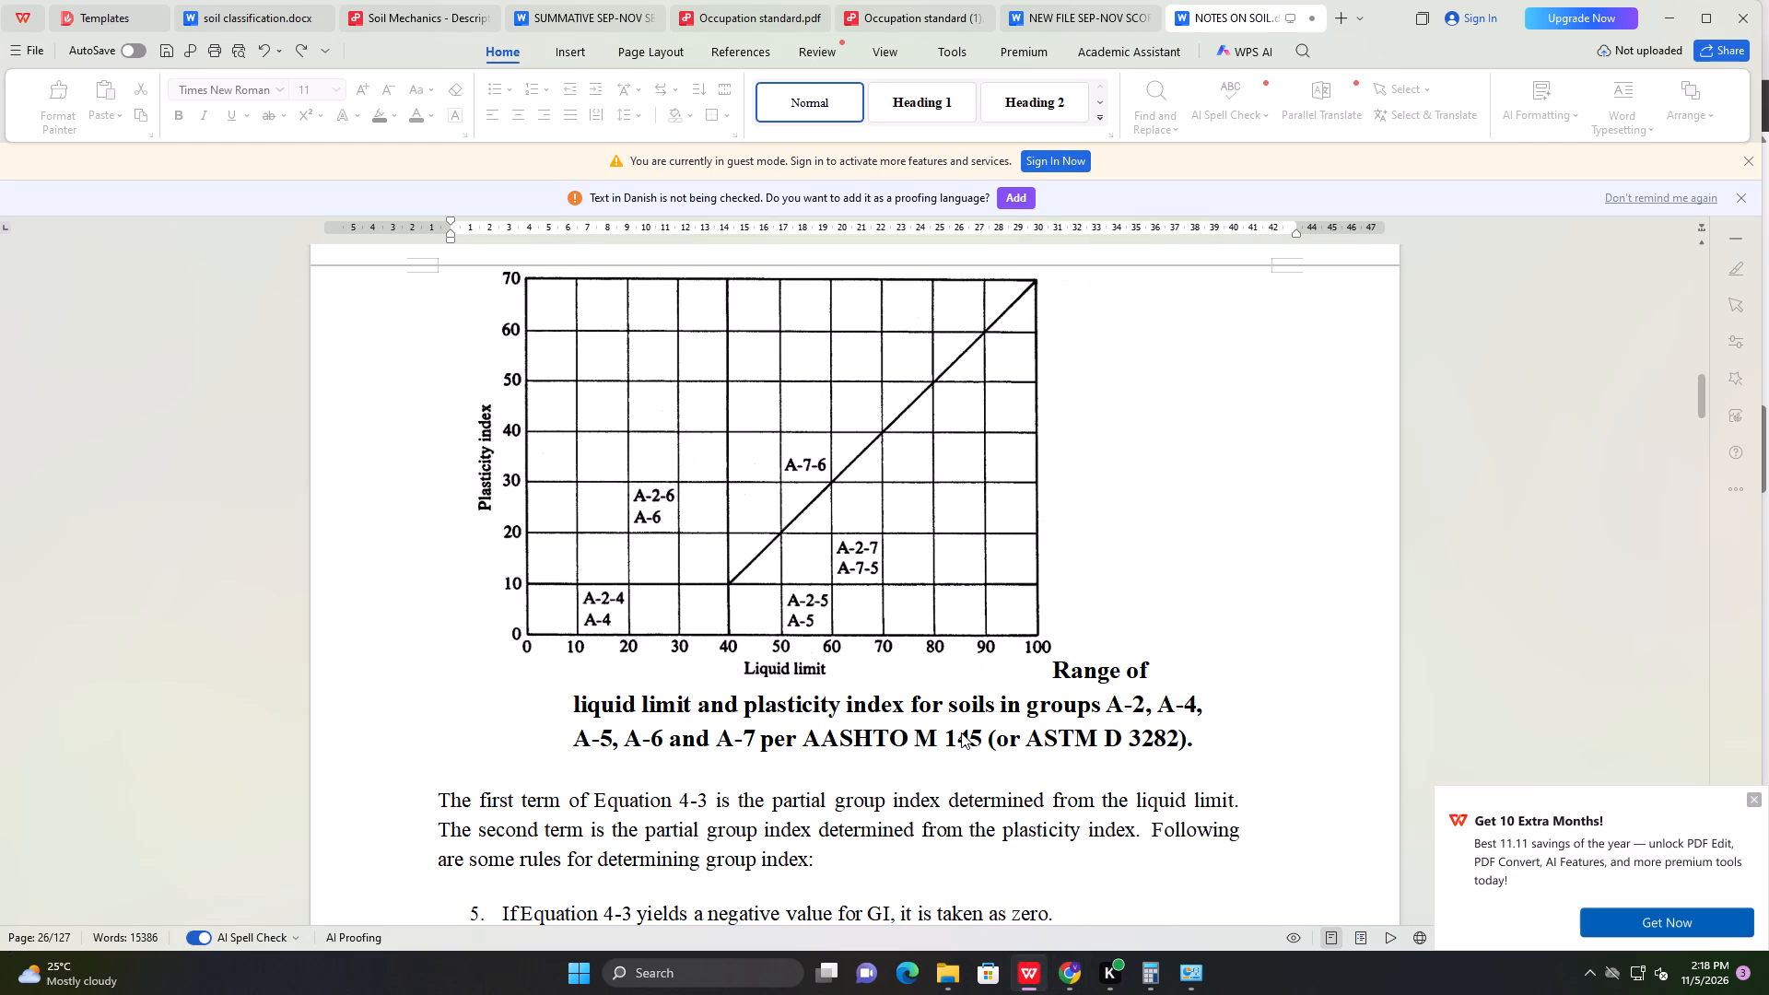
scroll(964, 730, "down", 4)
scroll(965, 730, "up", 4)
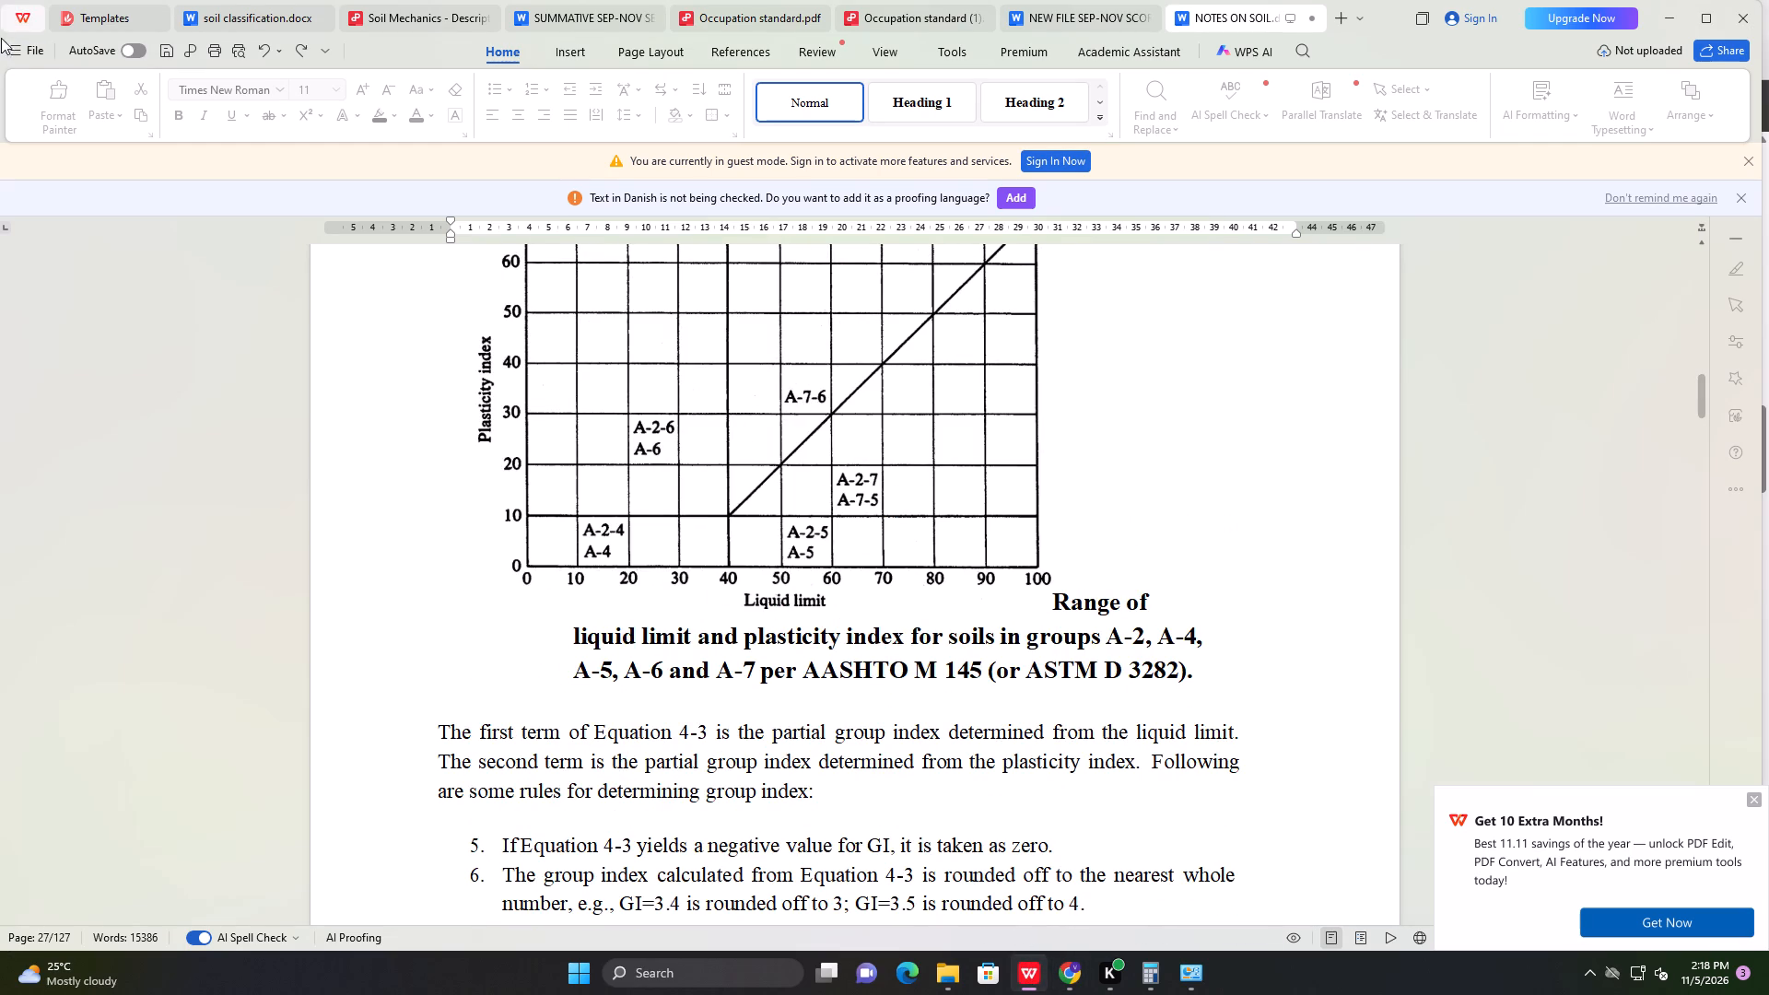
left_click(17, 45)
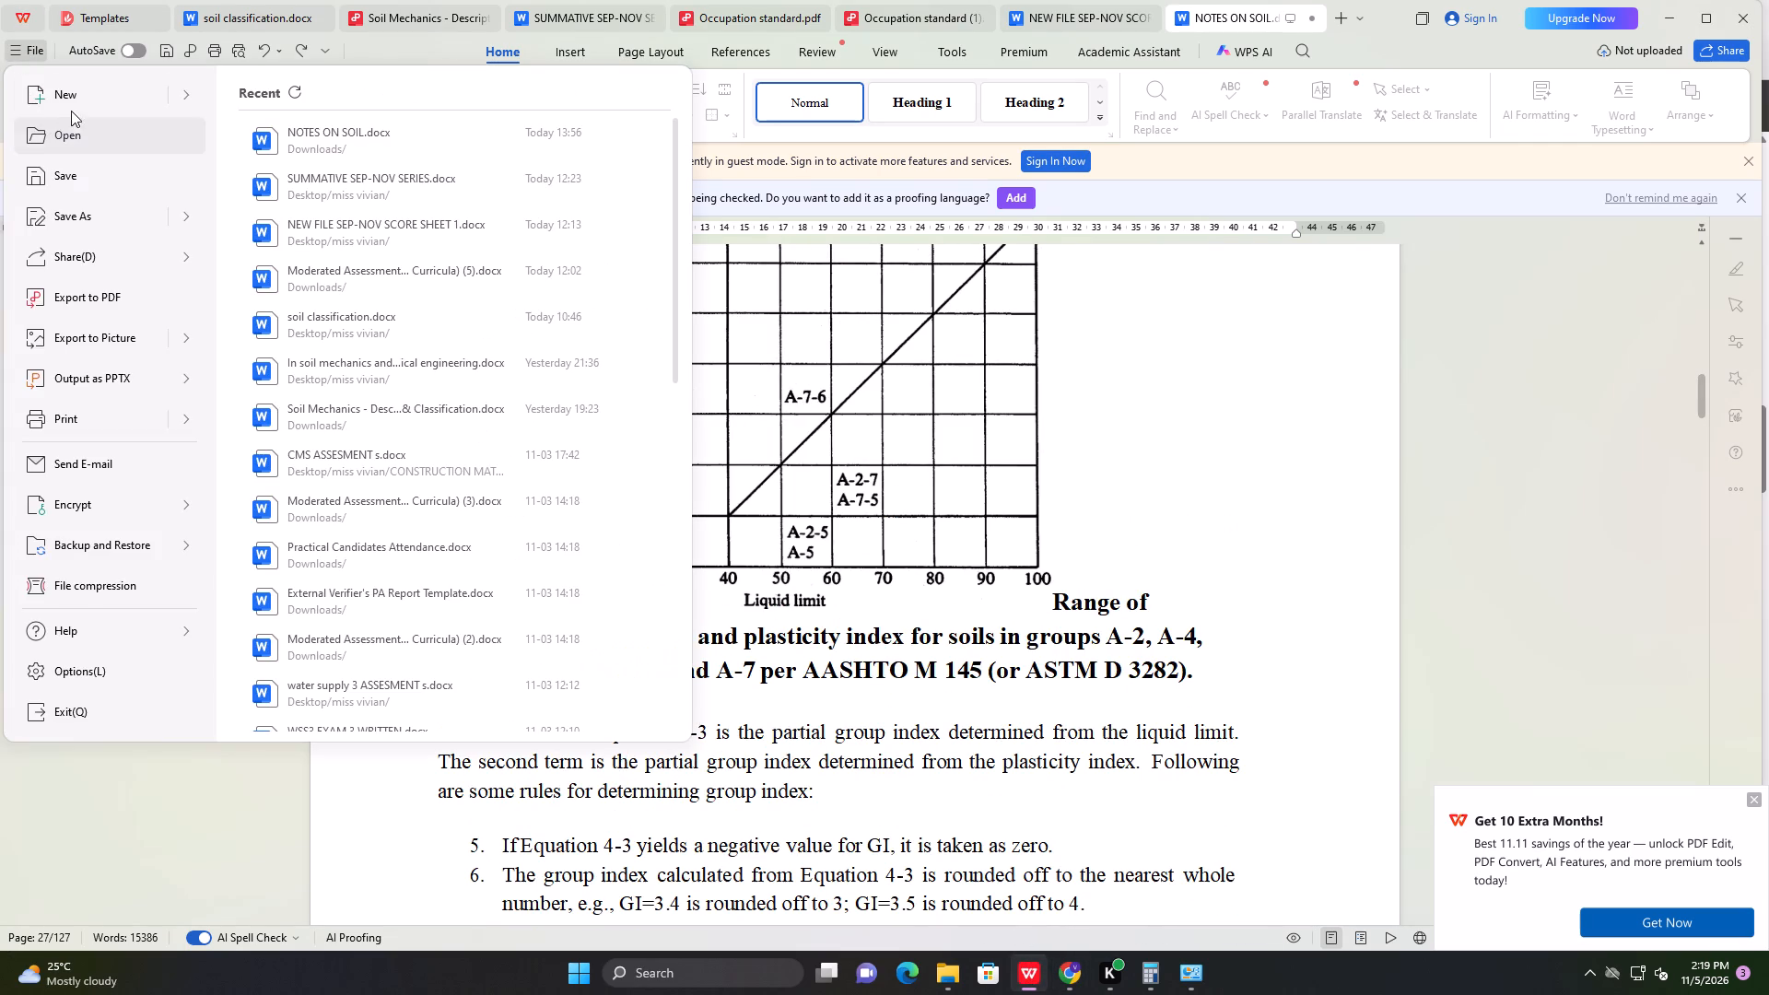
left_click(76, 178)
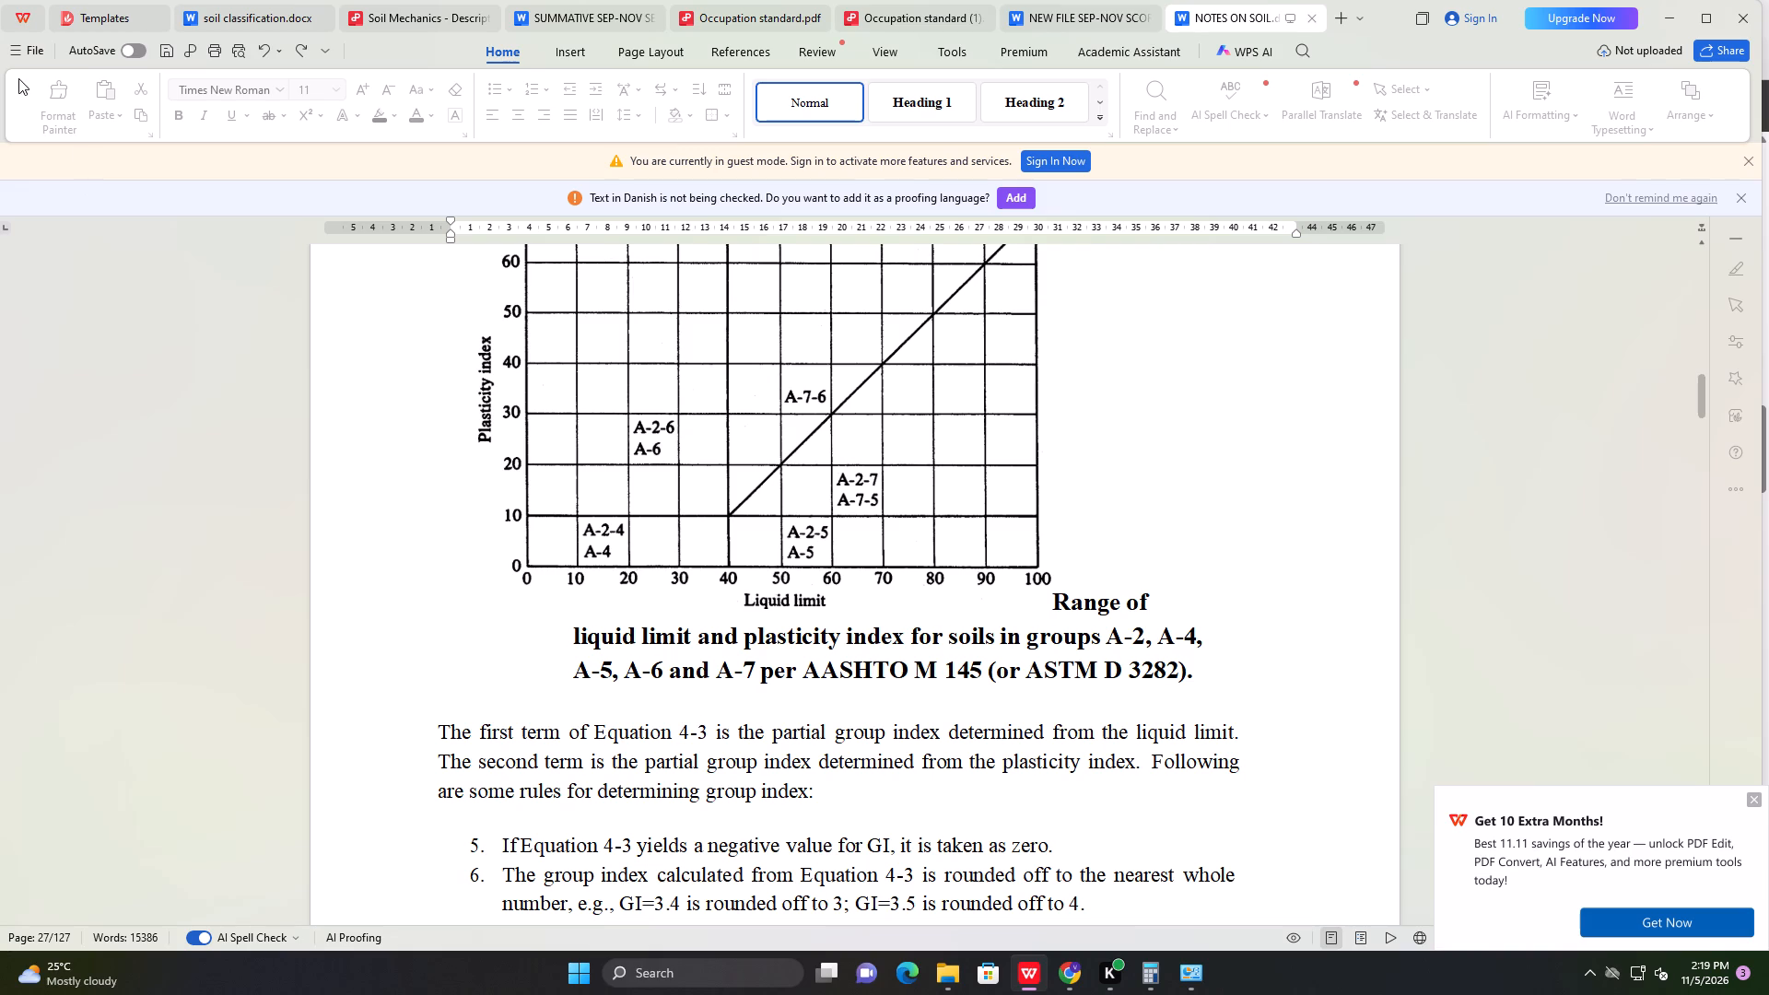
Export NOTES ON SOIL in PDF format to the miss vivian folder, creating a copy instead of replacing the existing file.
left_click(20, 50)
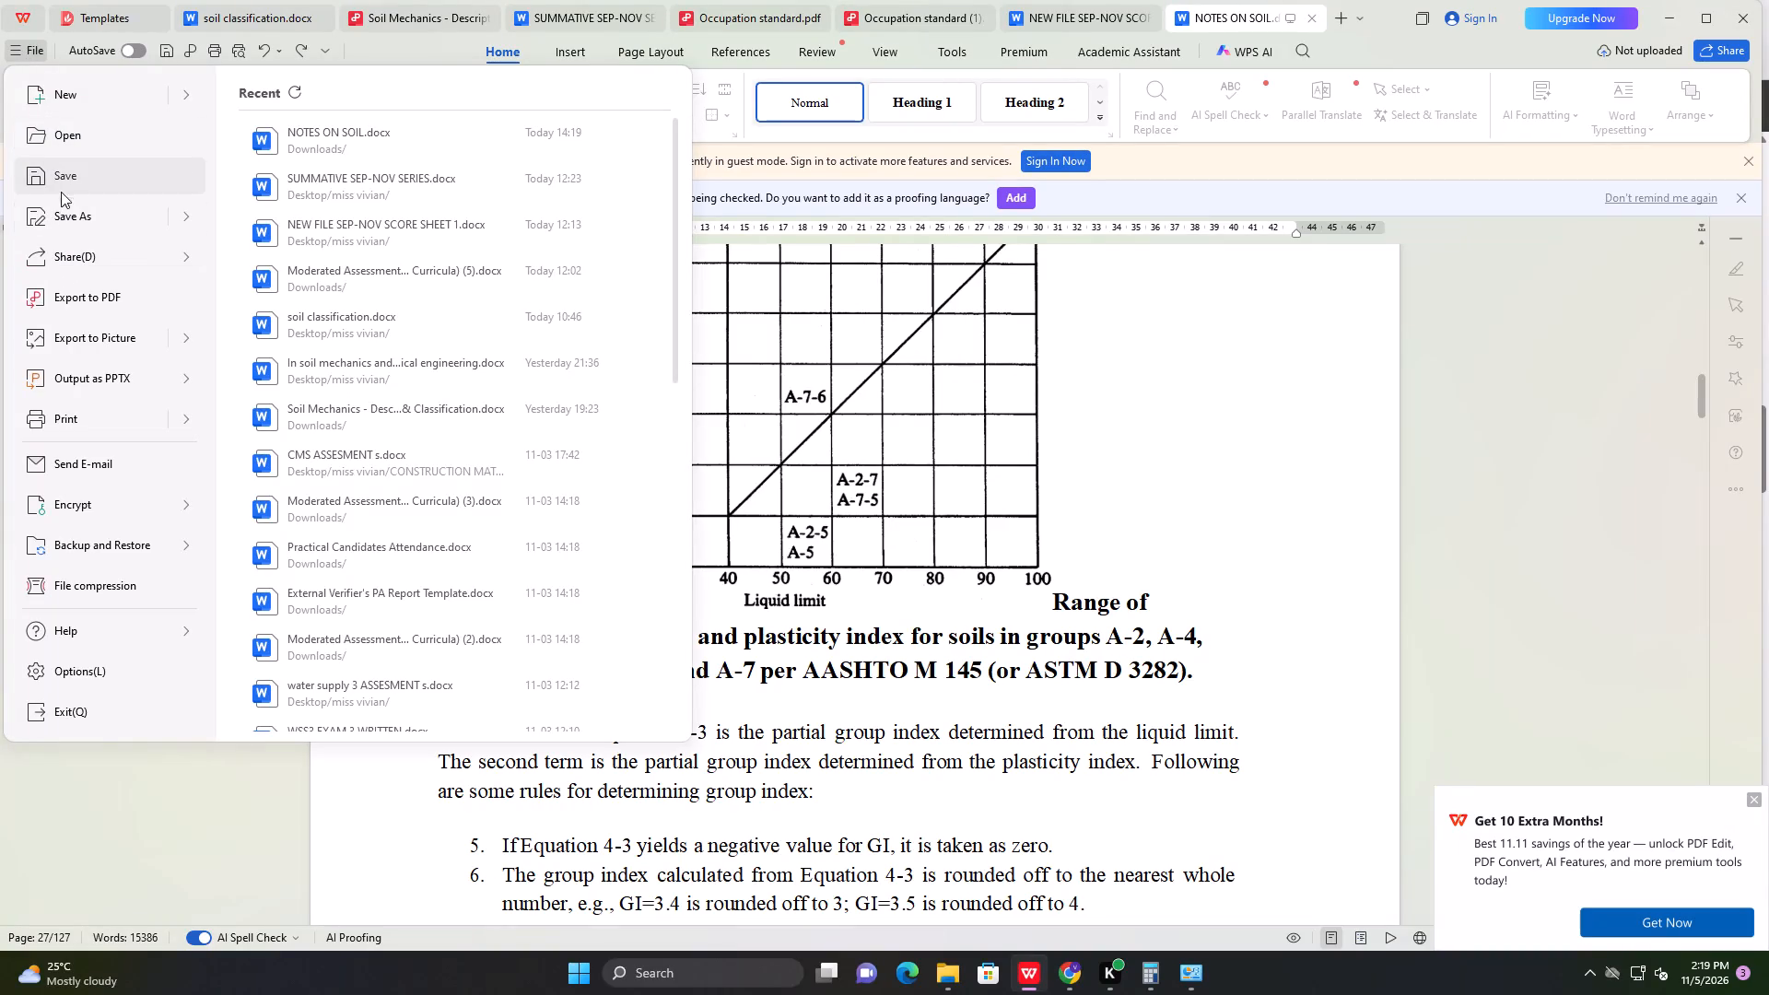
left_click(74, 205)
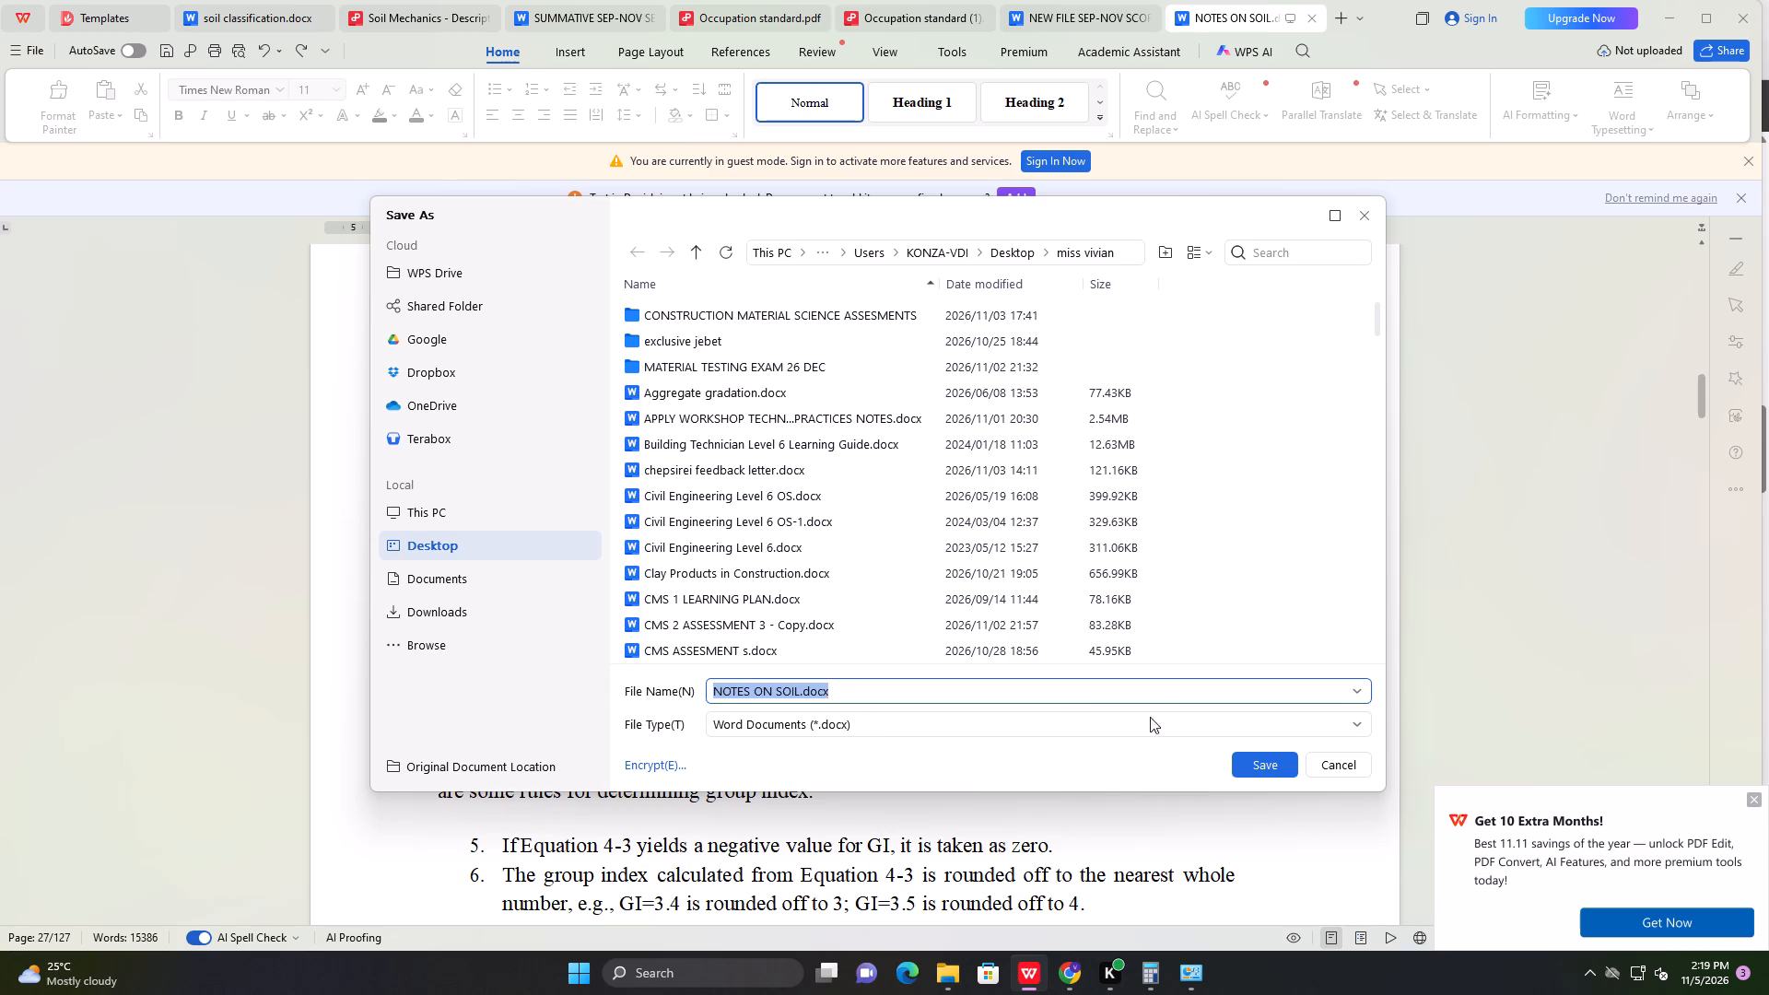
left_click(1354, 722)
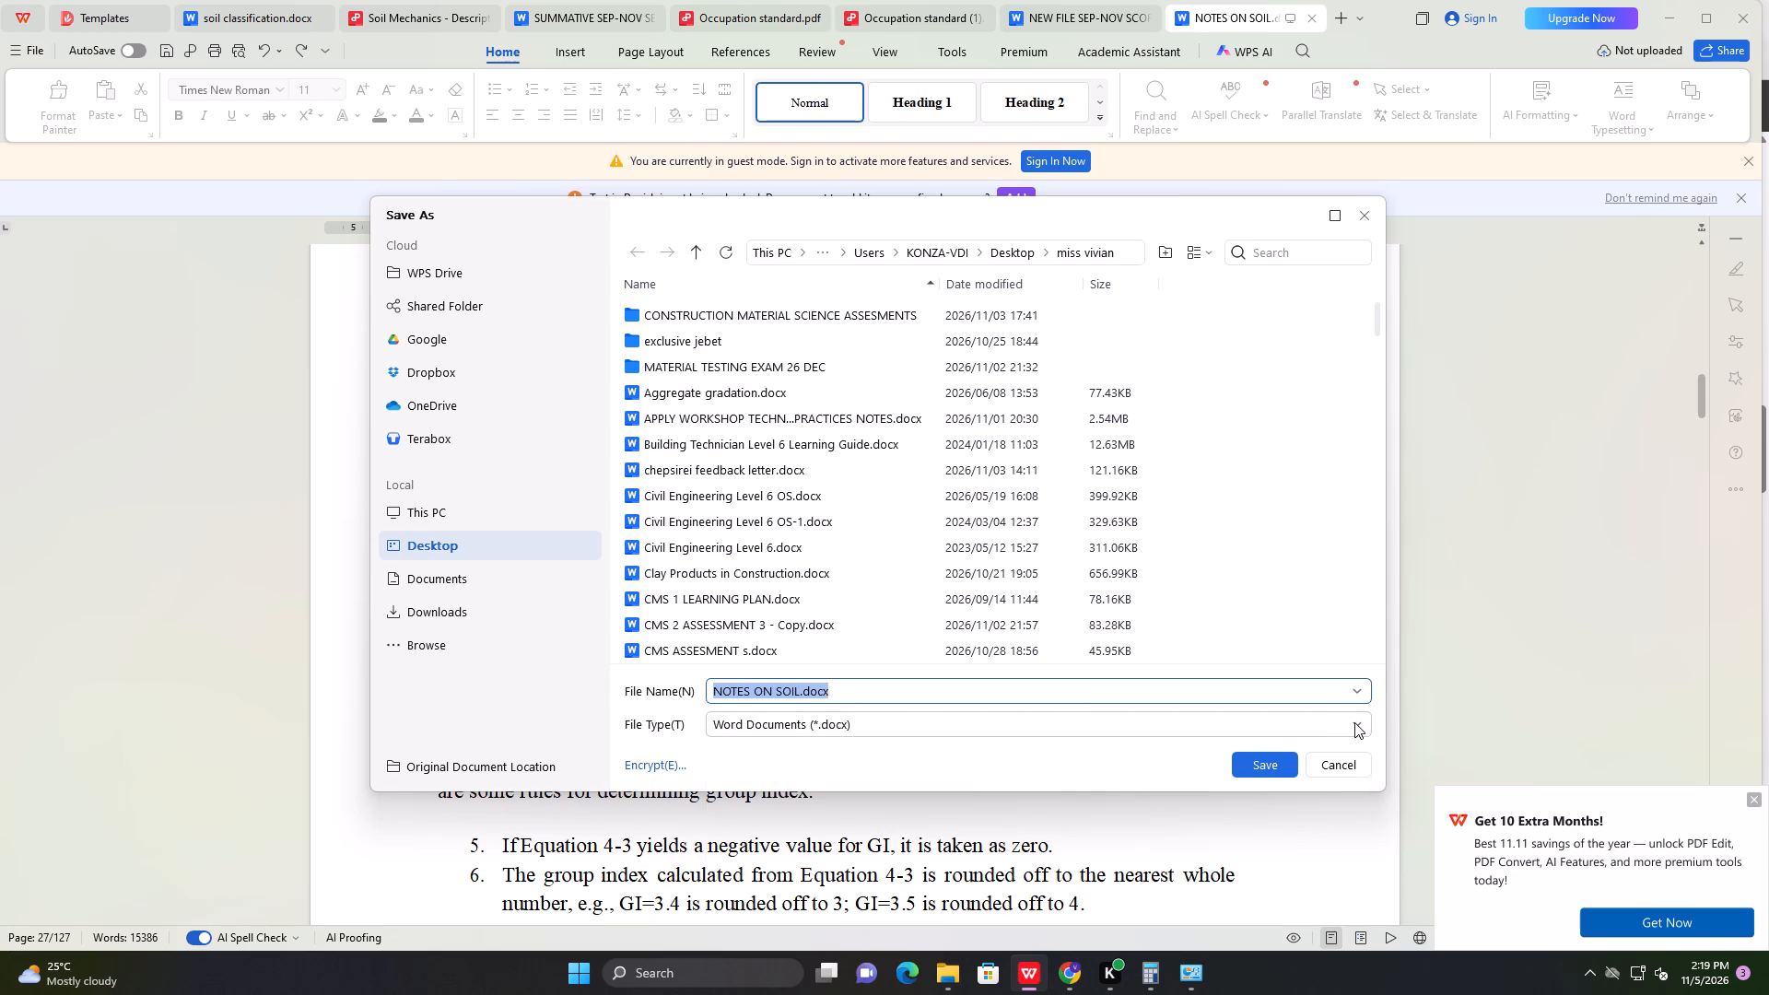
scroll(861, 814, "down", 1)
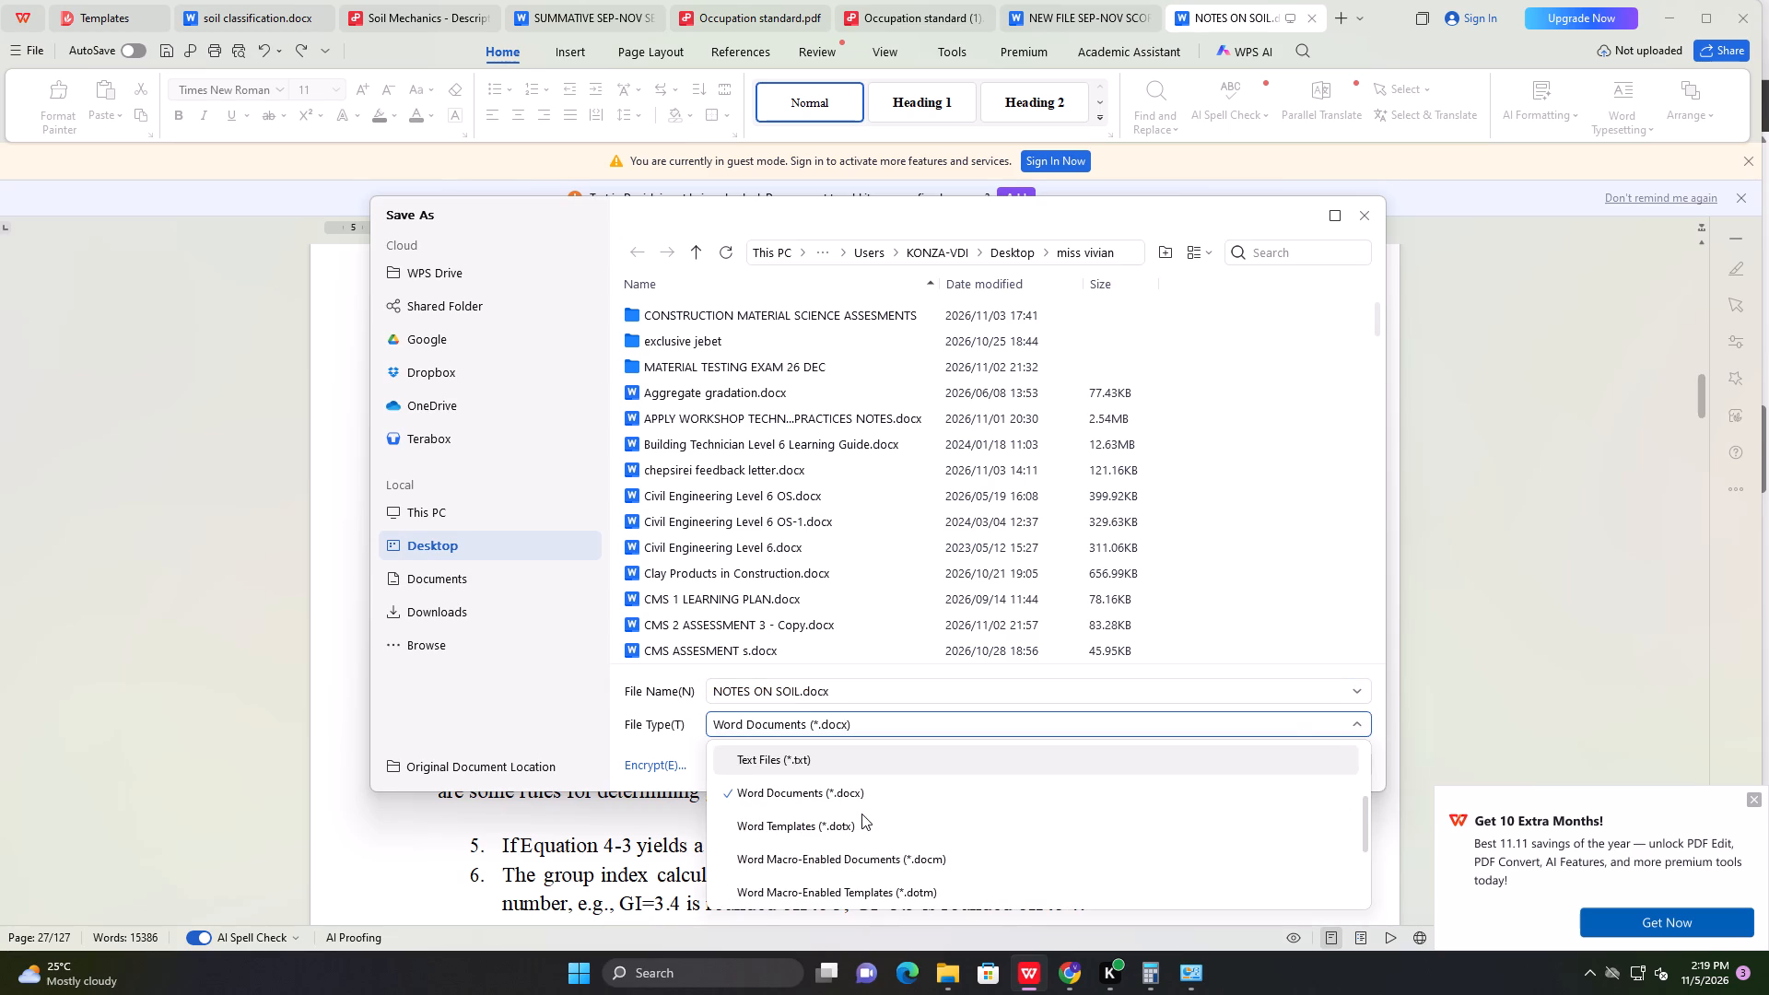
scroll(861, 814, "down", 2)
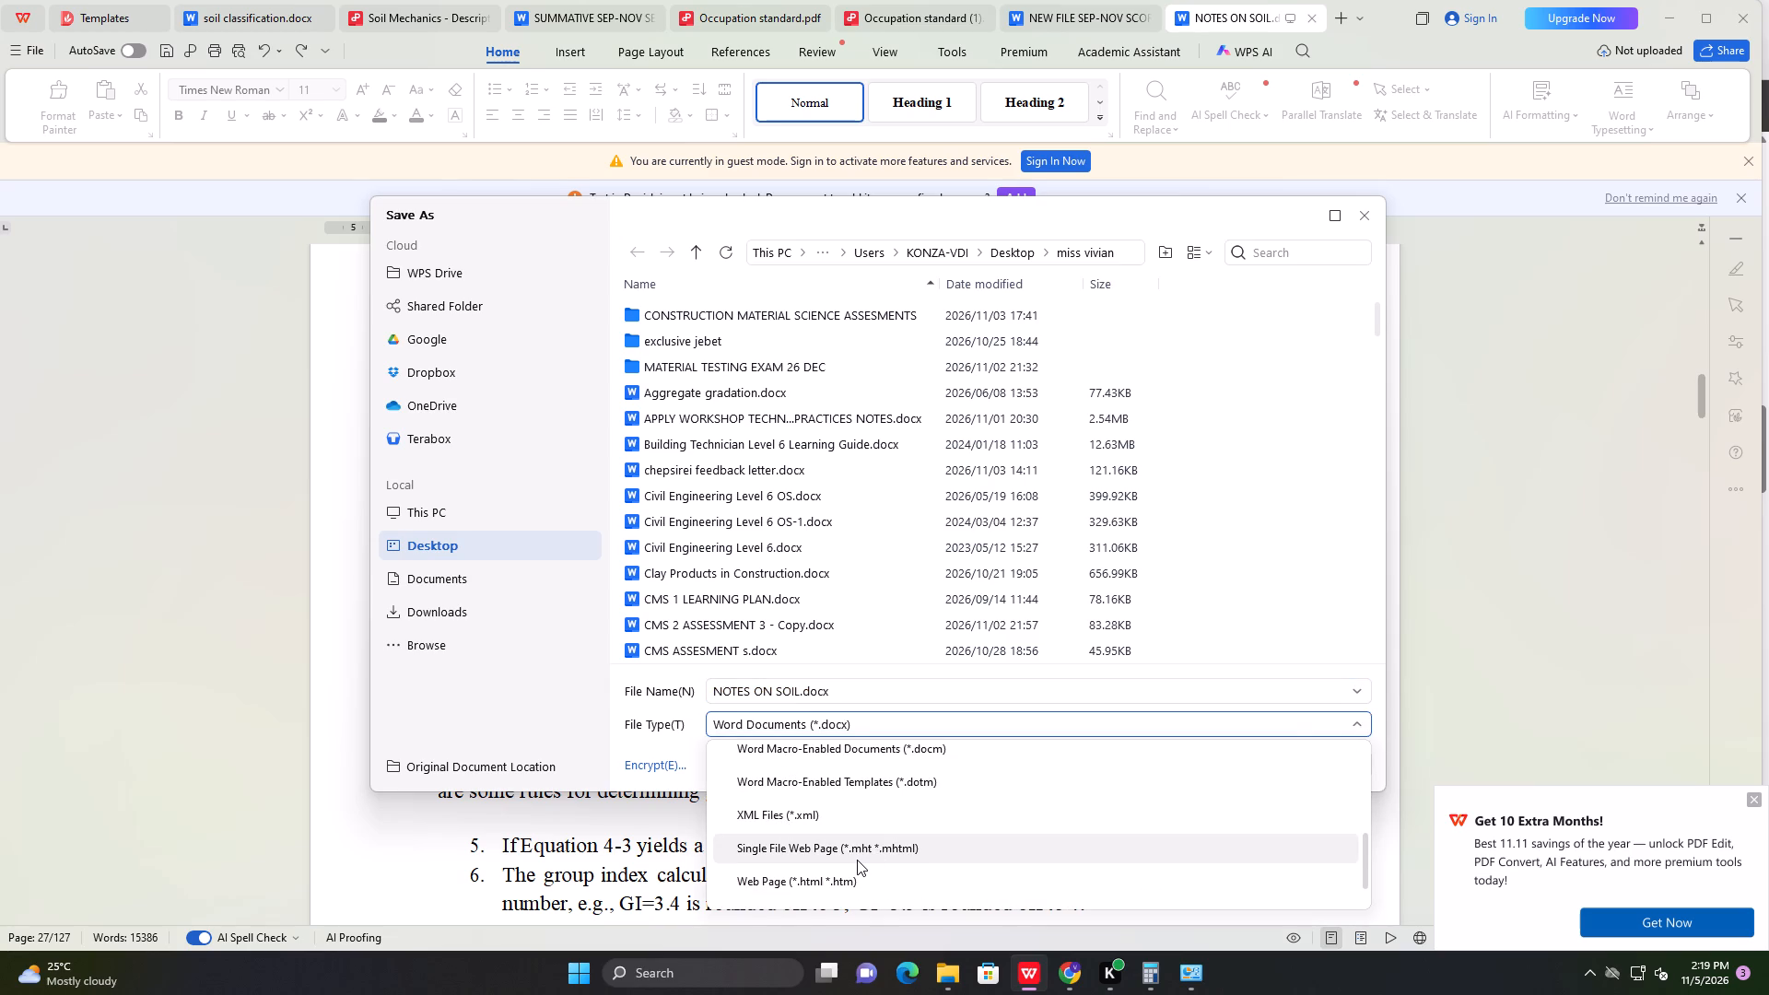
scroll(860, 853, "down", 1)
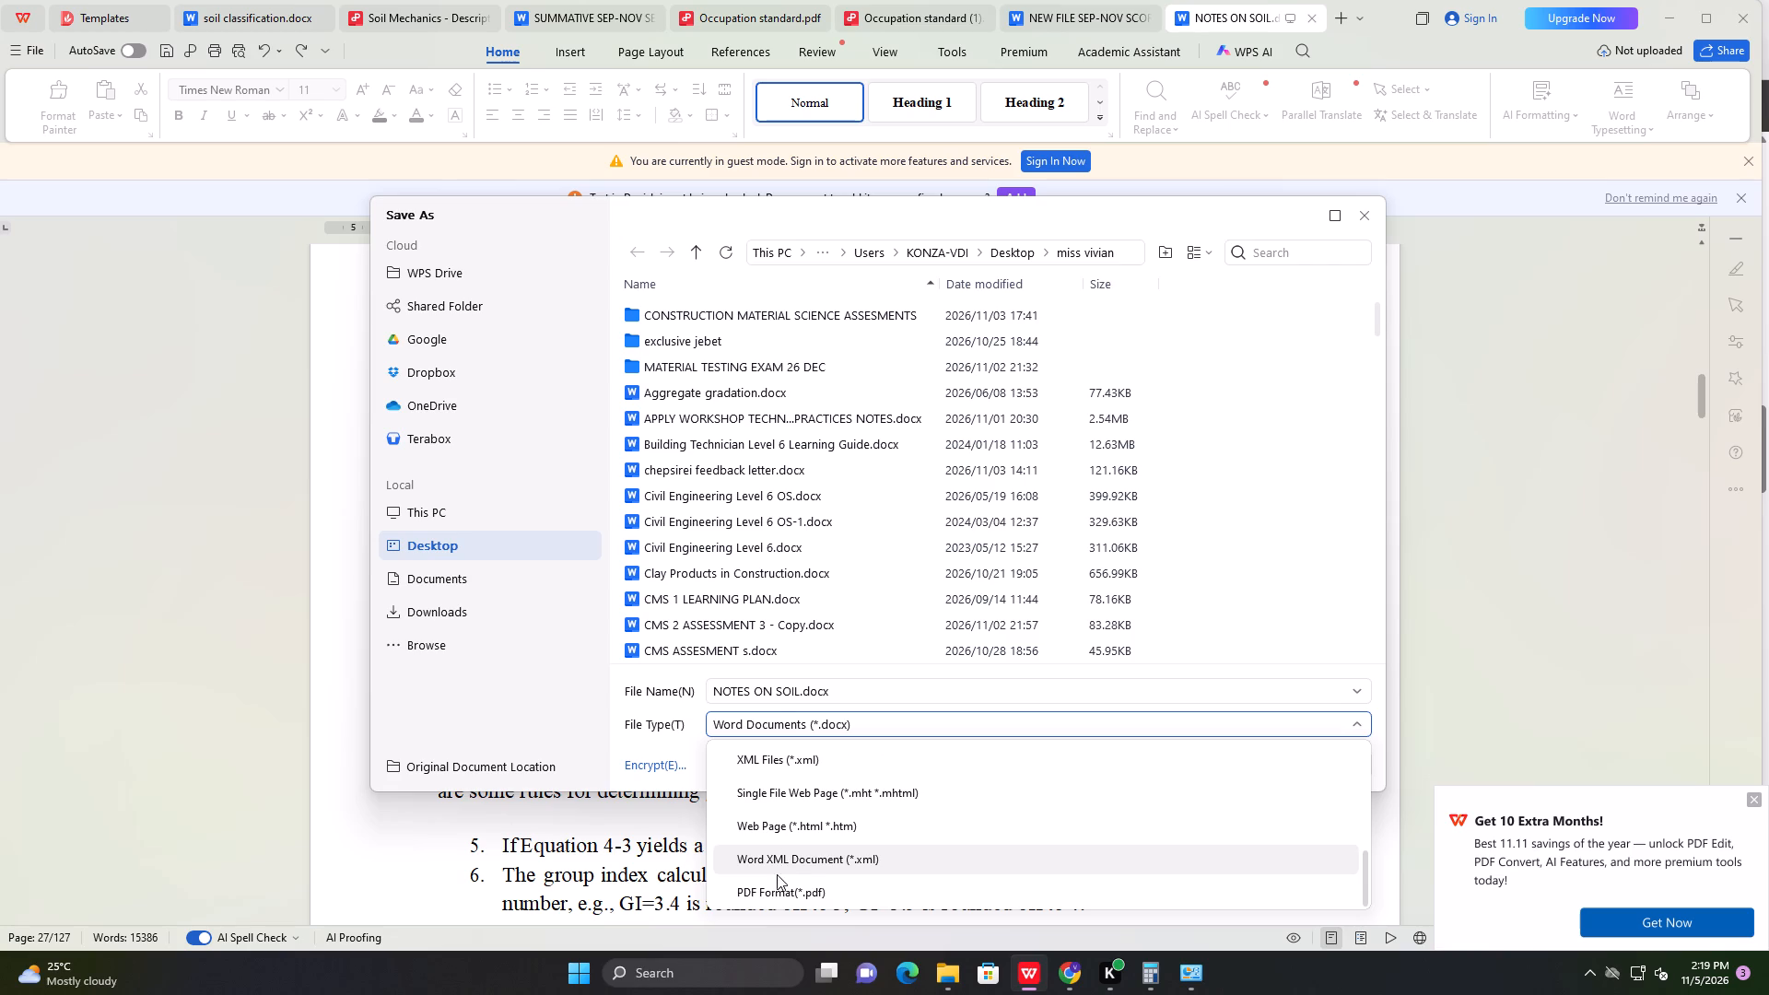
left_click(772, 893)
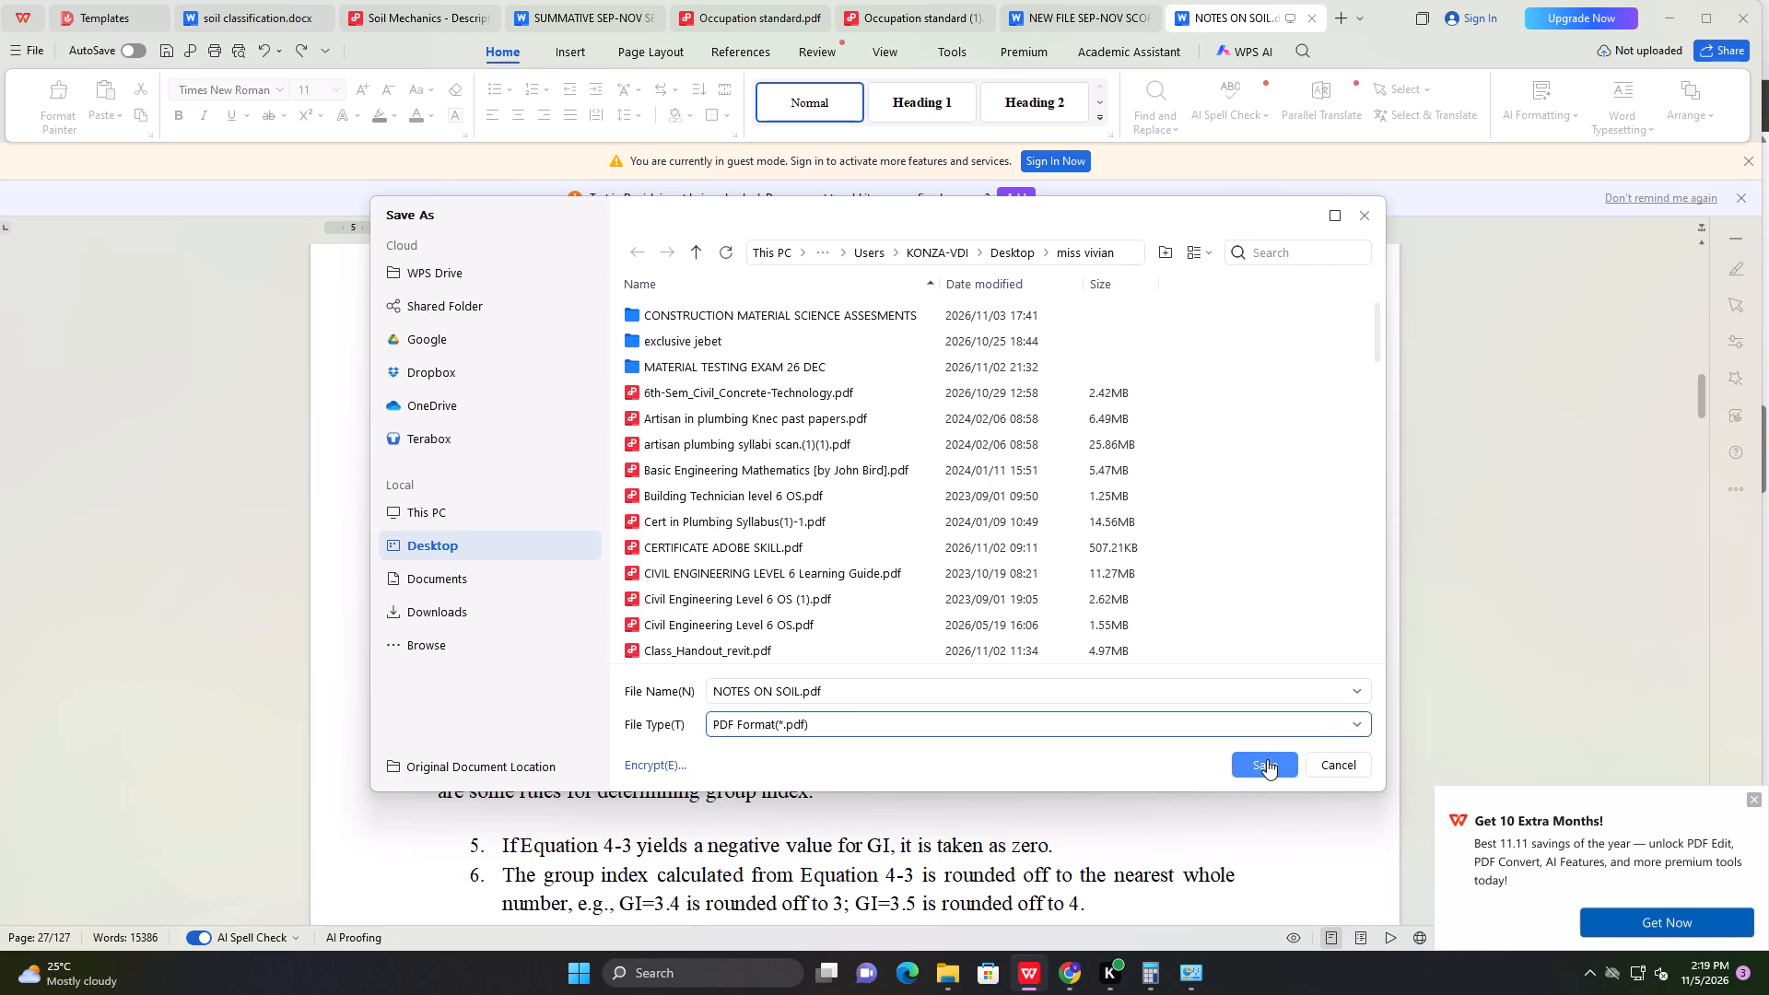
left_click(1267, 759)
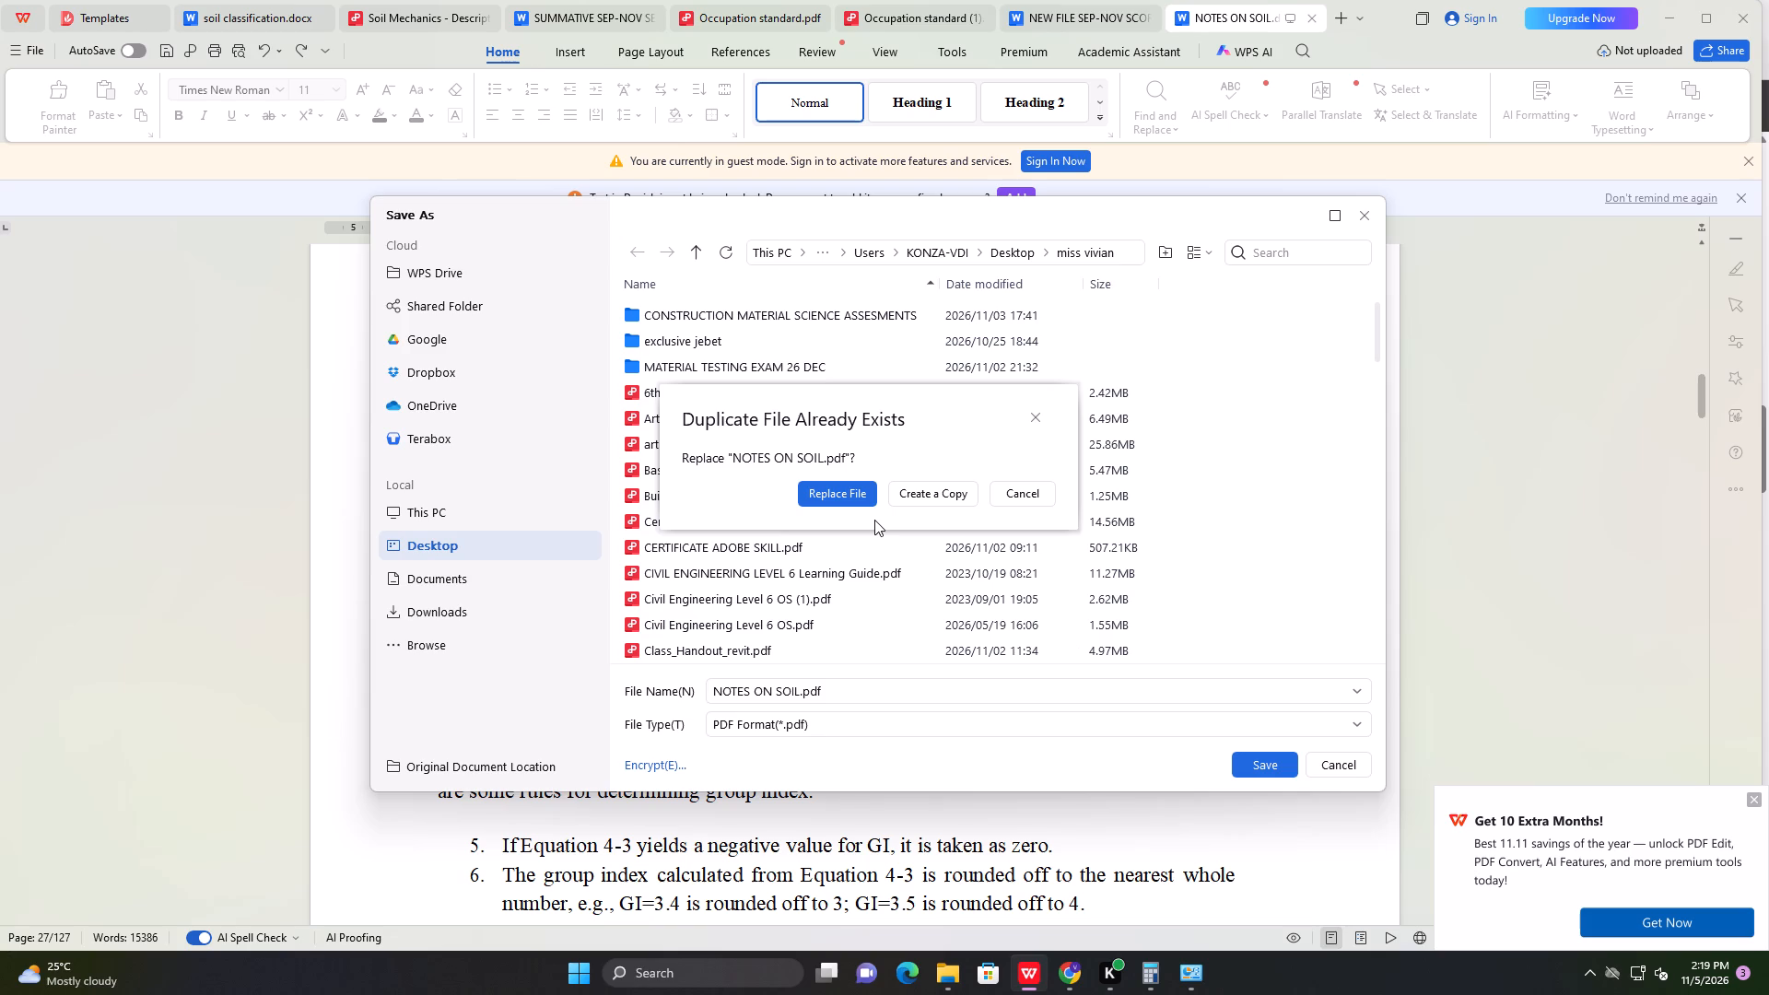
left_click(935, 495)
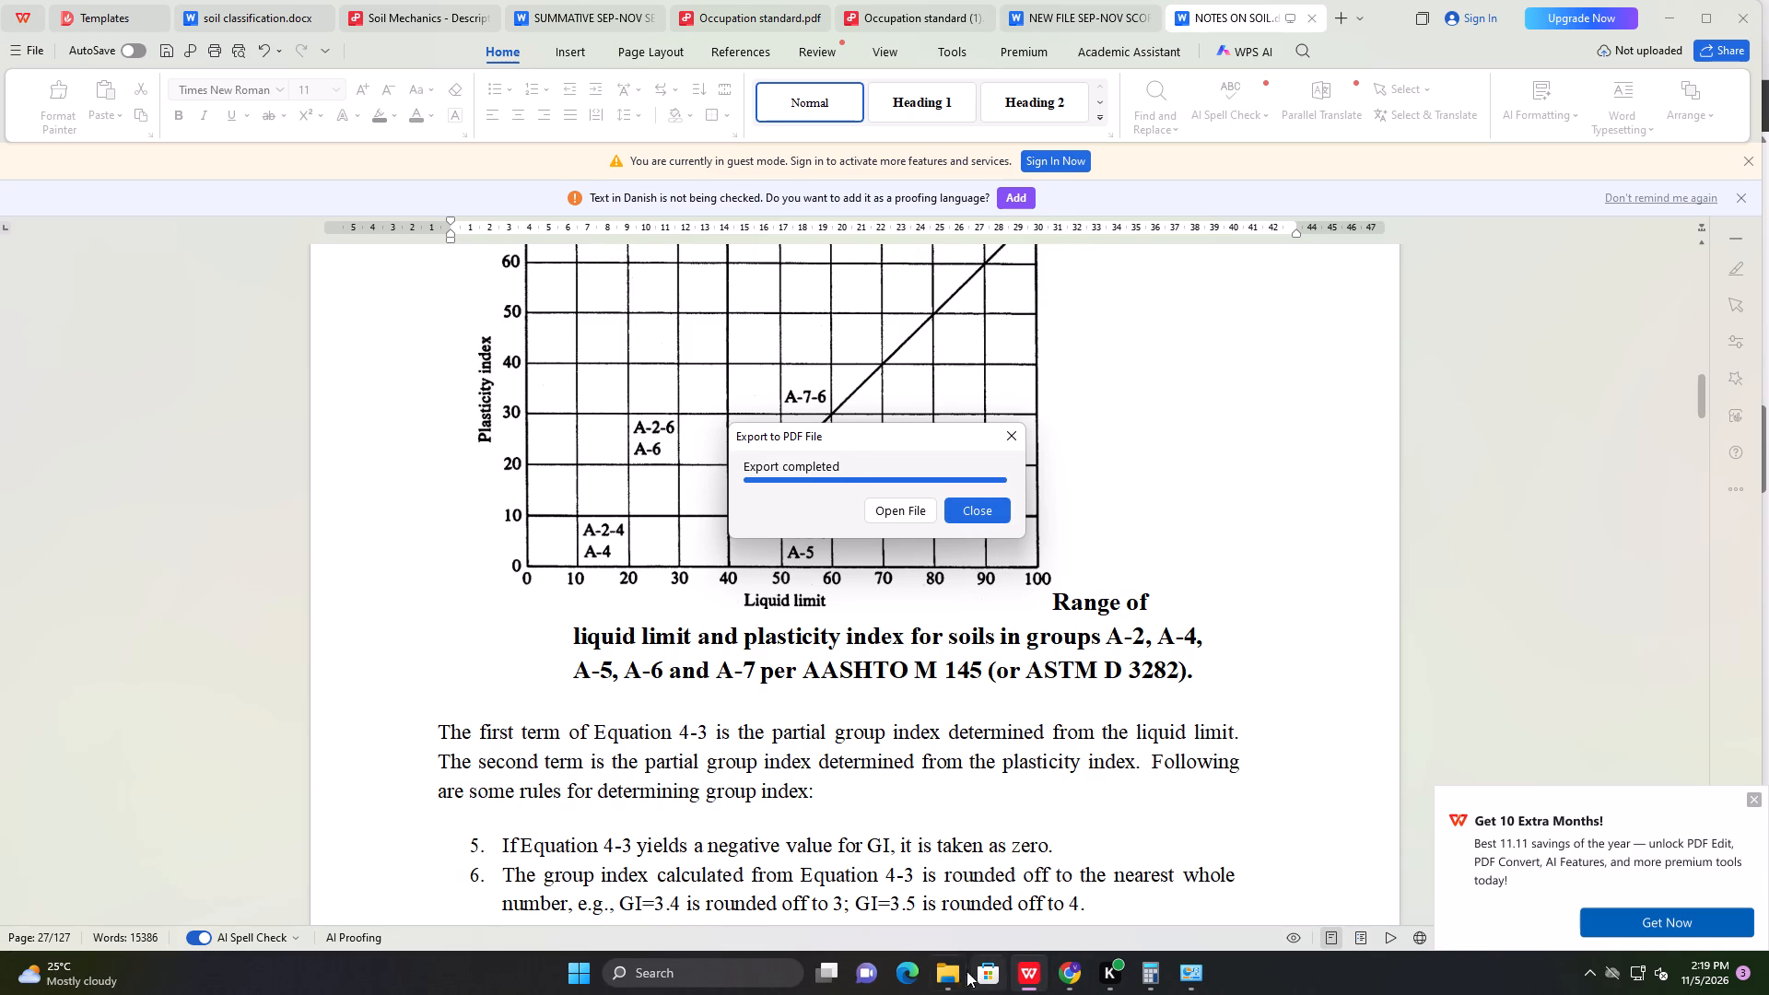
Switch to File Explorer and copy the NOTES ON SOIL PDF from the recent files.
left_click(882, 891)
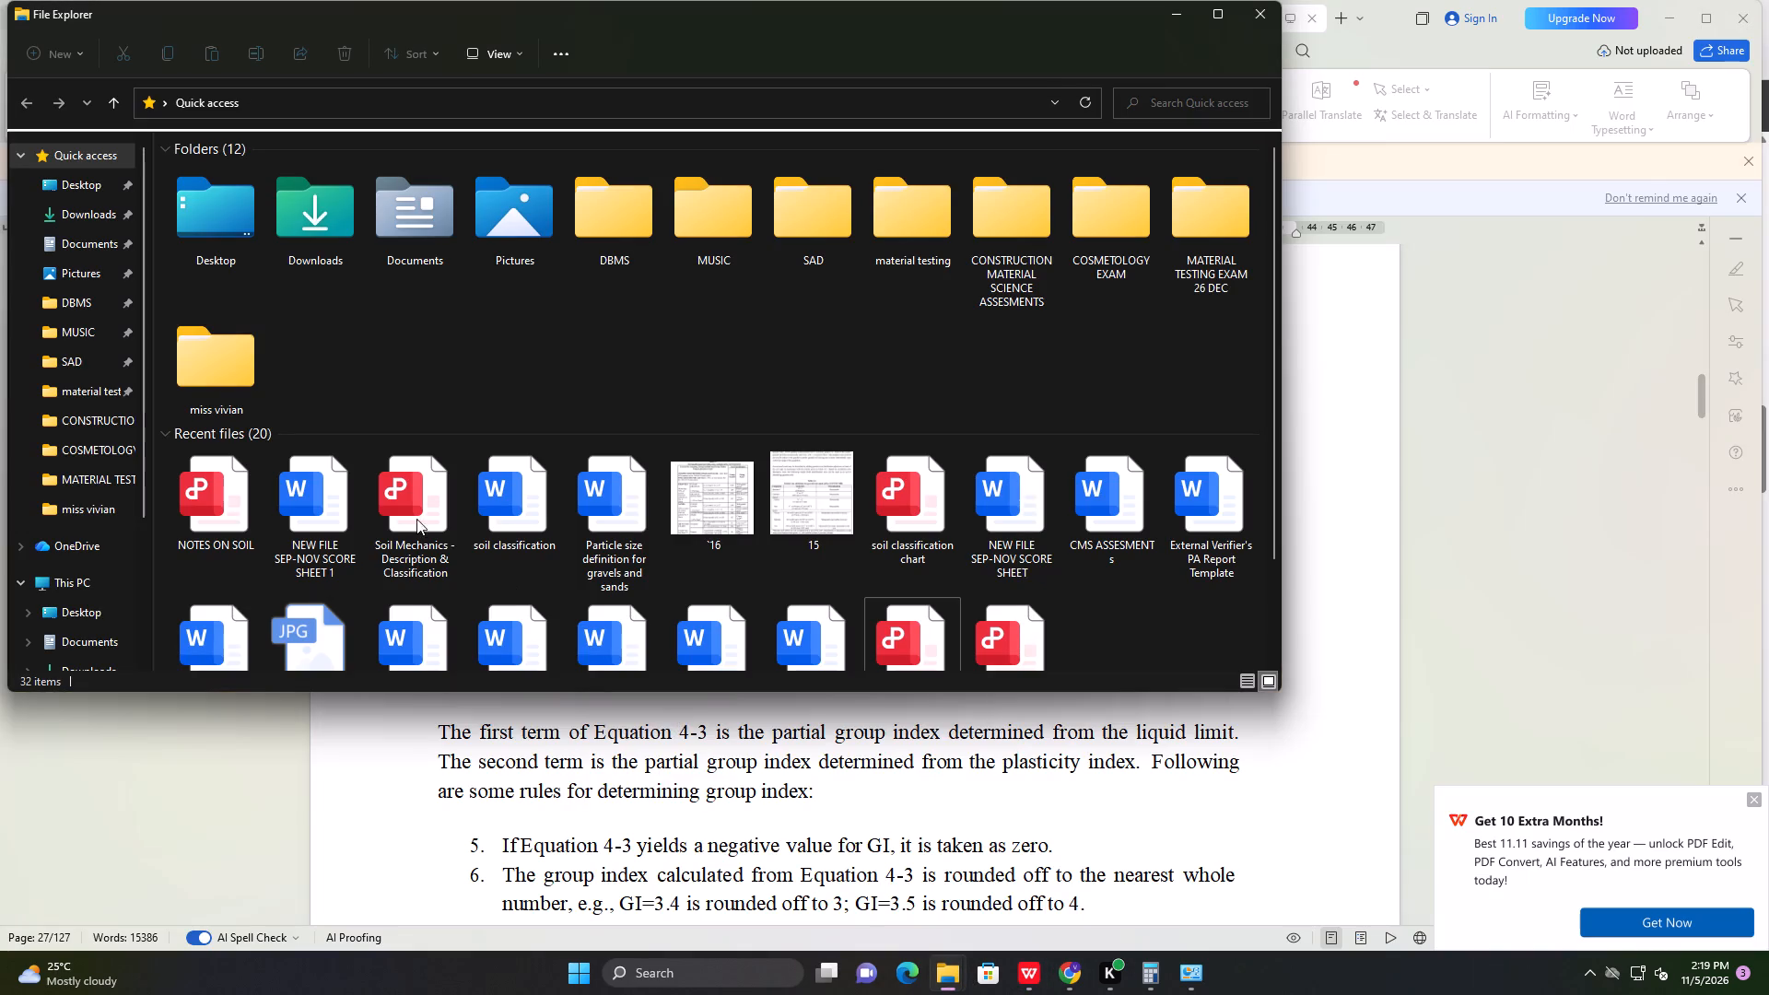
right_click(227, 529)
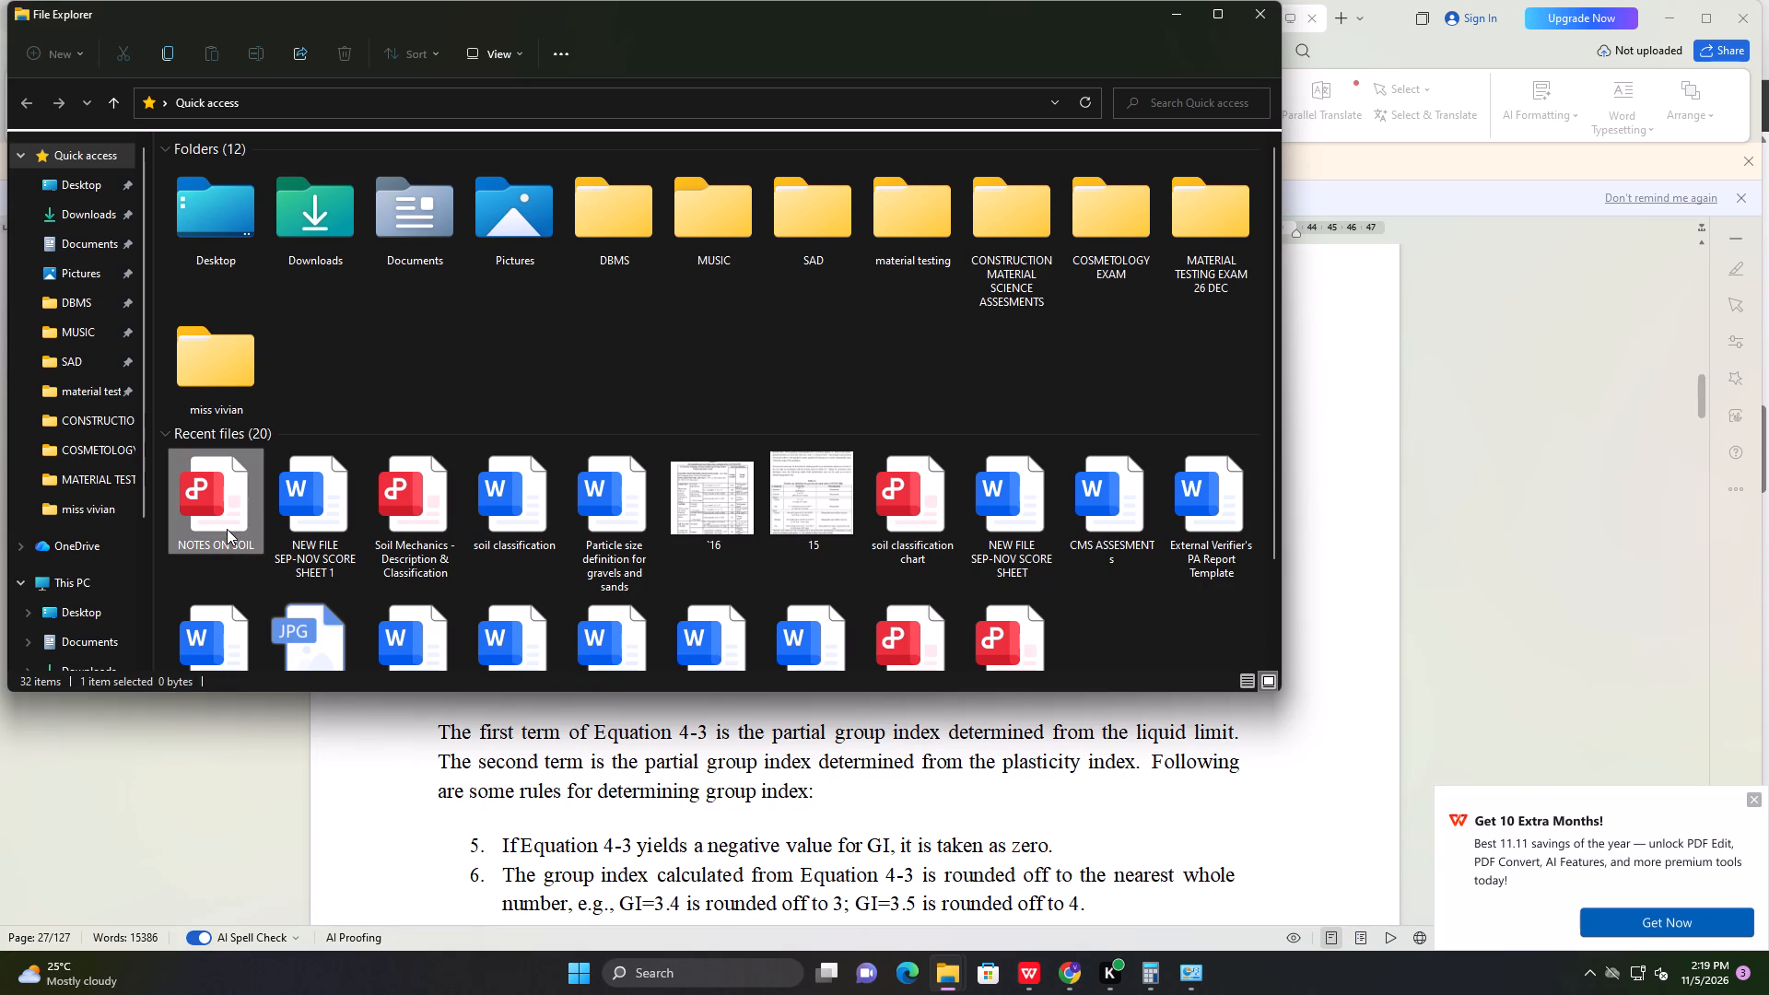
left_click(247, 546)
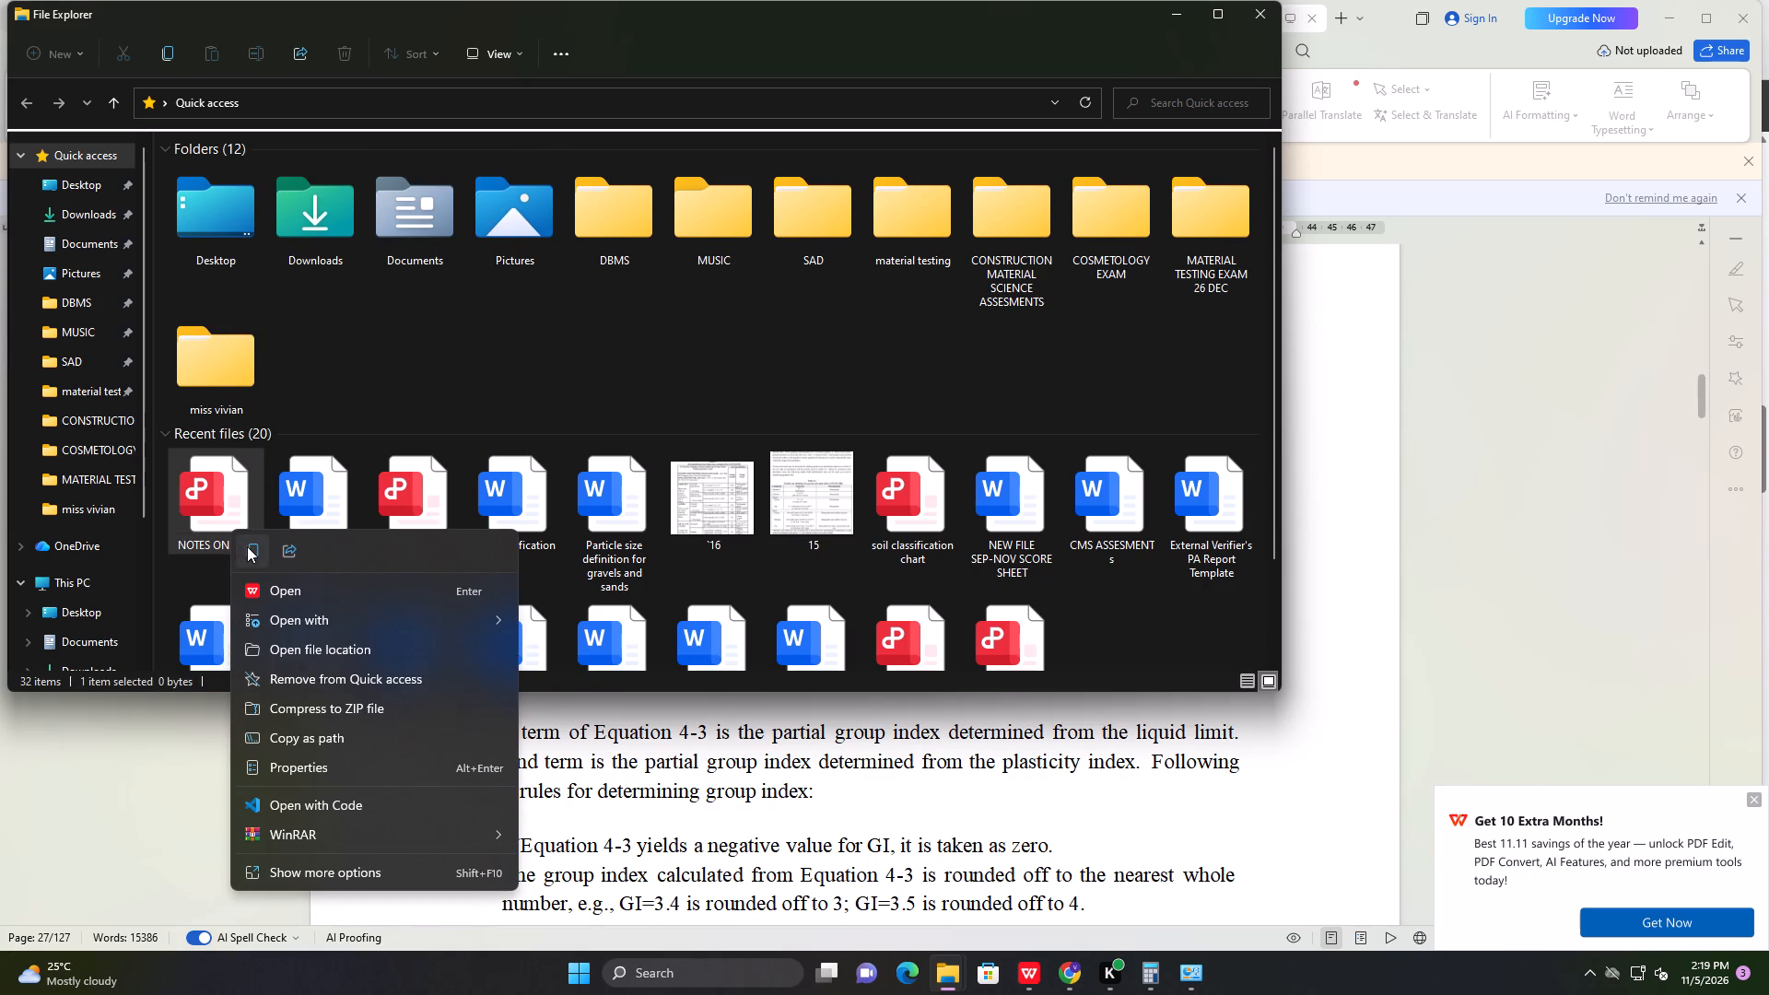